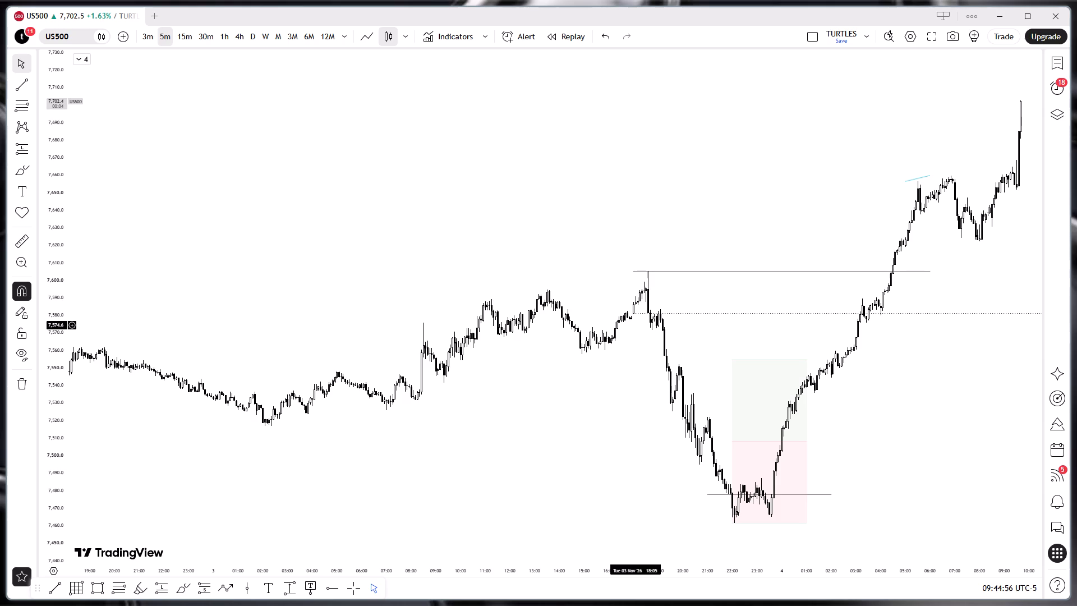
Examine the recent US500 five-minute price action, from the rally above the 18:00 level to the newest candles.
left_click(777, 268)
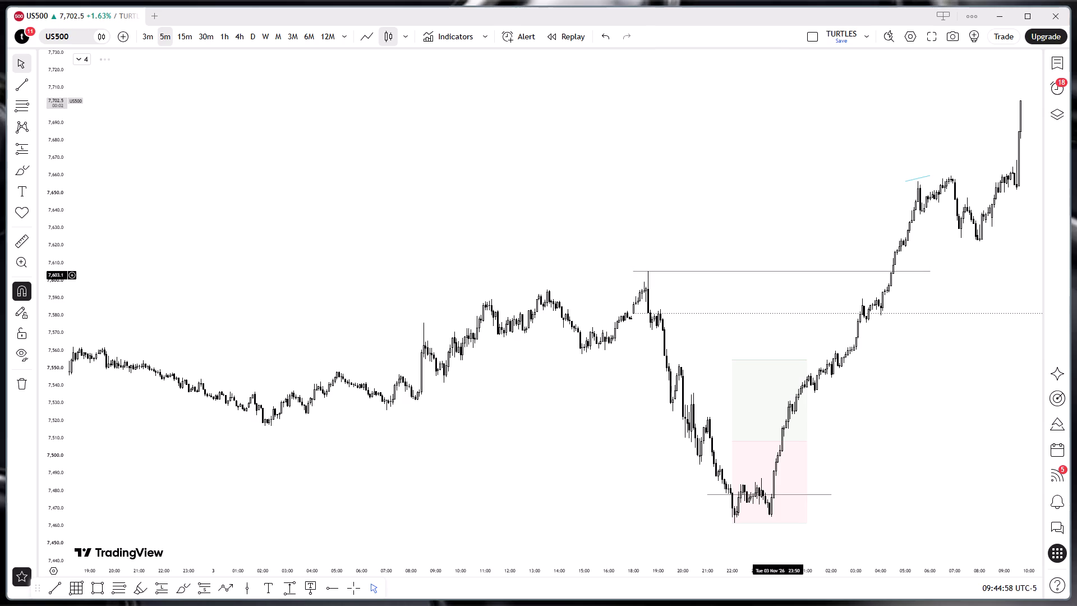
left_click_drag(916, 403, 707, 399)
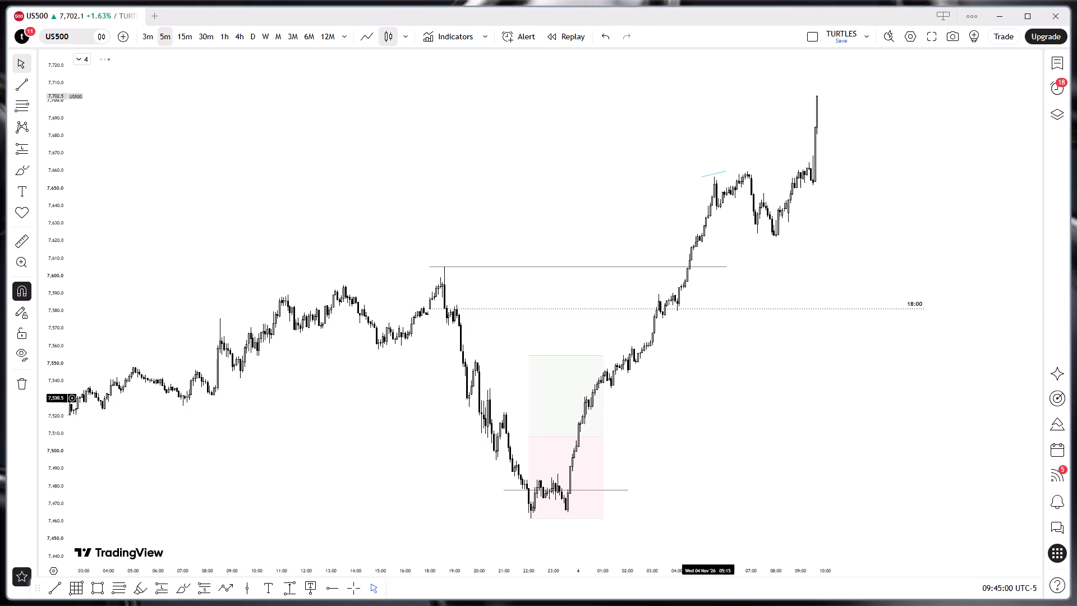
scroll(743, 400, "up", 9)
left_click_drag(580, 120, 642, 196)
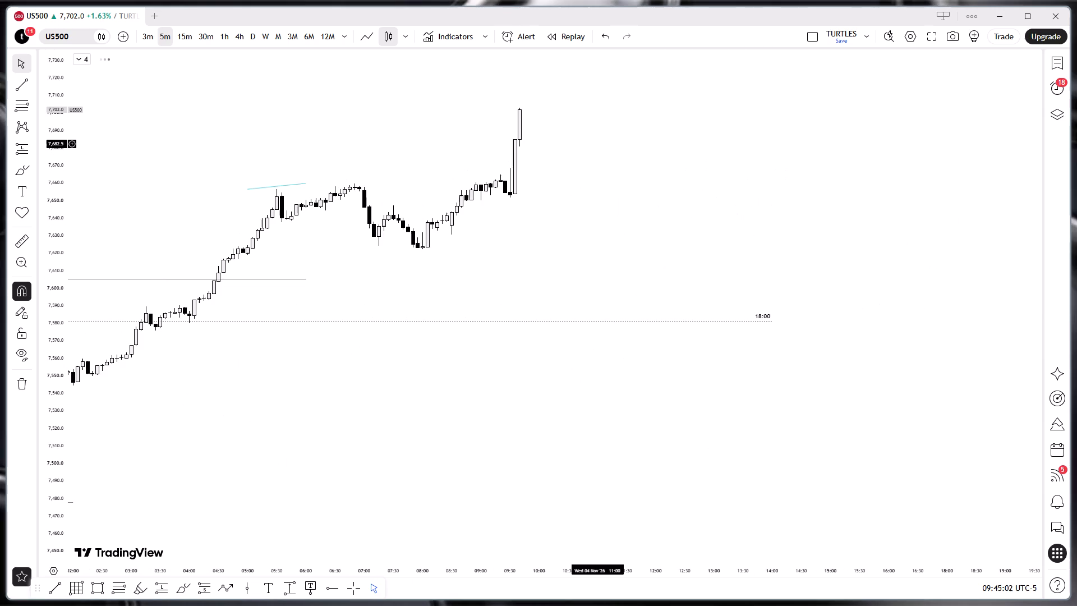
left_click_drag(642, 196, 696, 278)
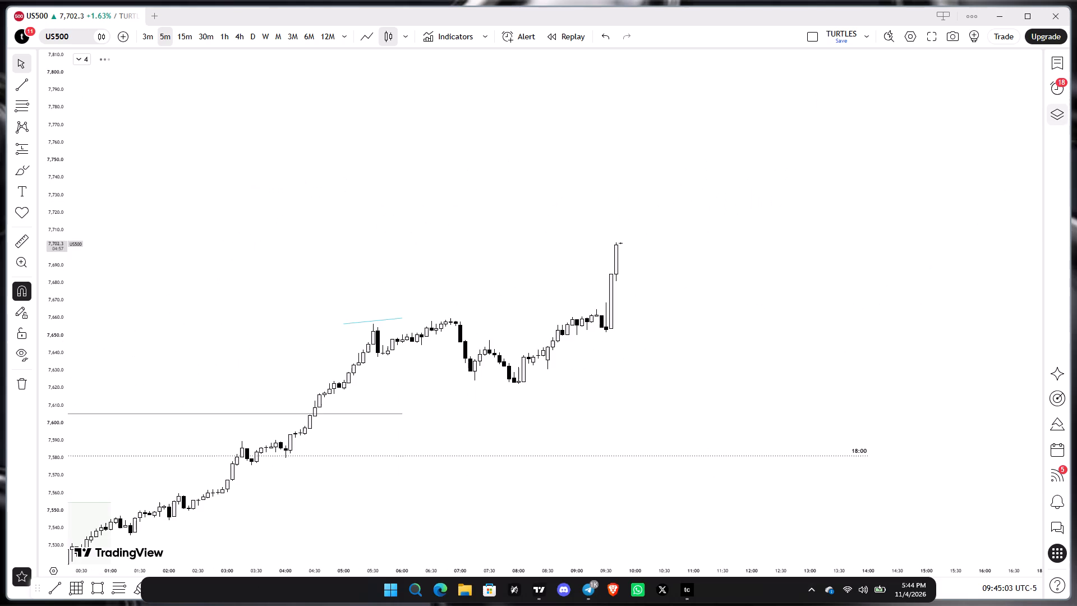
left_click_drag(49, 421, 53, 381)
scroll(239, 347, "up", 2)
left_click_drag(429, 394, 239, 347)
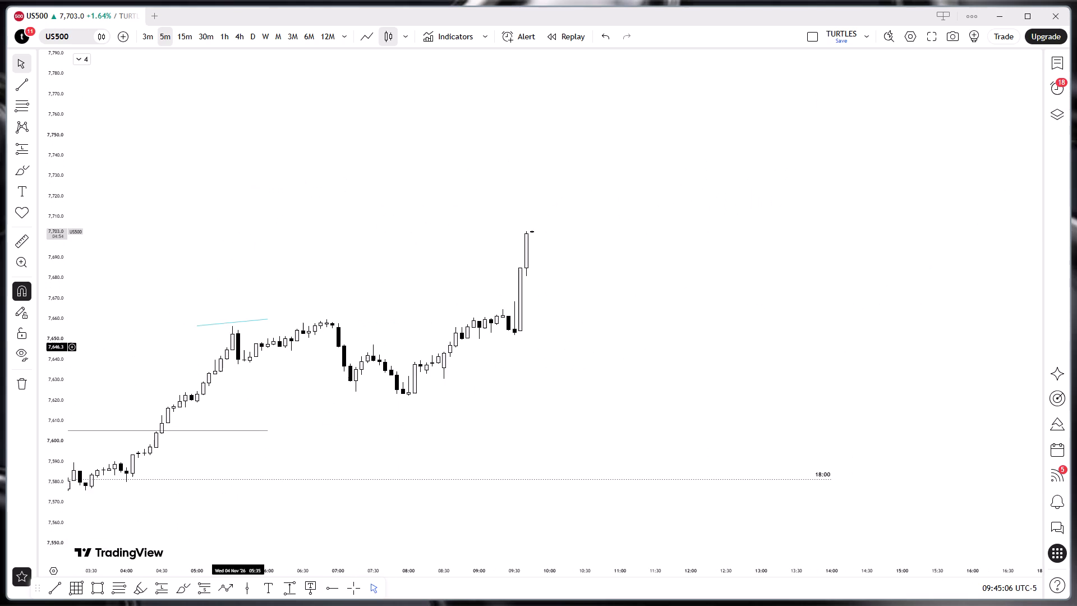
left_click_drag(239, 347, 478, 373)
left_click(480, 371)
left_click(486, 369)
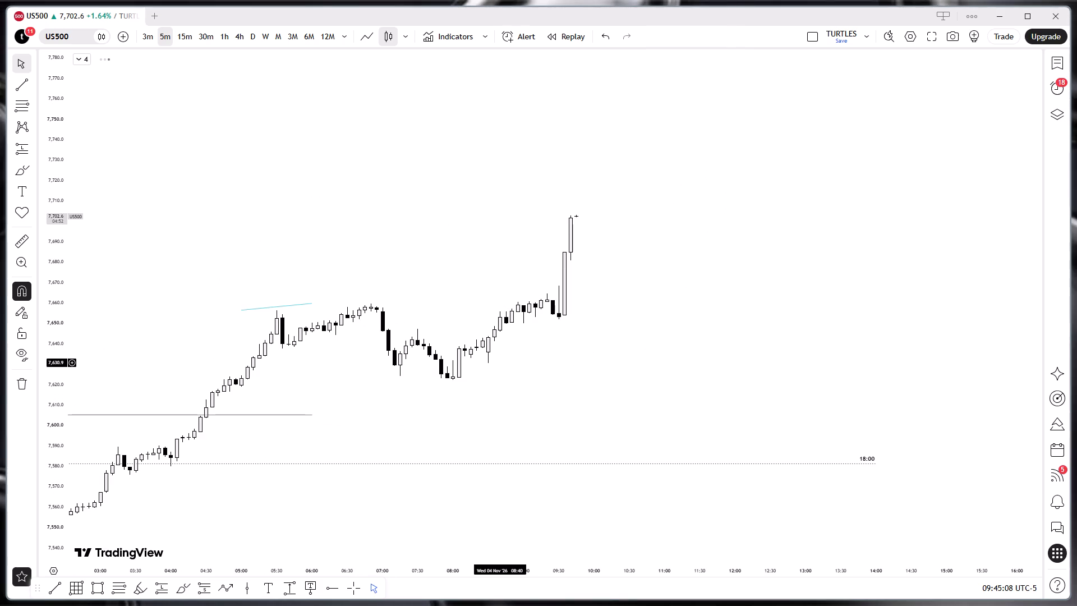
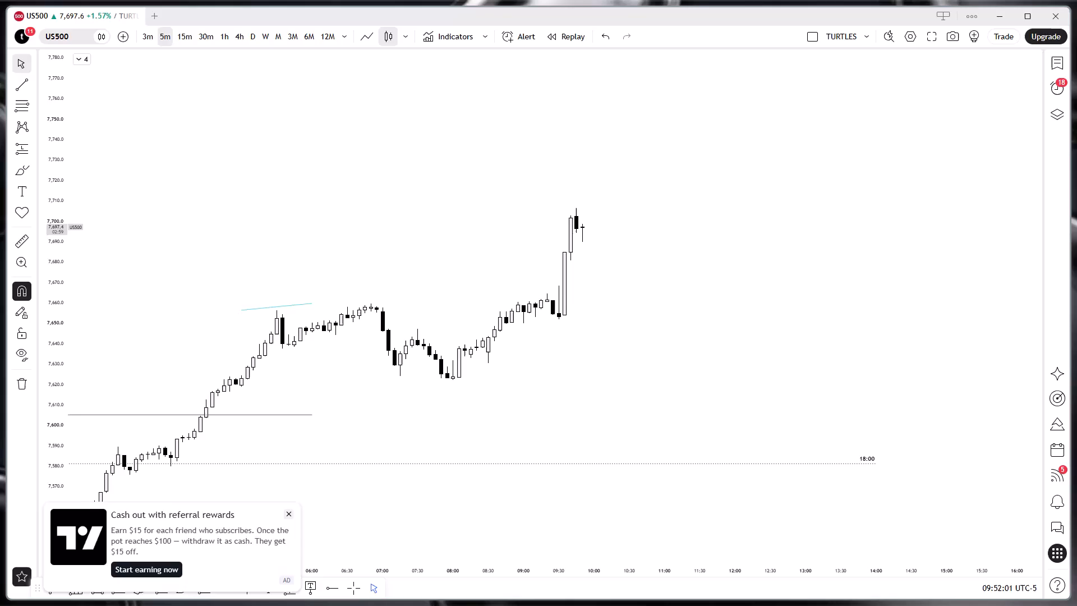
Switch the US500 chart to the one-hour timeframe.
left_click(218, 32)
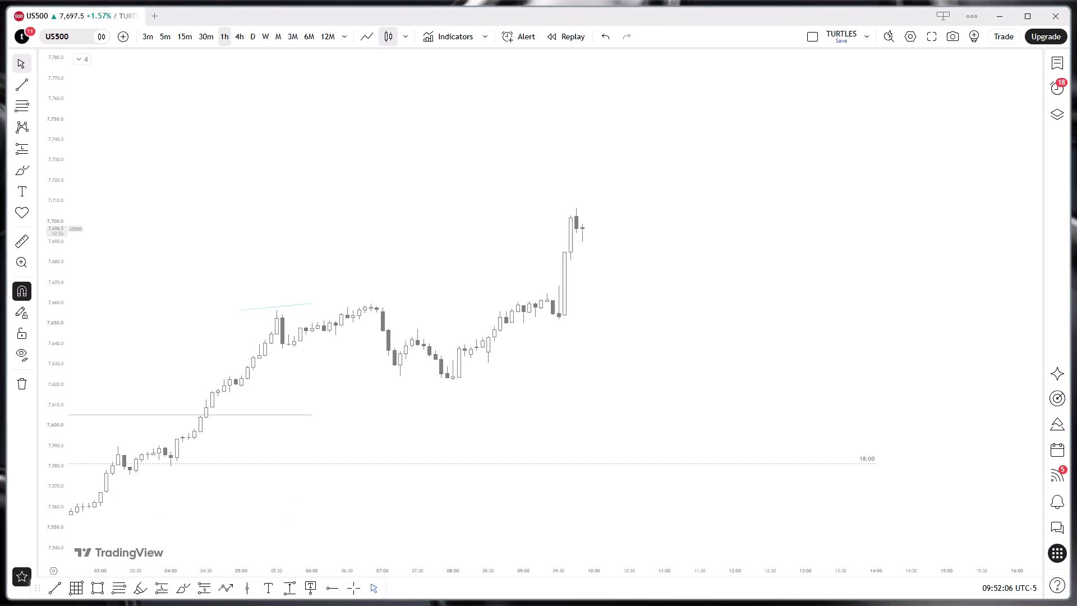
left_click_drag(53, 123, 62, 300)
scroll(187, 277, "up", 2)
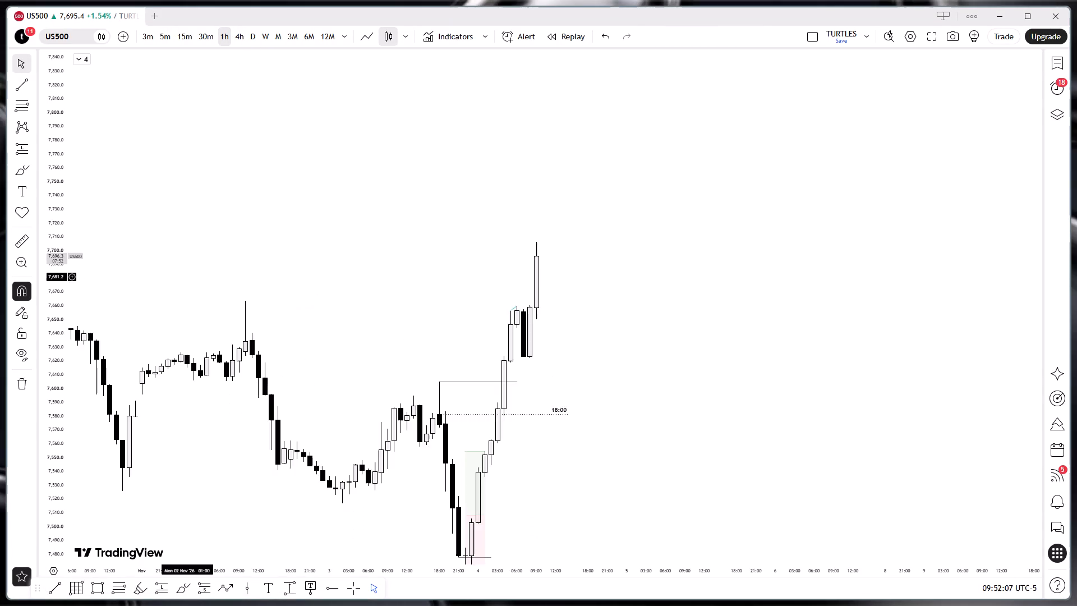
scroll(187, 277, "up", 2)
left_click_drag(377, 339, 449, 324)
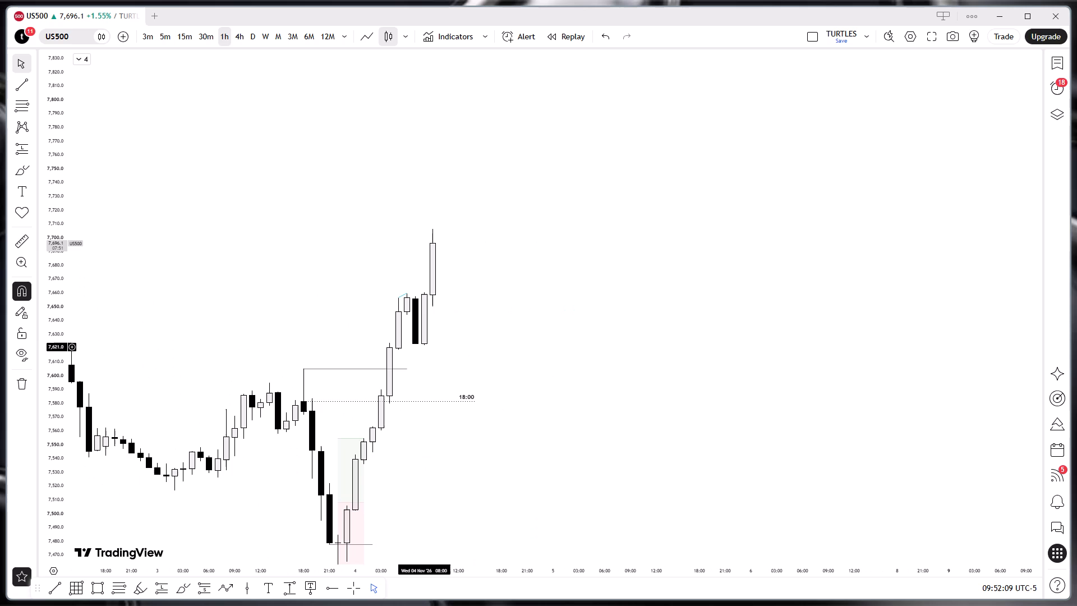
Delete the short cyan trend line across the recent US500 highs near 7,660.
left_click_drag(375, 344, 436, 279, "ctrl")
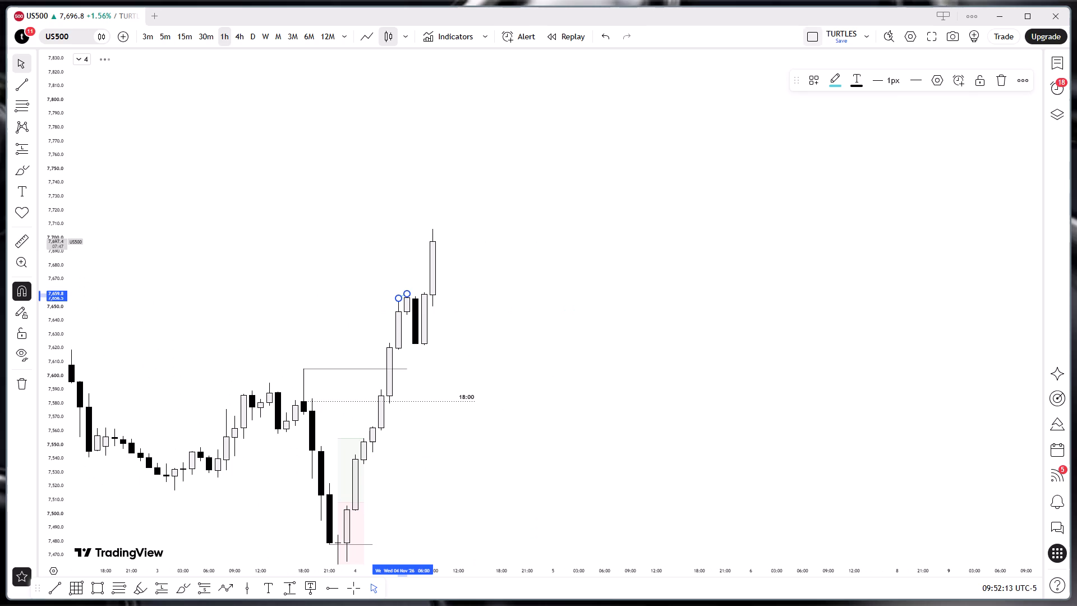
left_click(1003, 76)
left_click(930, 197)
left_click_drag(533, 448, 1003, 76)
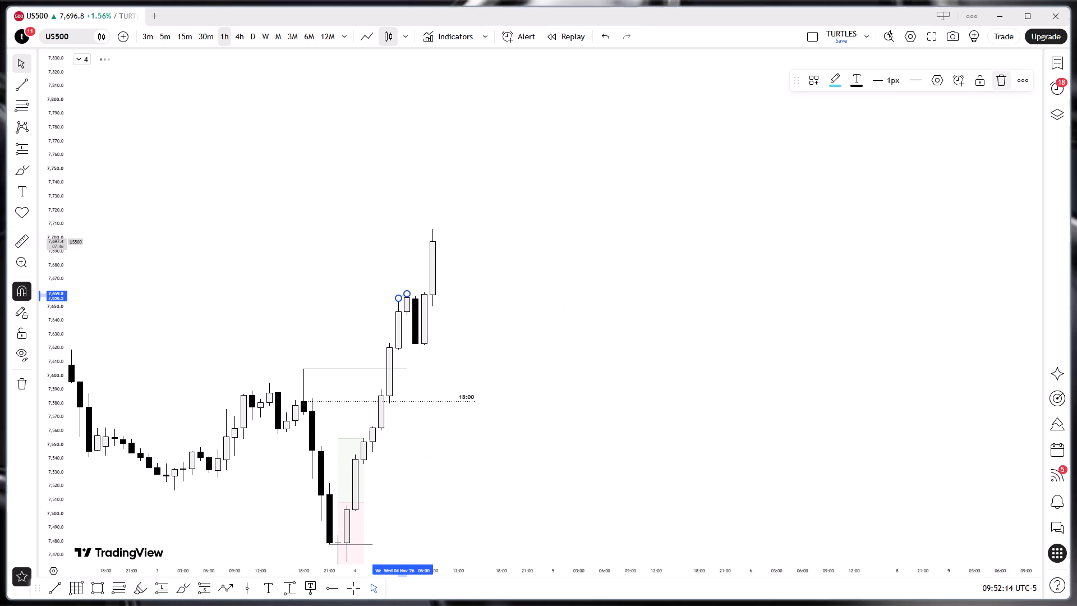
left_click_drag(1003, 76, 563, 370)
Delete the green-and-red shaded box at the US500 low and the grey horizontal line near 7,605.
left_click(391, 387)
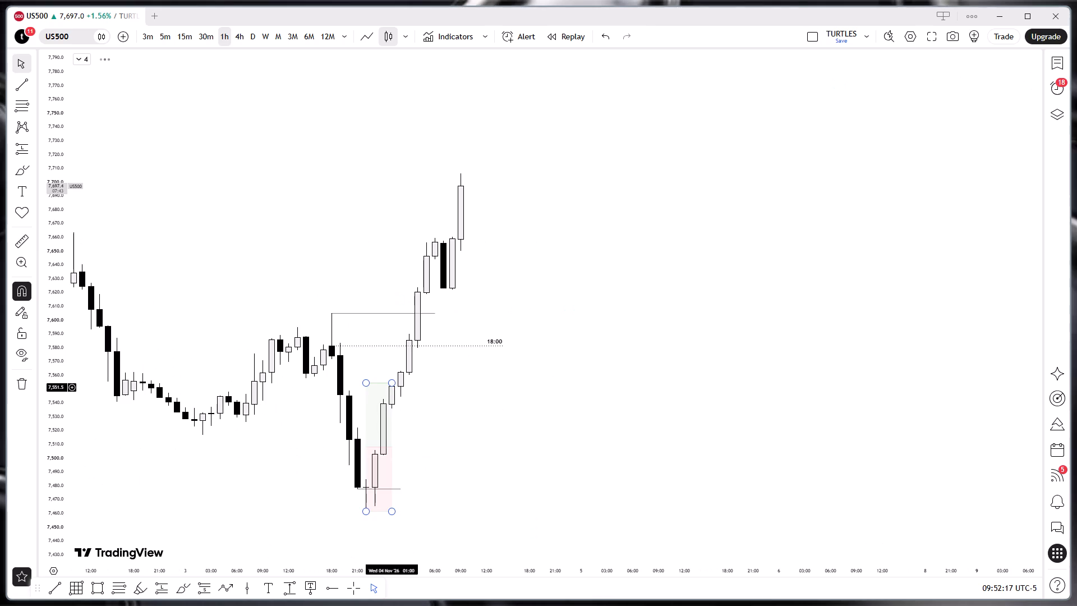
left_click(961, 78)
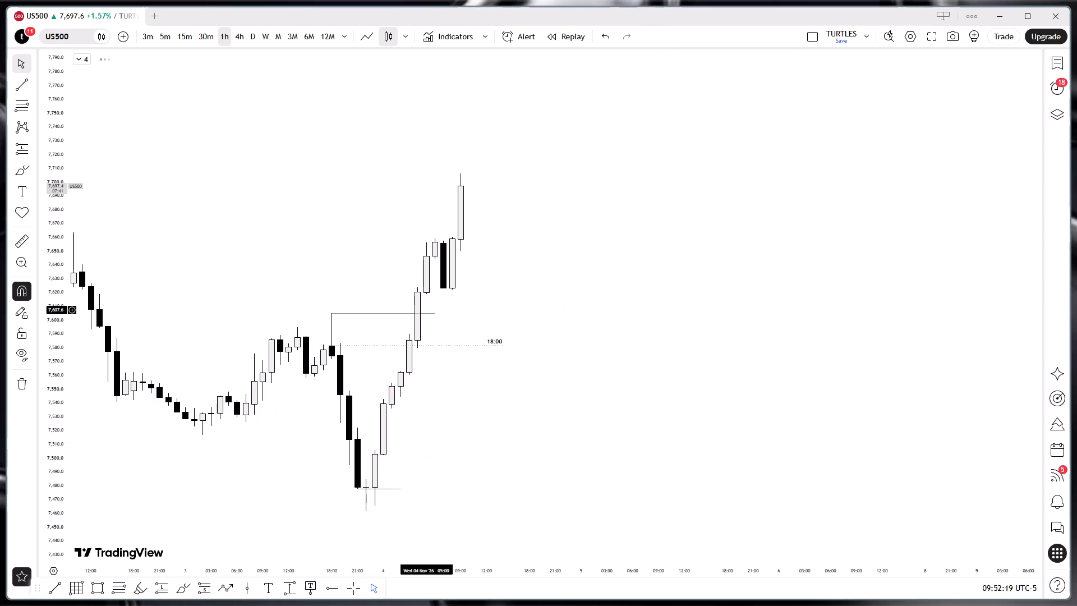
left_click(438, 311)
left_click(1001, 82)
left_click(881, 283)
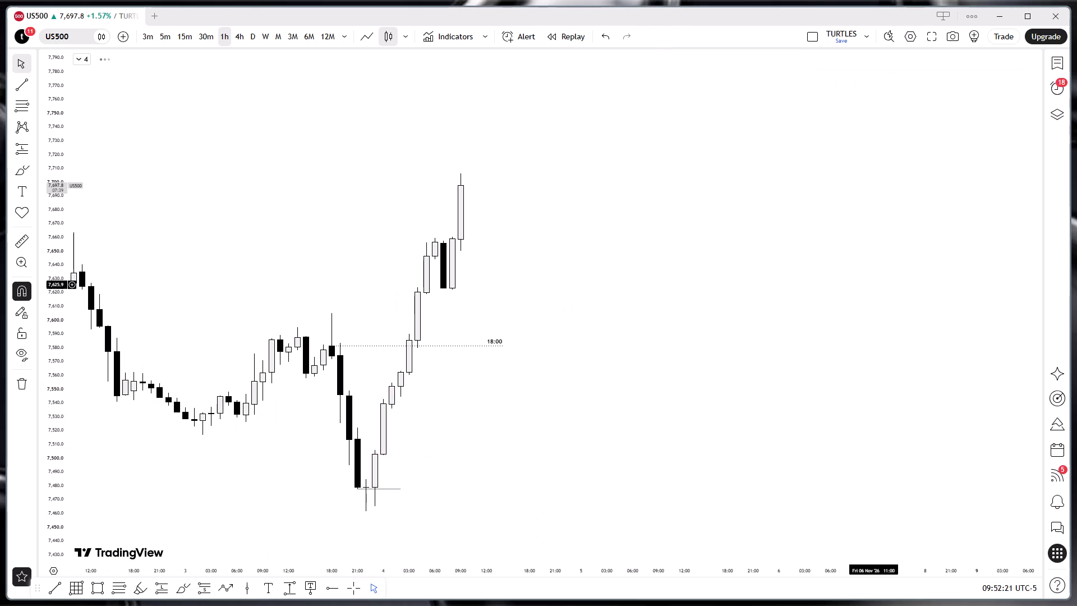
left_click_drag(672, 415, 694, 410)
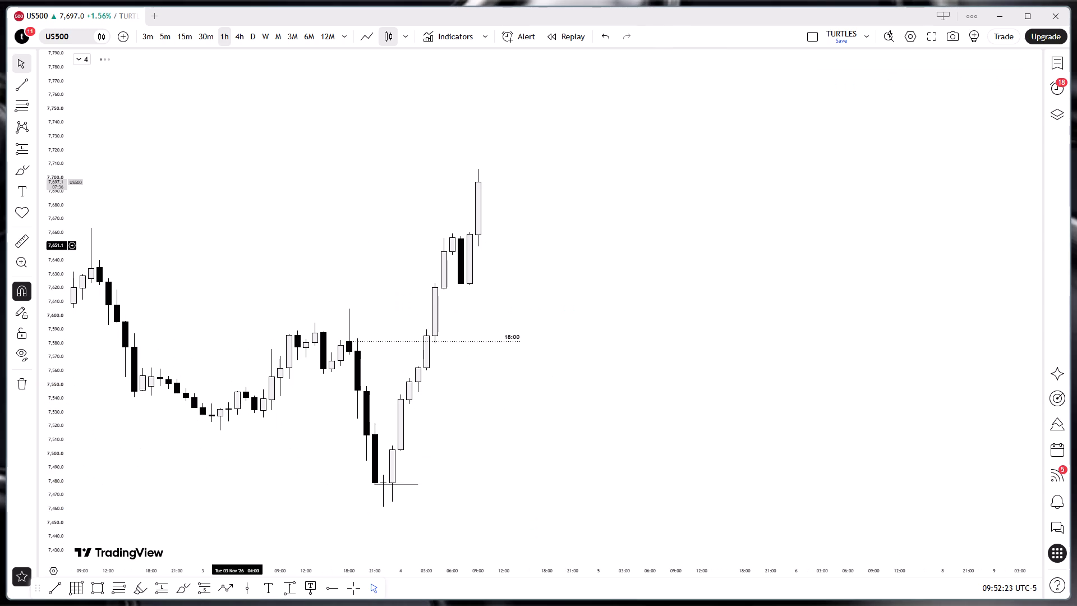
Open NAS100 from the watchlist and delete its slanted cyan trend line and the short horizontal line near 28,345.
left_click(1053, 68)
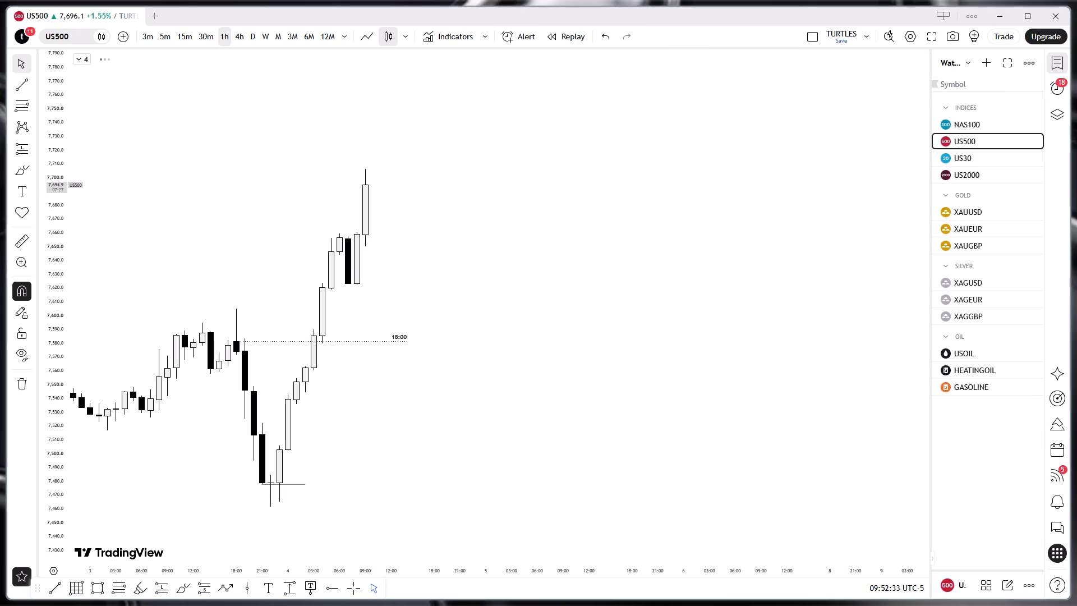
left_click(988, 126)
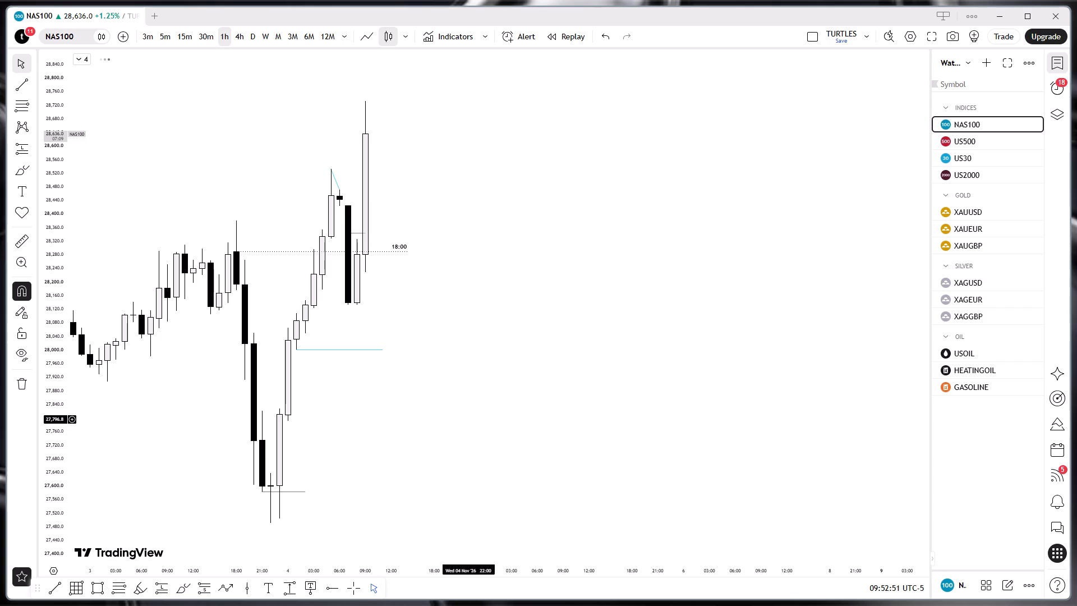
left_click_drag(470, 341, 594, 450)
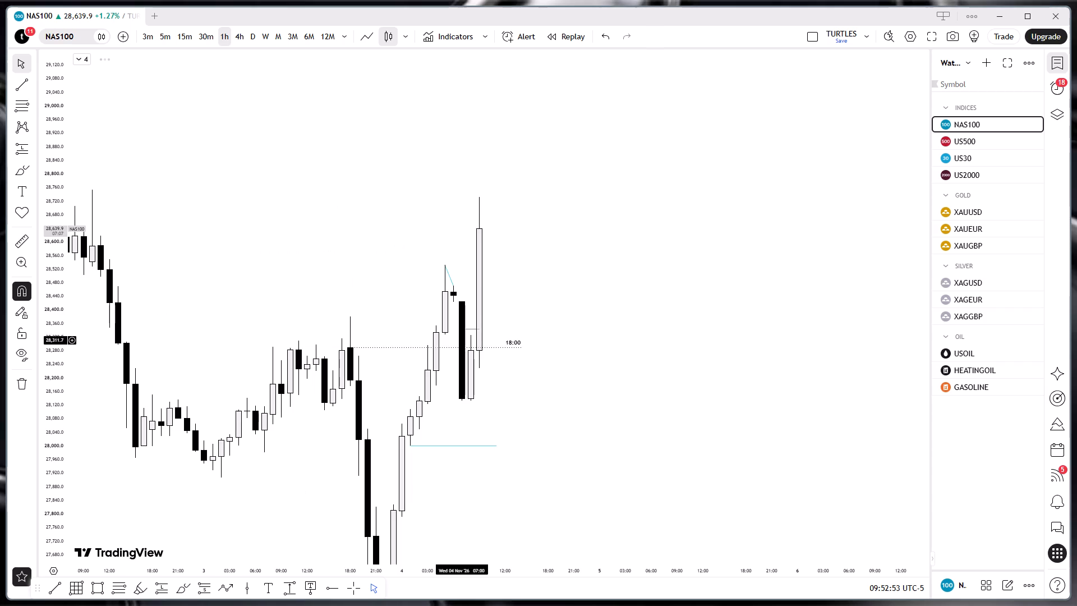
left_click_drag(482, 337, 484, 337, "ctrl")
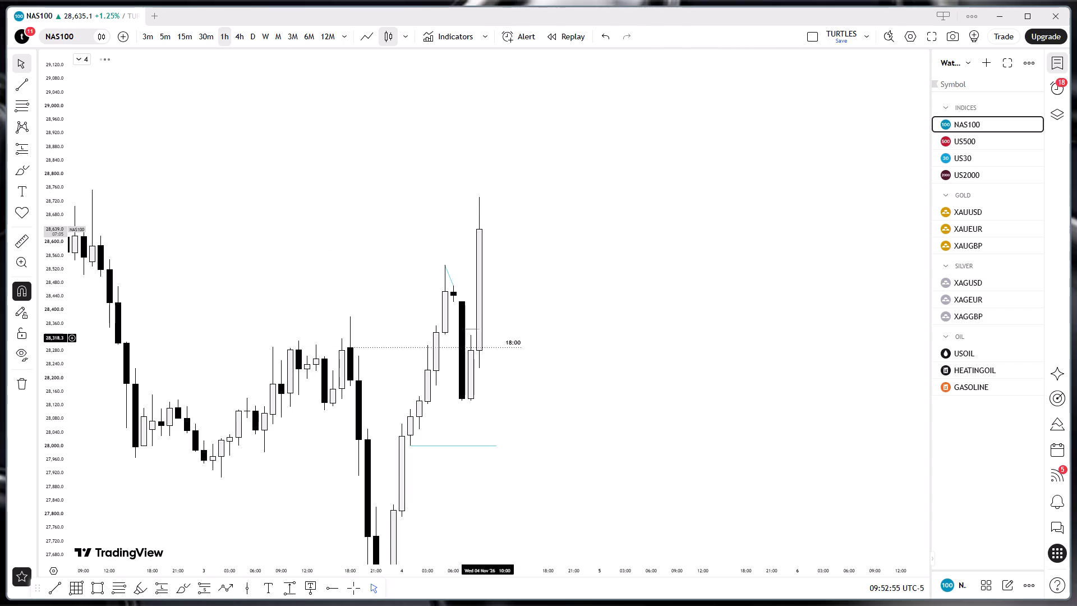
left_click_drag(484, 337, 433, 260, "ctrl")
left_click(979, 80)
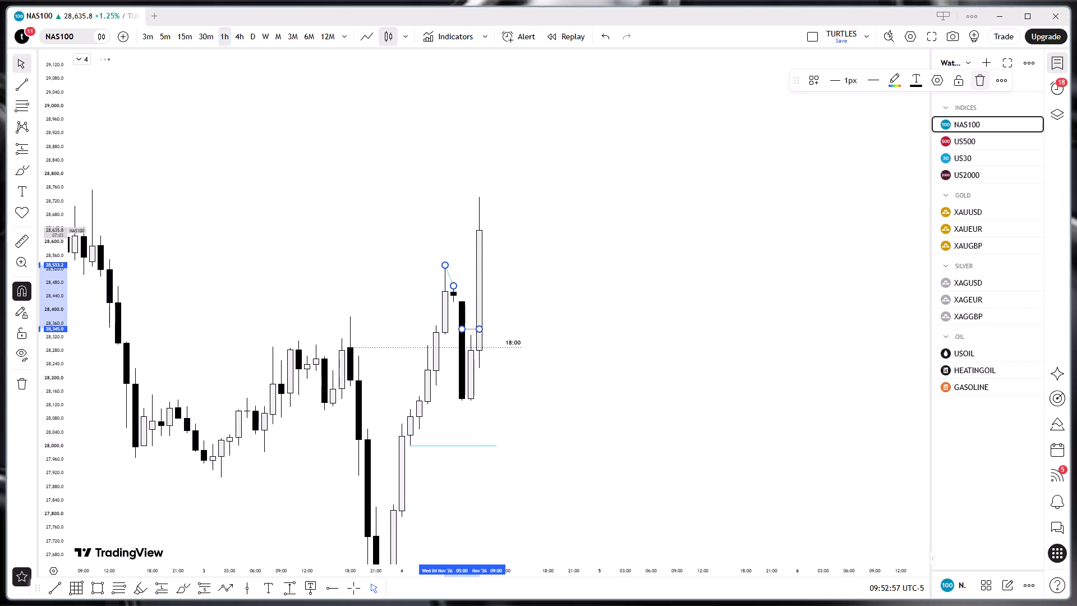
left_click(686, 243)
Examine the NAS100 hourly candles around the 18:00 level and the cyan line at 28,000.
scroll(545, 309, "up", 4)
left_click_drag(508, 365, 658, 344)
scroll(555, 356, "up", 1)
left_click_drag(562, 389, 582, 370)
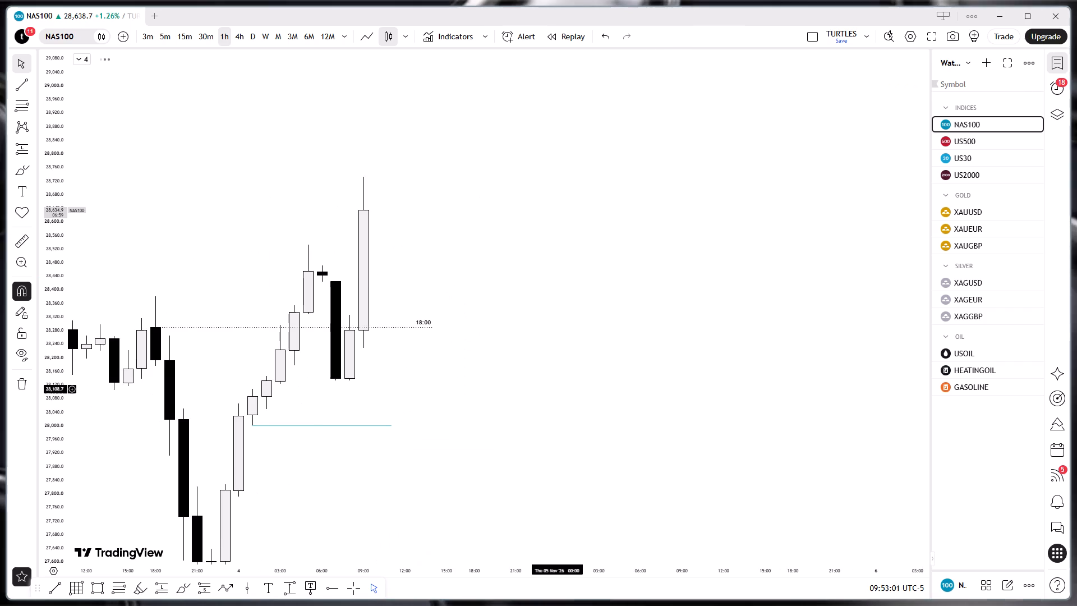
left_click_drag(563, 383, 587, 412)
left_click_drag(566, 410, 573, 408)
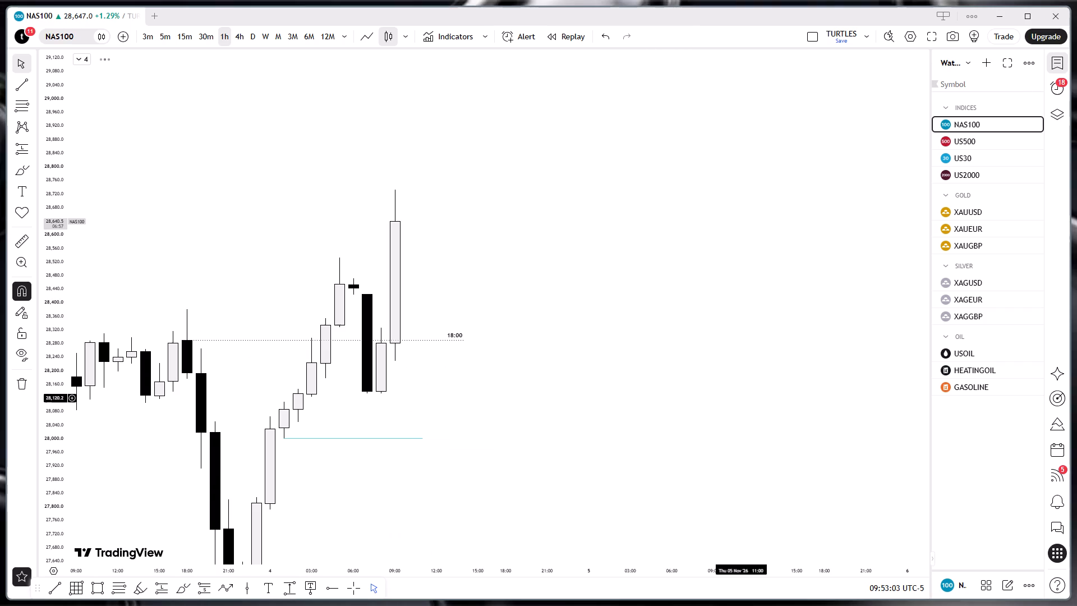
Switch back to US500 and review its hourly rally against the 18:00 level.
left_click(968, 146)
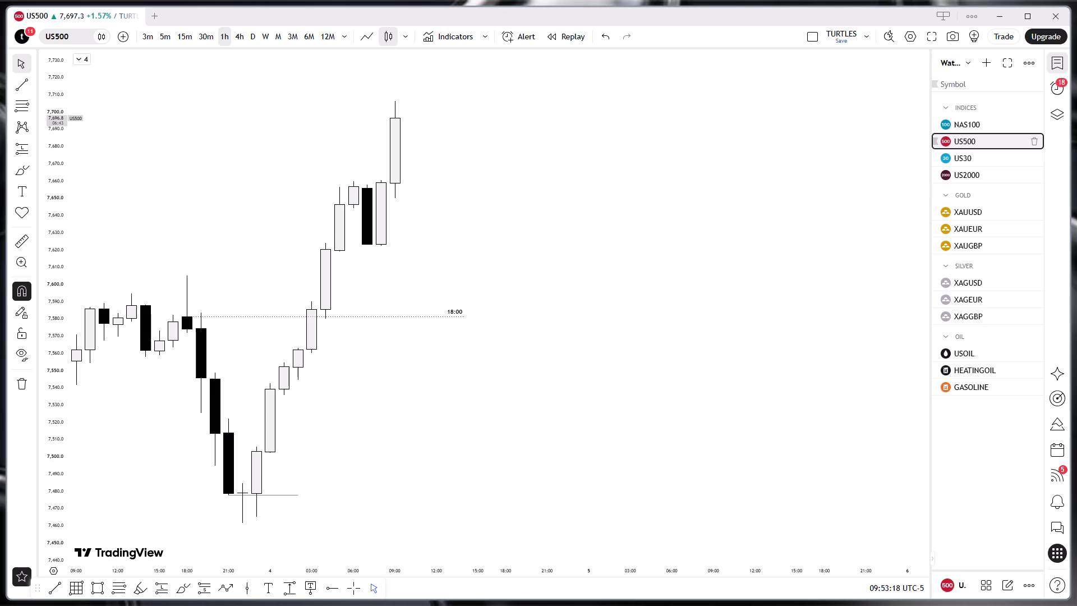
scroll(544, 286, "up", 1)
left_click_drag(502, 226, 592, 359)
Switch to US30 and examine its hourly rally against the cyan line at the late-October high and the older levels.
left_click(965, 156)
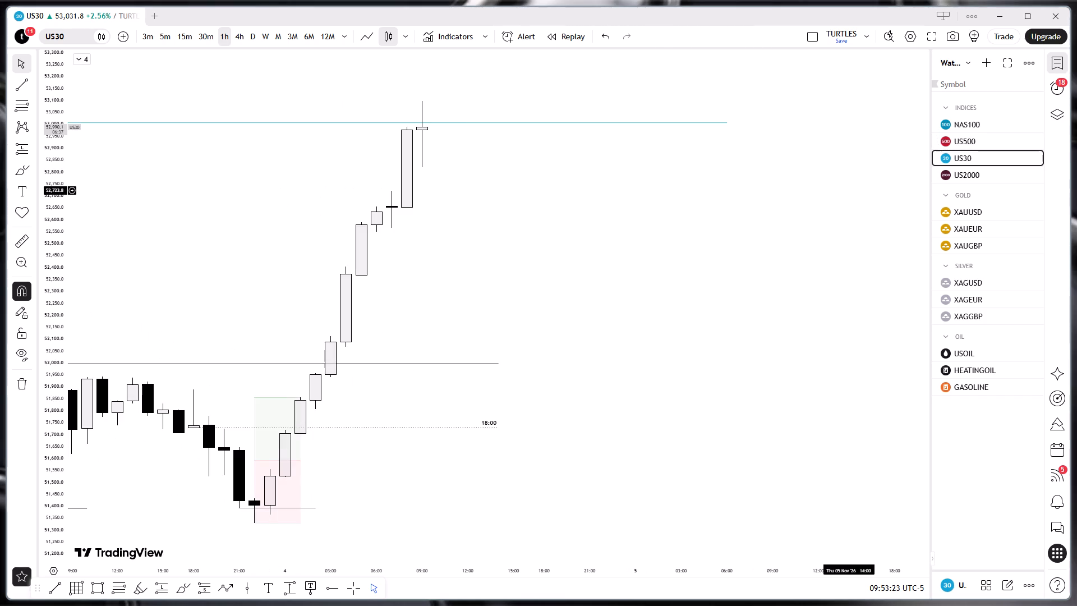
left_click_drag(449, 208, 472, 334)
scroll(472, 333, "up", 1)
left_click_drag(470, 333, 479, 357)
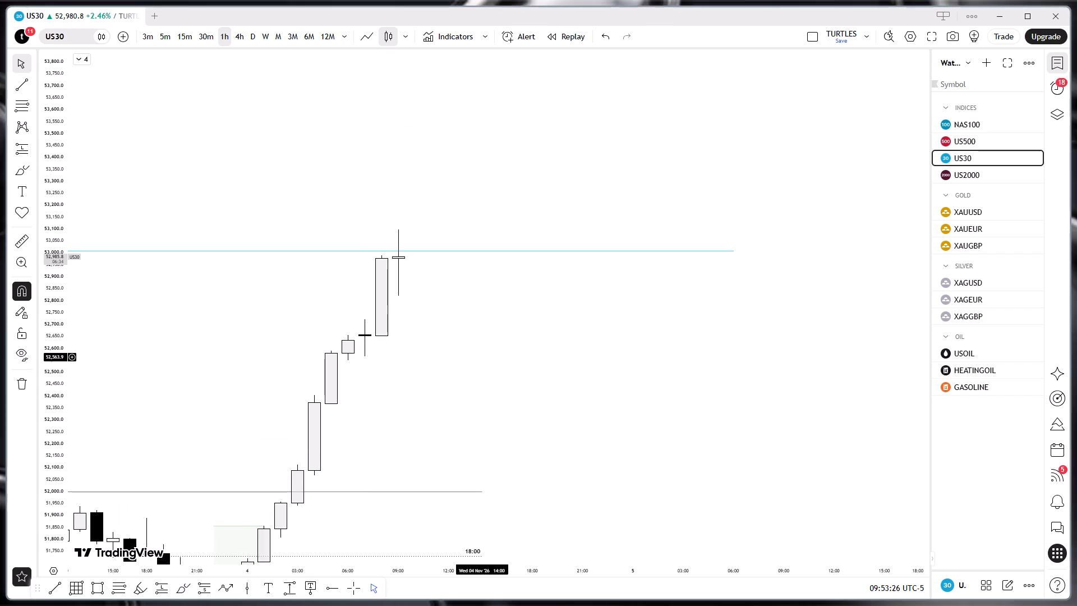
scroll(478, 345, "down", 5)
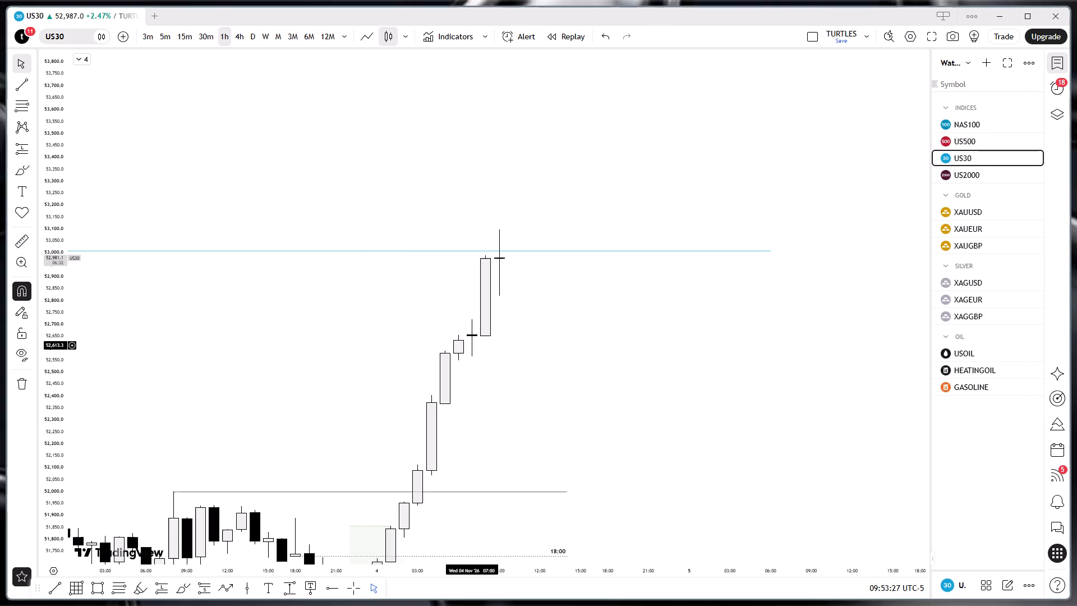
scroll(478, 345, "down", 11)
left_click_drag(485, 427, 478, 341)
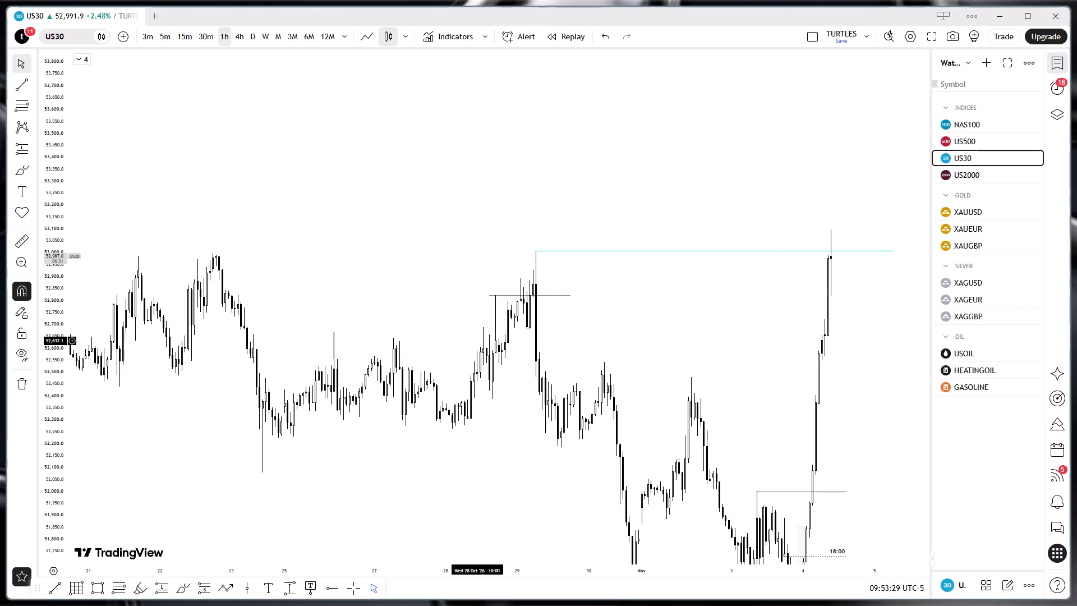
left_click_drag(478, 341, 439, 356)
scroll(523, 307, "up", 4)
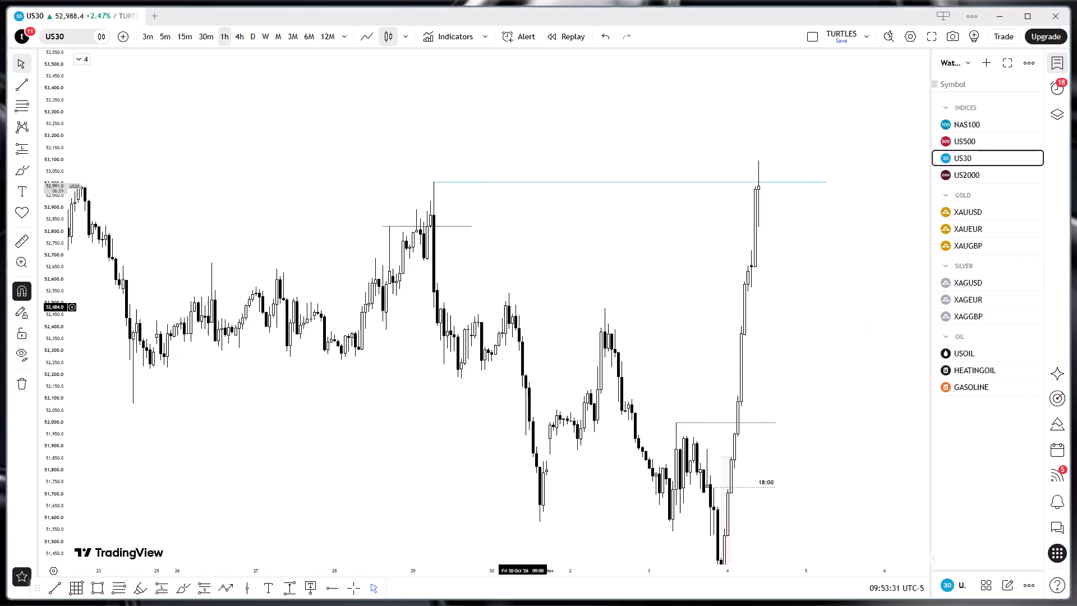
left_click_drag(796, 320, 670, 313)
left_click_drag(674, 440, 651, 392)
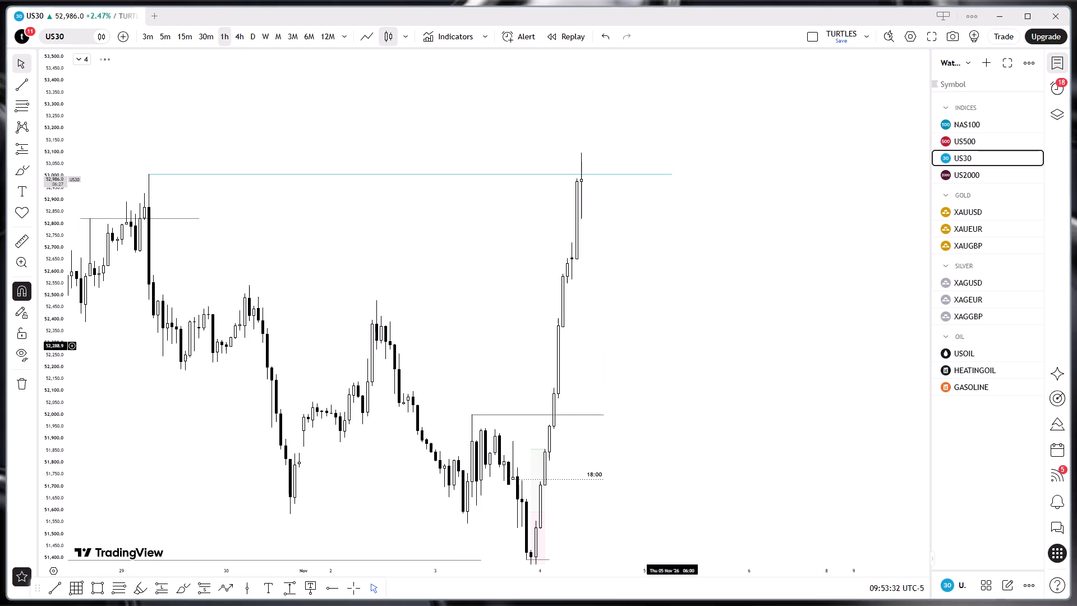
Delete the green-and-red shaded box at the latest US30 low and the grey horizontal line near 52,000.
left_click(535, 525)
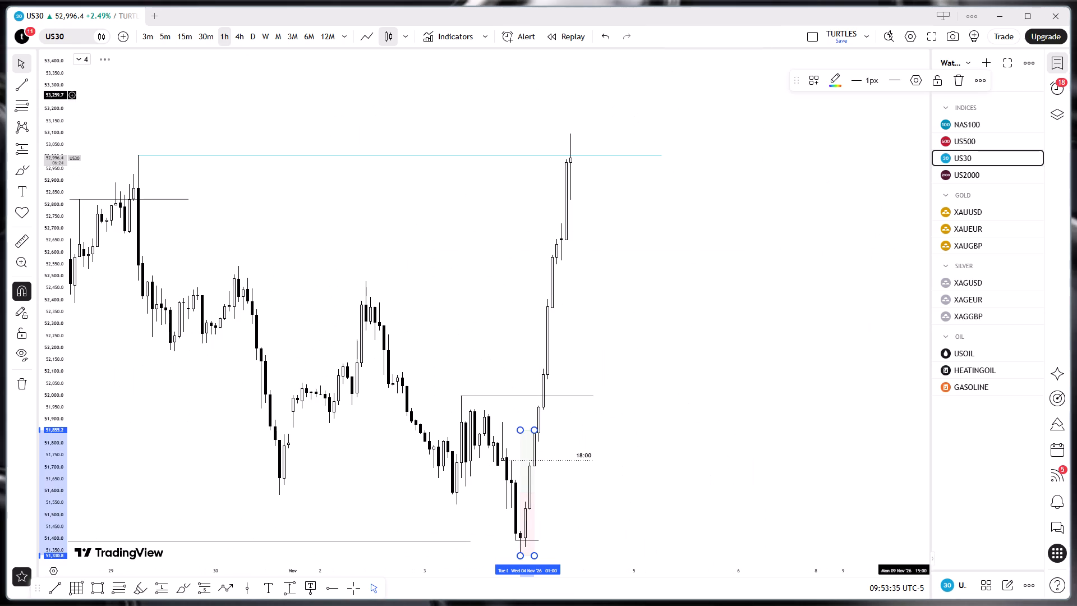
left_click(961, 76)
left_click(819, 233)
left_click(584, 394)
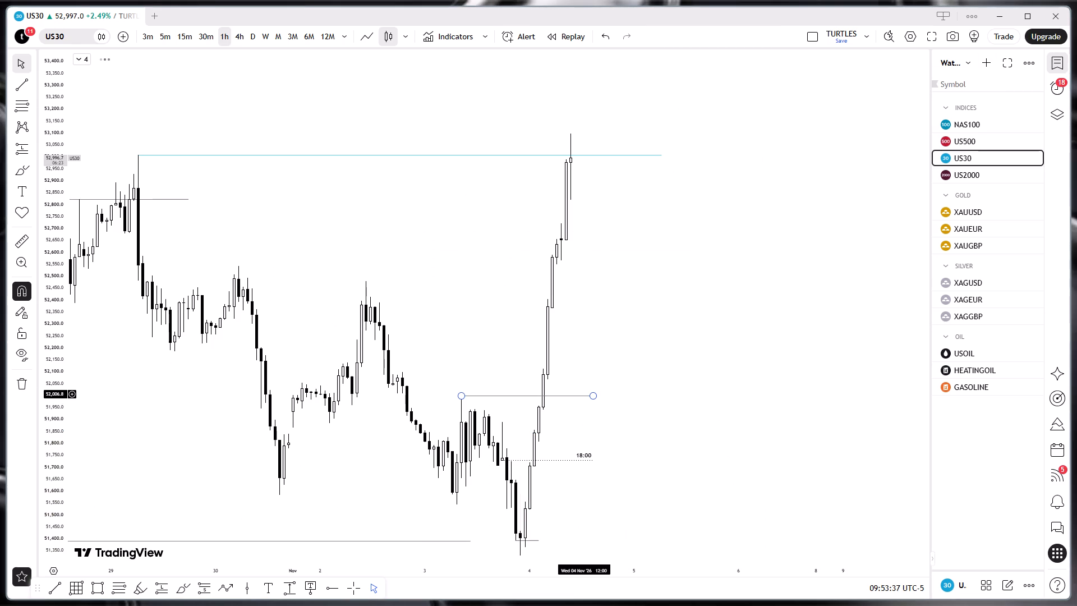
left_click(1004, 77)
left_click_drag(698, 313, 678, 259)
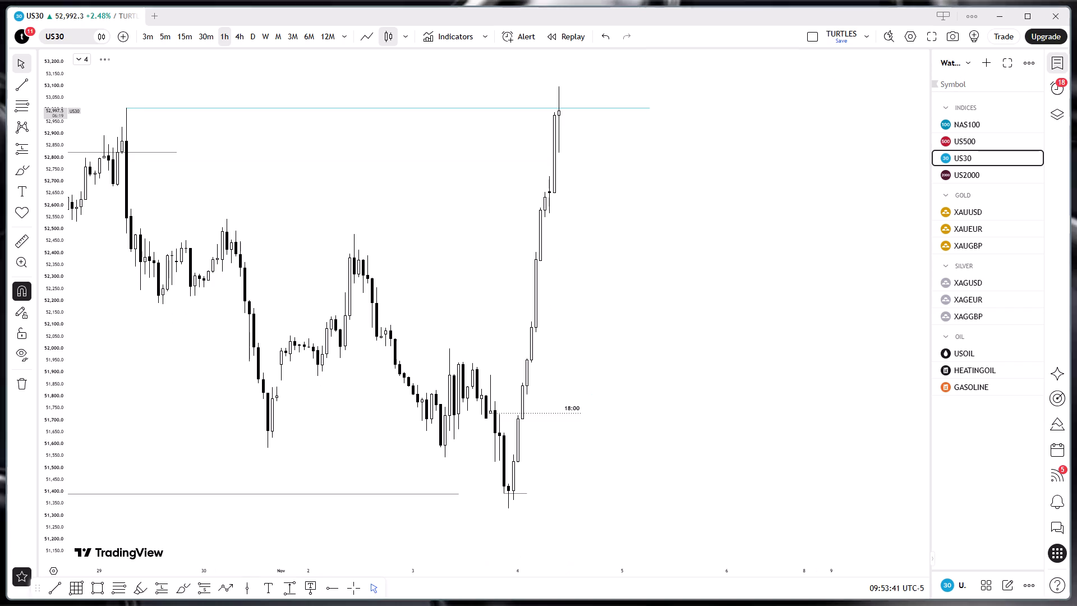
Measure the US30 rally with a price range from the 3 November swing low to the 4 November high.
left_click(287, 585)
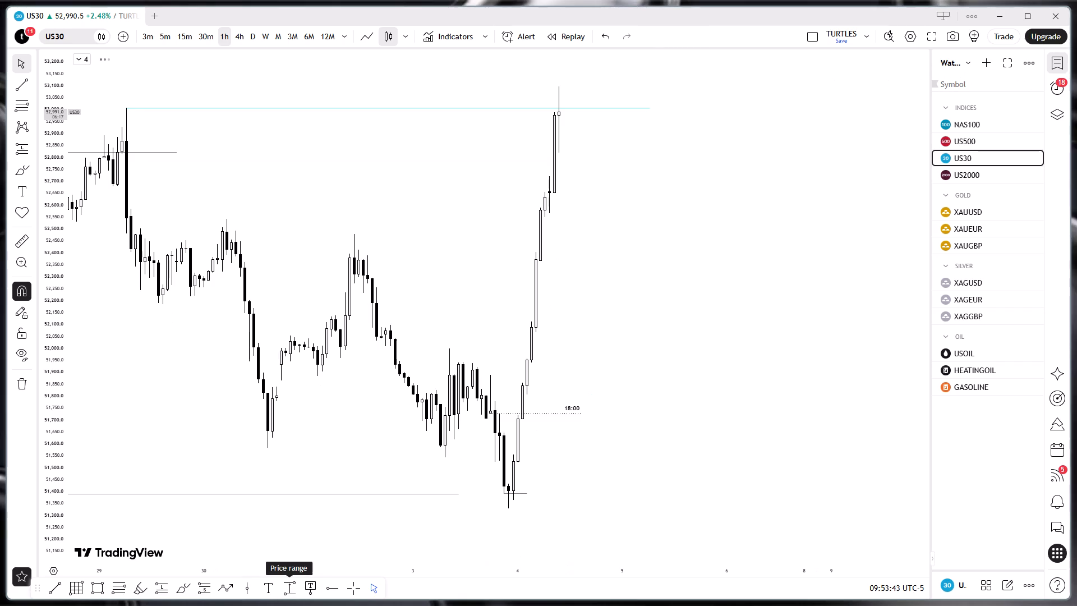
left_click(506, 506)
left_click(544, 258)
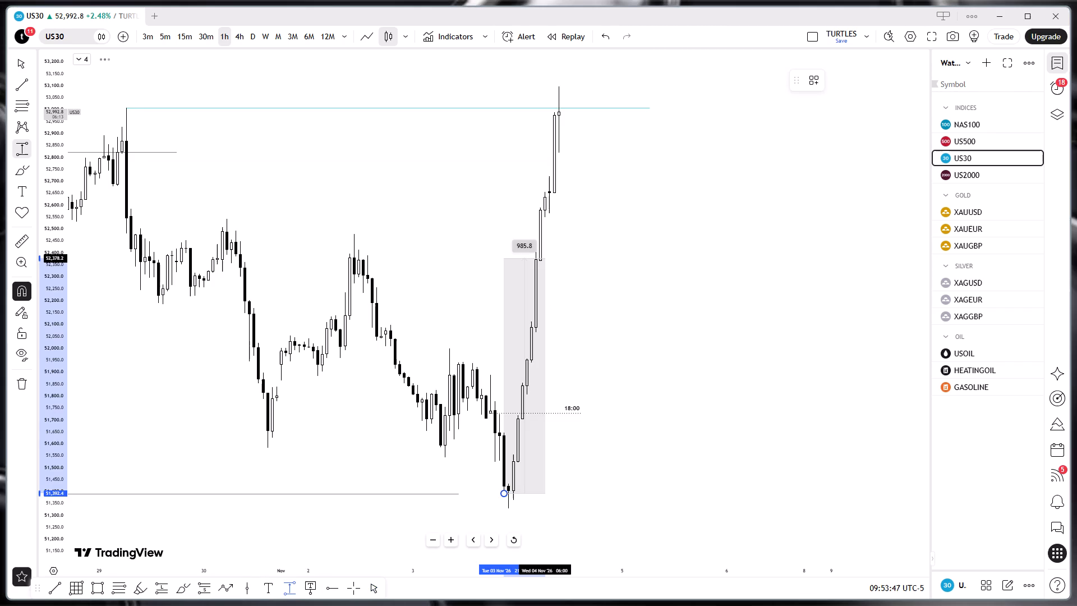
left_click(591, 249)
left_click_drag(500, 493, 508, 513)
left_click(608, 472)
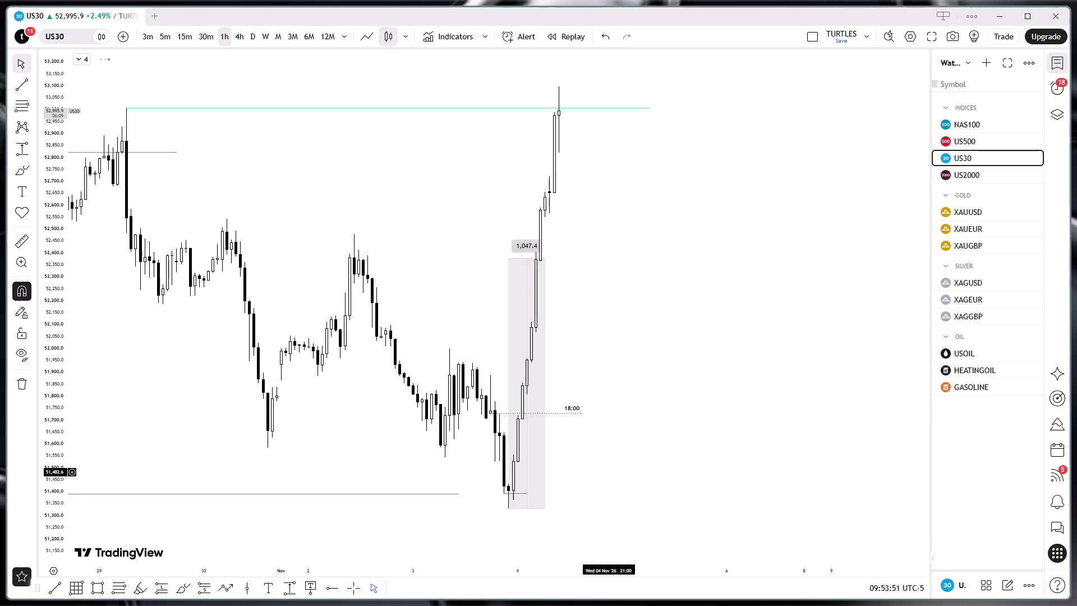
left_click_drag(547, 259, 561, 88)
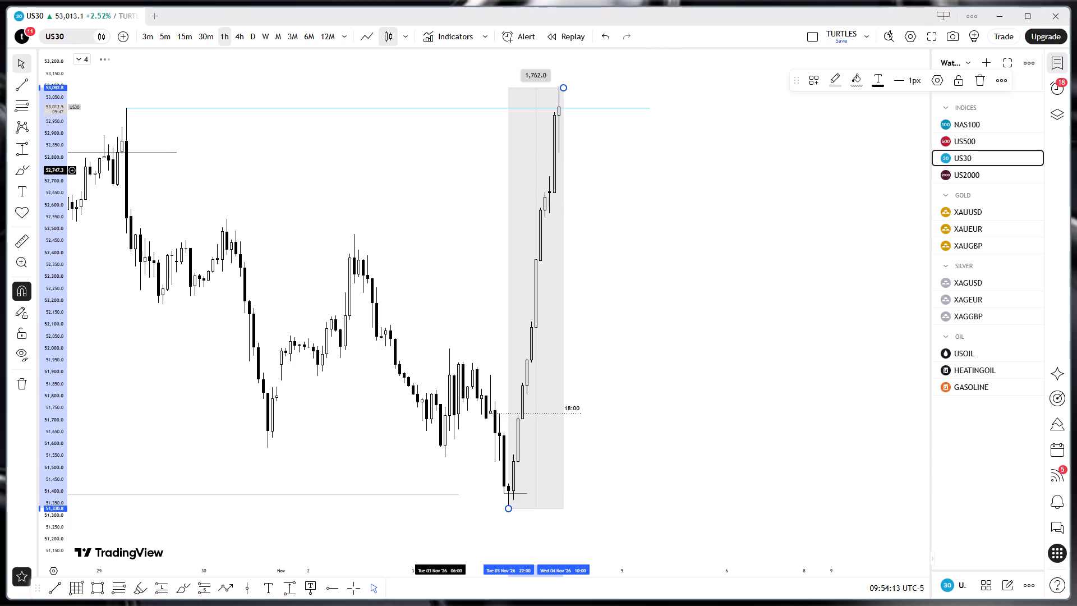
Examine the measured US30 rally against the preceding decline from the late-October high.
left_click(616, 232)
left_click_drag(619, 240, 628, 257)
left_click_drag(634, 276, 651, 251)
left_click(639, 265)
left_click_drag(639, 254, 622, 298)
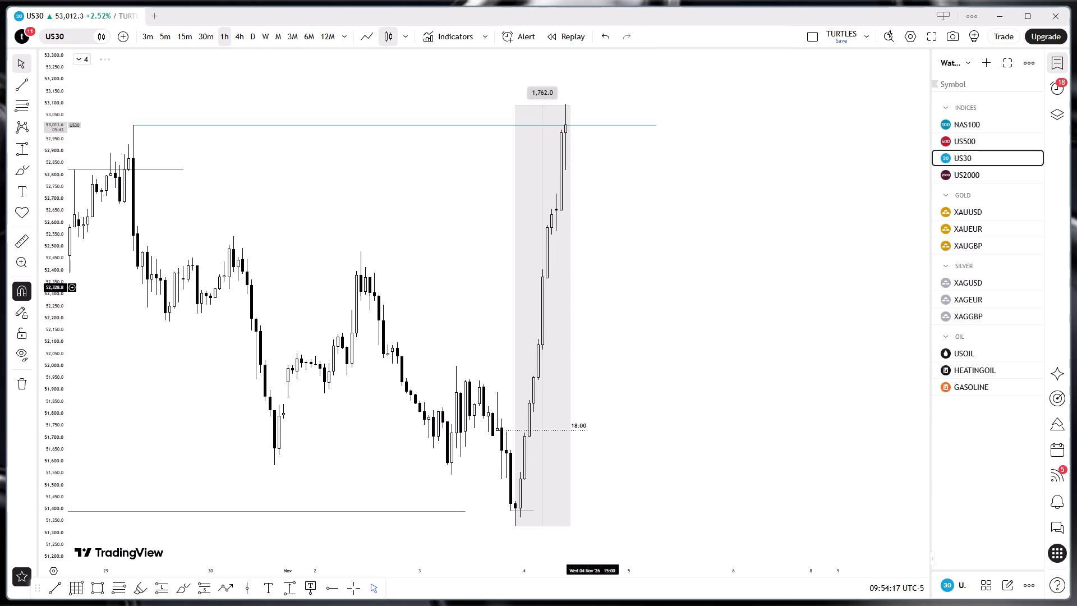
left_click(561, 290)
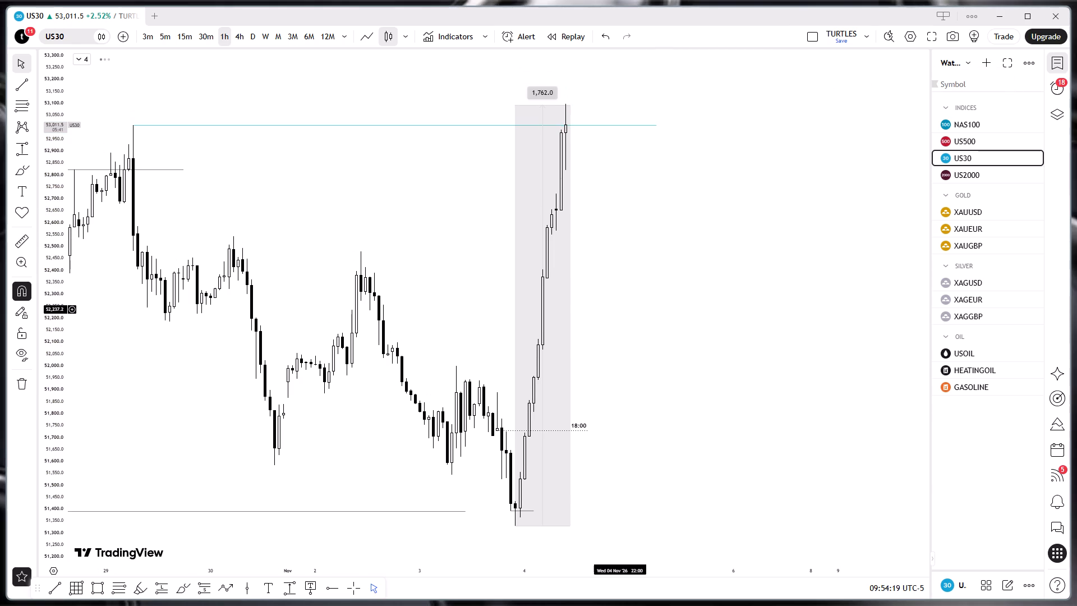
left_click_drag(358, 252, 444, 231)
left_click(616, 247)
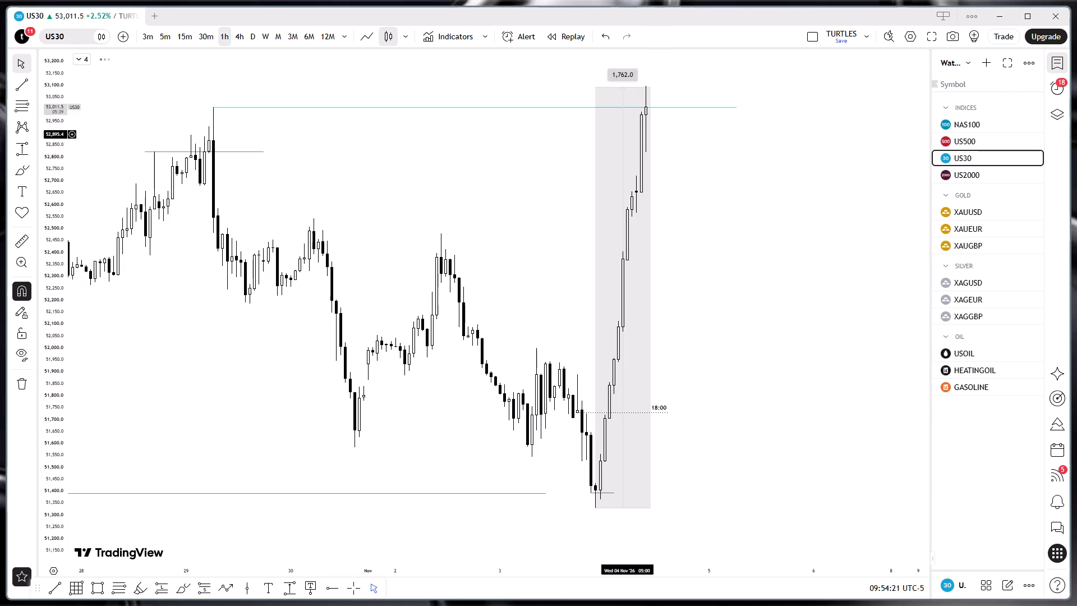
Delete the price range measurement from the US30 chart.
left_click(604, 89)
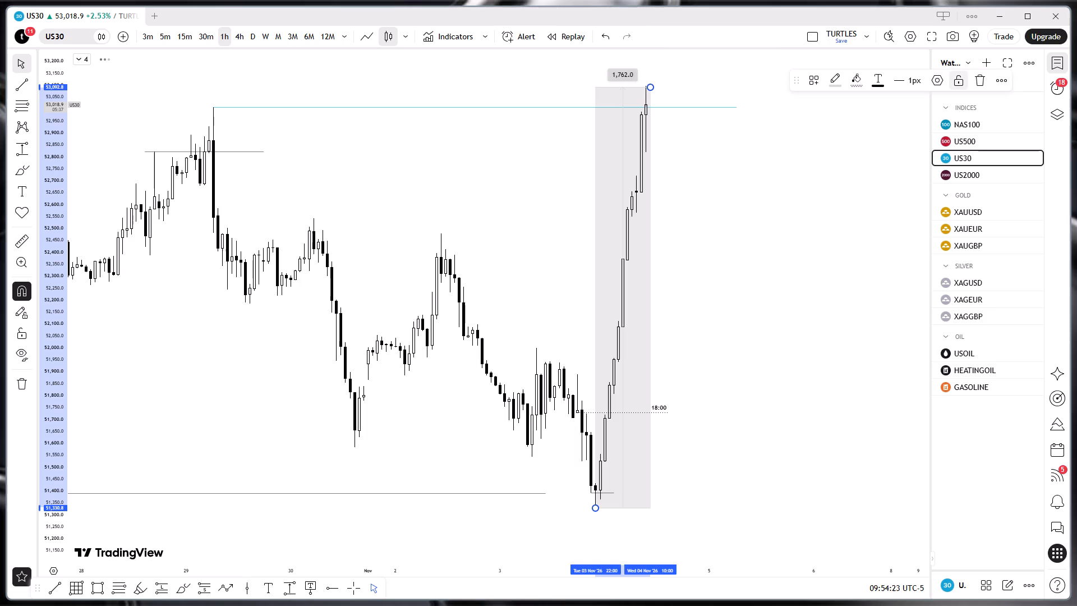
left_click(984, 84)
left_click(794, 256)
left_click_drag(722, 336, 627, 336)
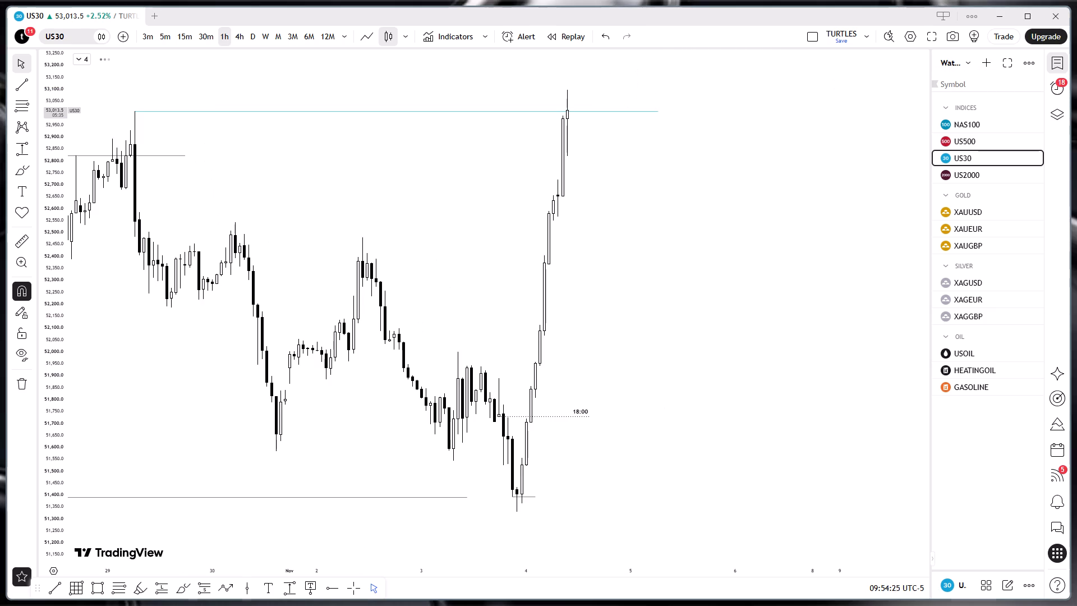
Open XAUUSD from the watchlist and remove all five drawings from its chart.
left_click(983, 215)
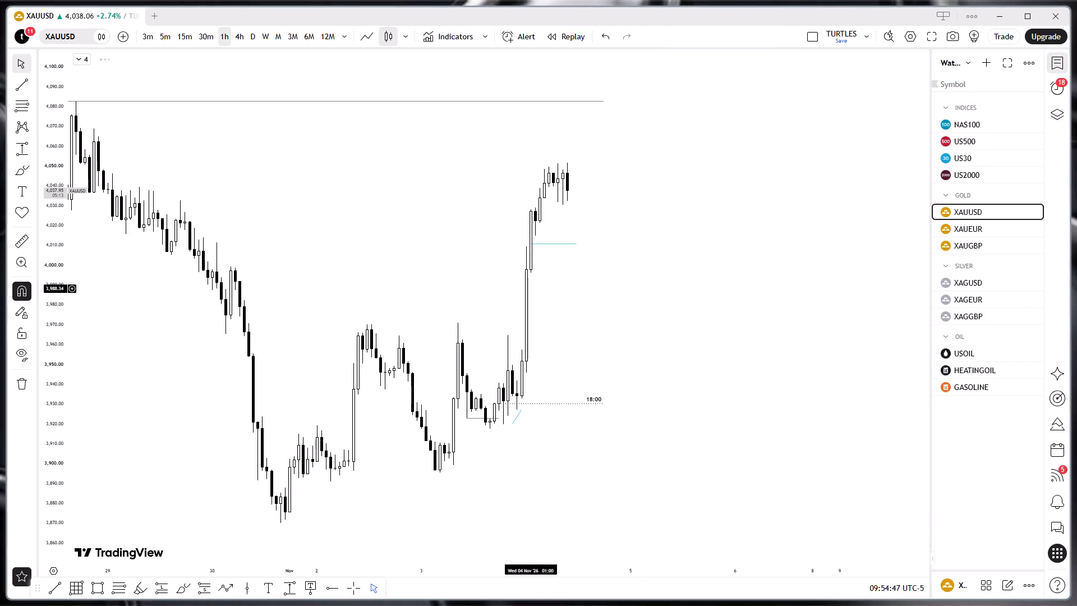
left_click_drag(640, 314, 738, 333)
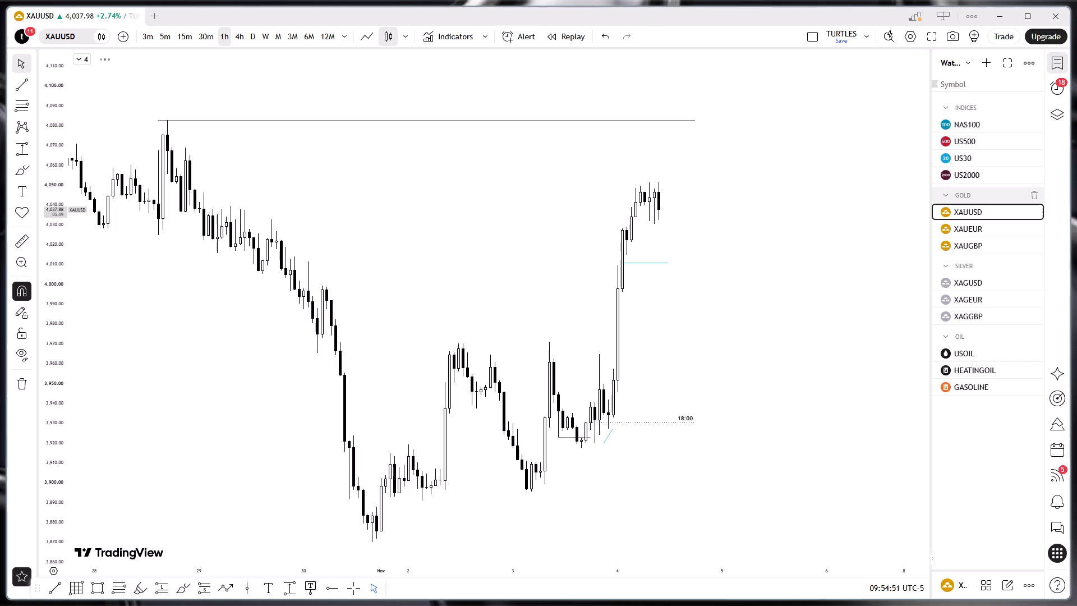
left_click_drag(717, 302, 669, 283)
right_click(708, 284)
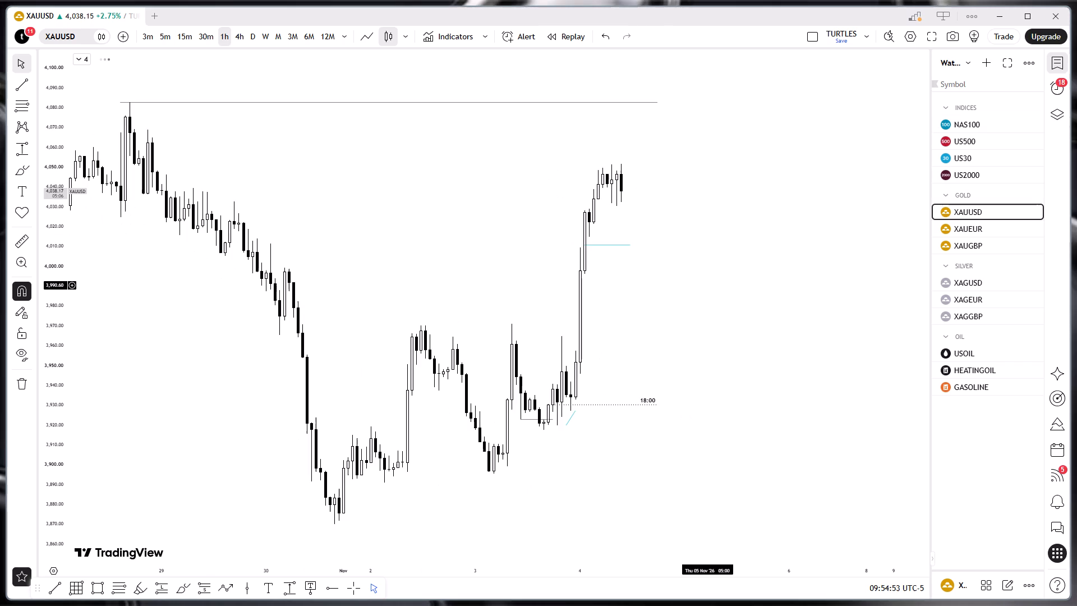
left_click(771, 532)
left_click(745, 377)
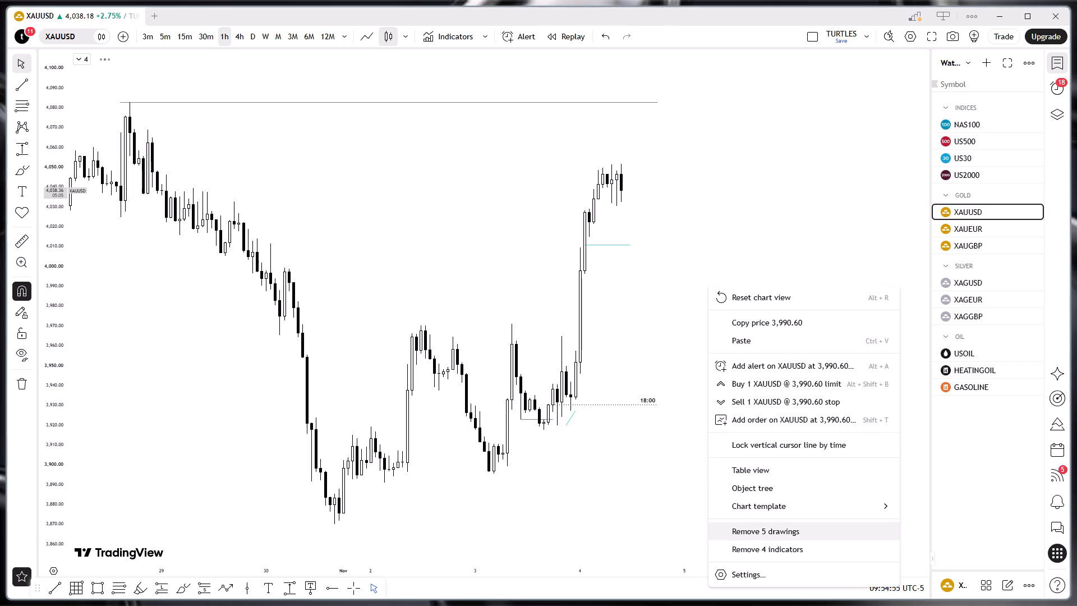
left_click(767, 366)
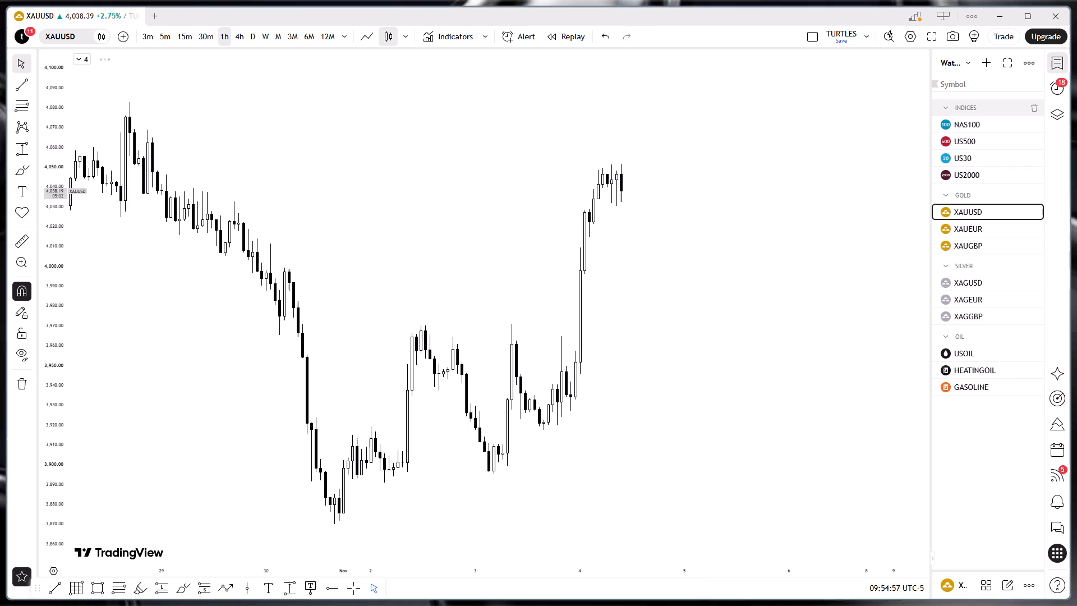
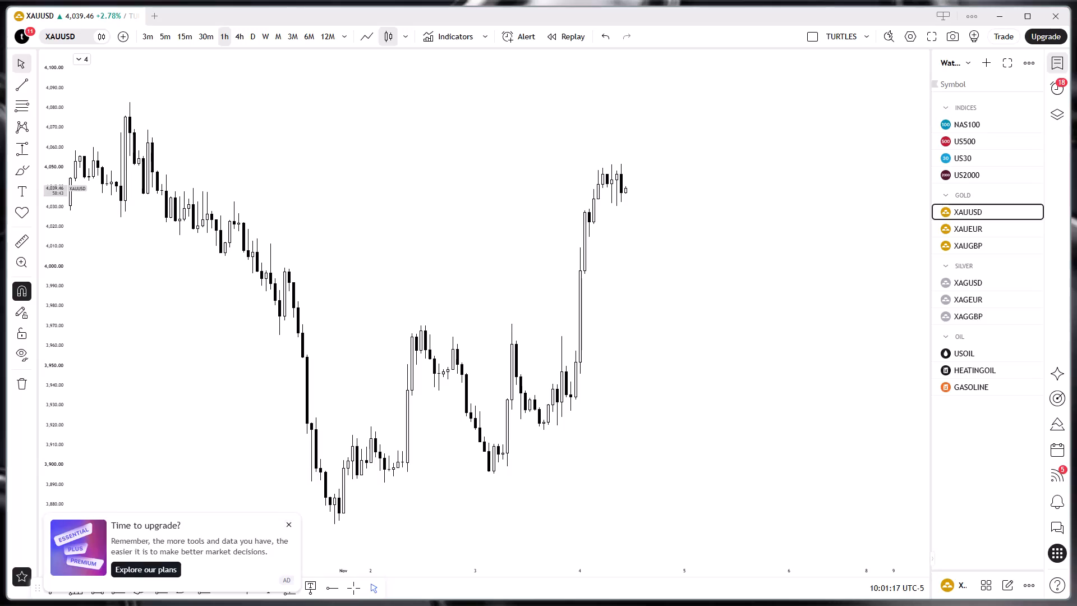
Examine XAUUSD's hourly price action from the early-November swings through the 4 November rally and the latest candles.
scroll(541, 316, "up", 5)
left_click_drag(543, 316, 650, 325)
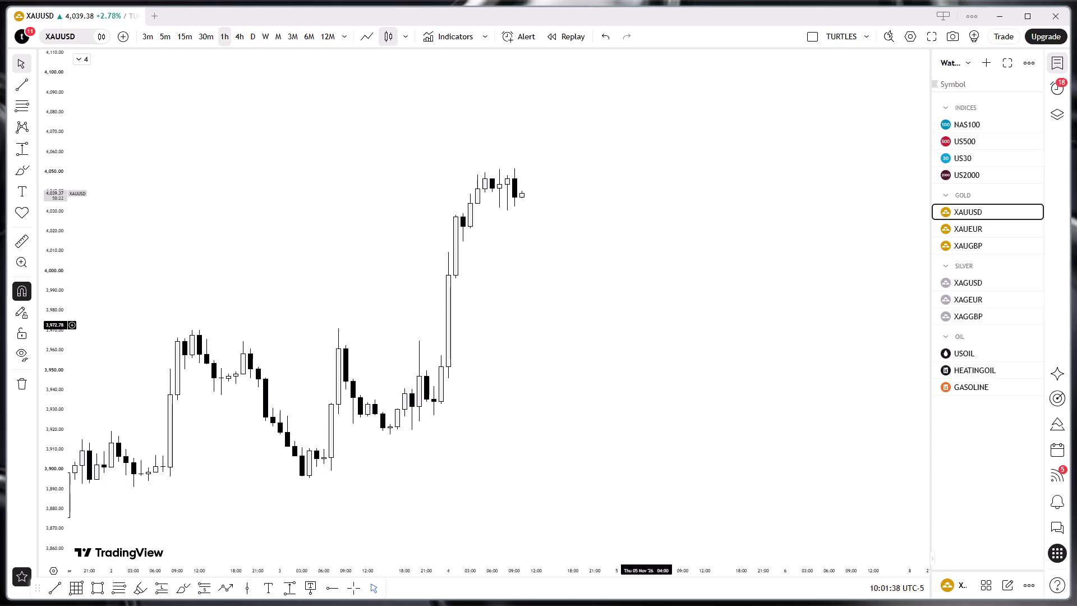
left_click(618, 332)
left_click_drag(572, 319, 618, 332)
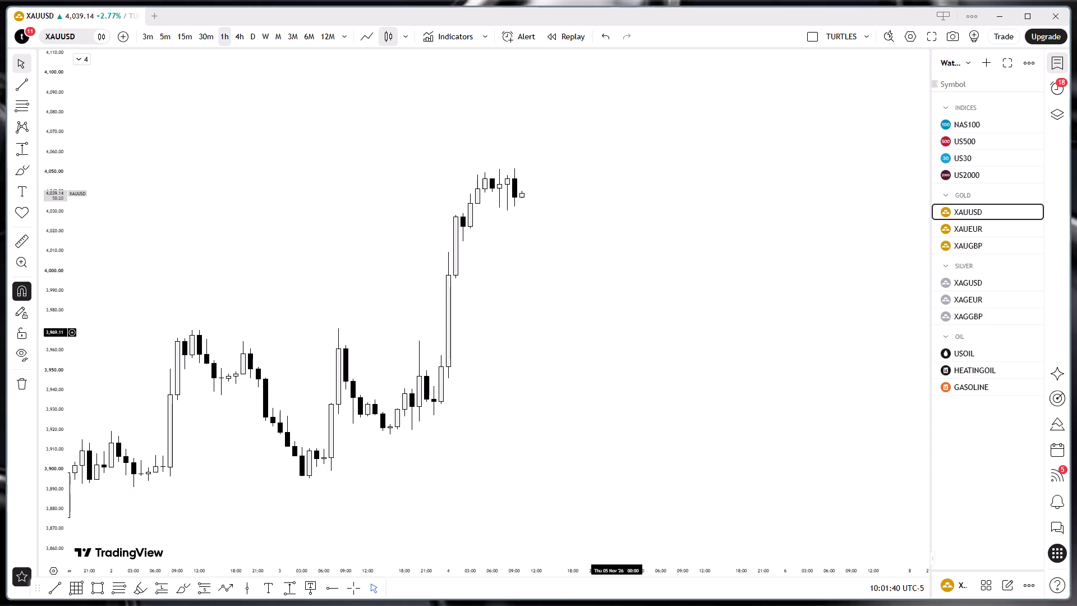
left_click_drag(618, 332, 605, 299)
left_click_drag(590, 355, 599, 346)
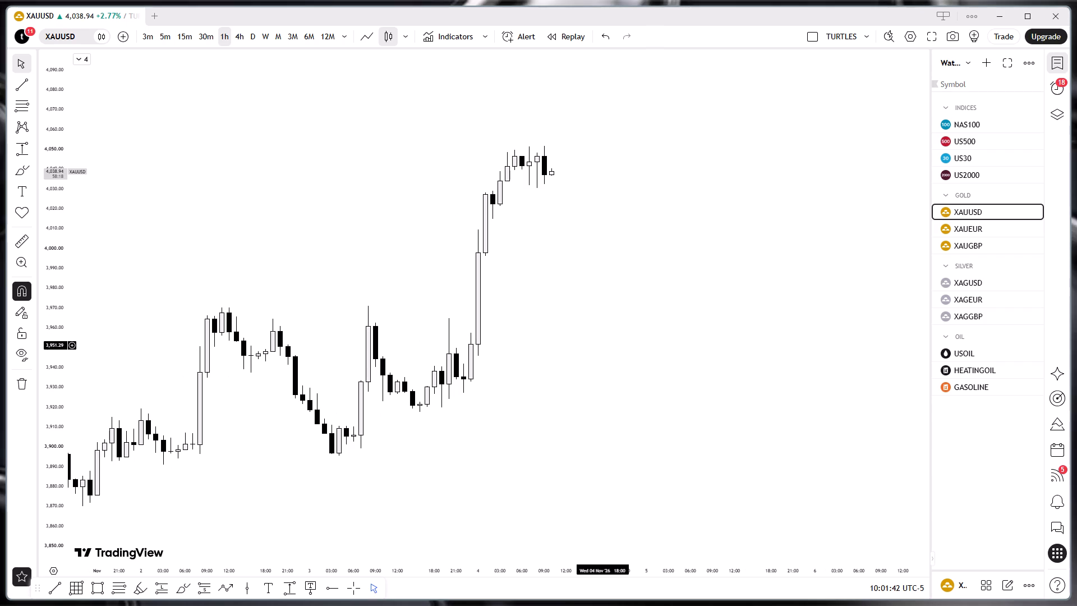
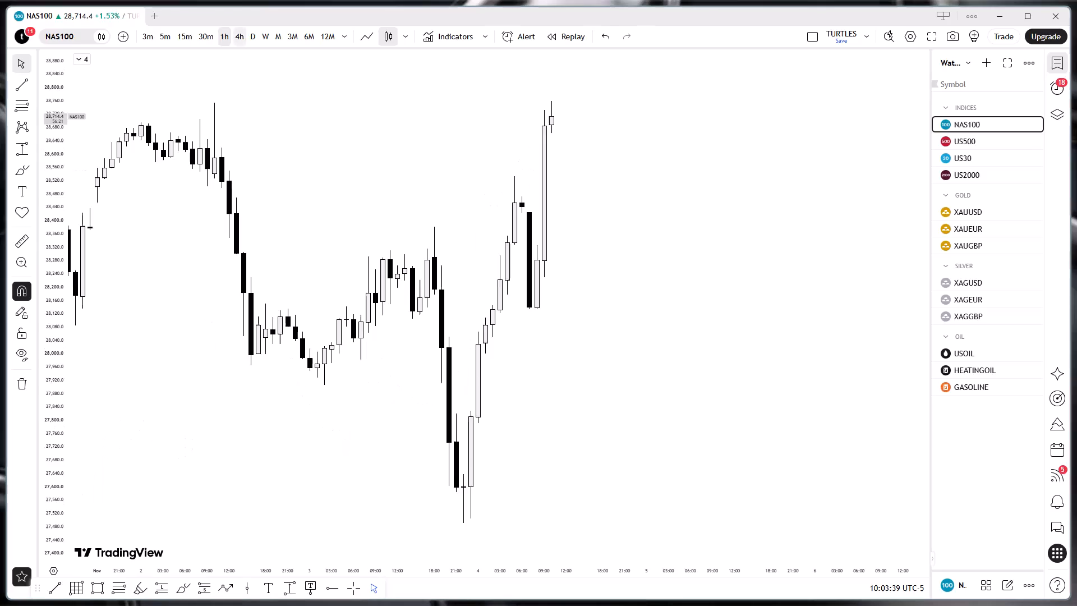
Switch NAS100 to the 4-hour timeframe and measure the price range from the 3 November low to the latest high.
left_click(237, 35)
left_click_drag(283, 265, 280, 261)
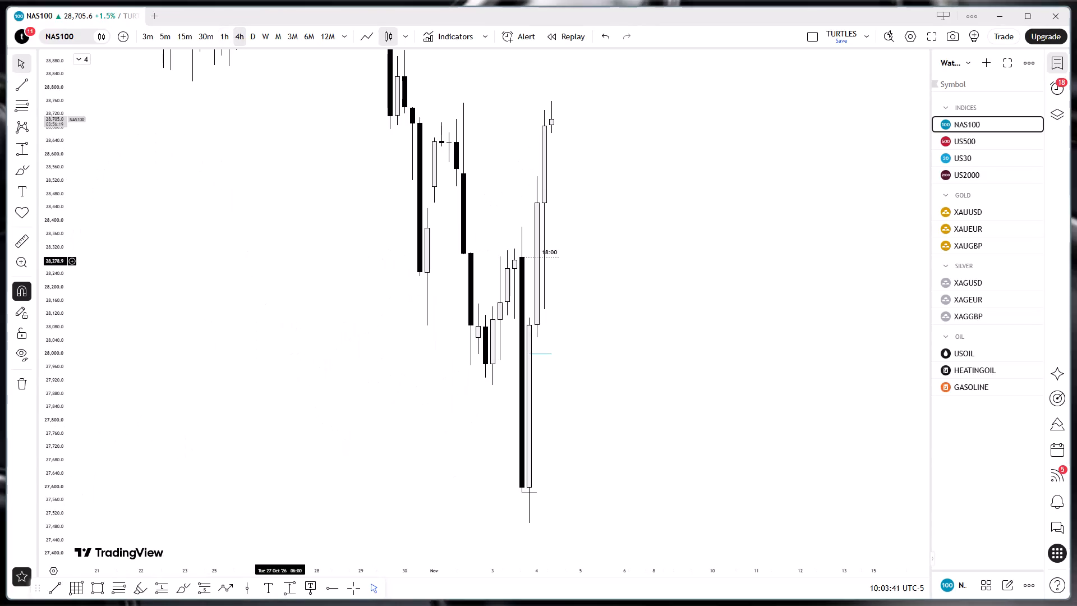
left_click_drag(280, 261, 366, 305)
left_click_drag(55, 162, 81, 404)
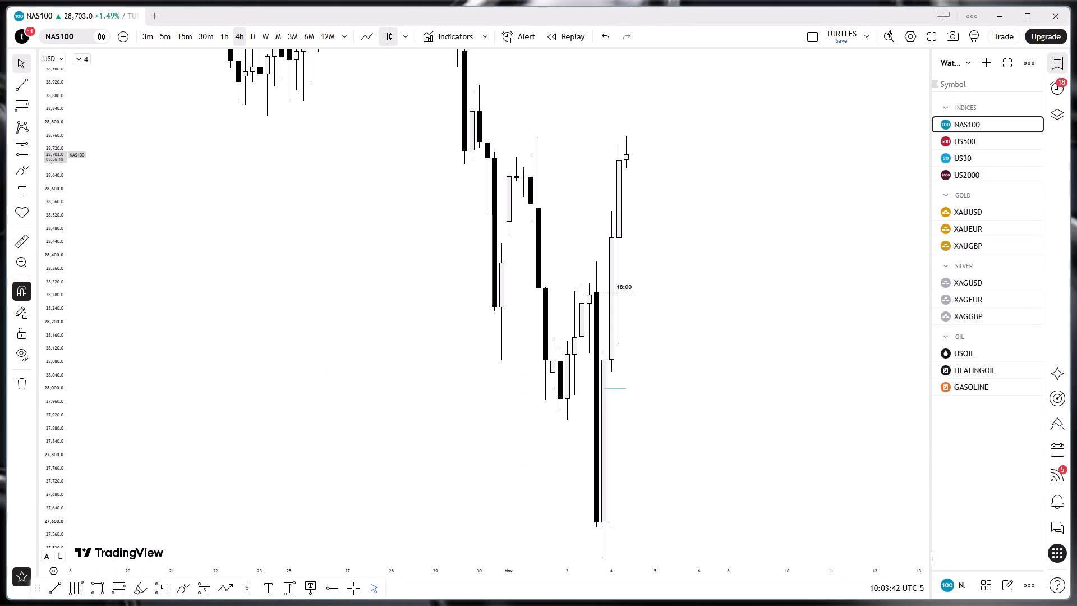
scroll(251, 367, "up", 1)
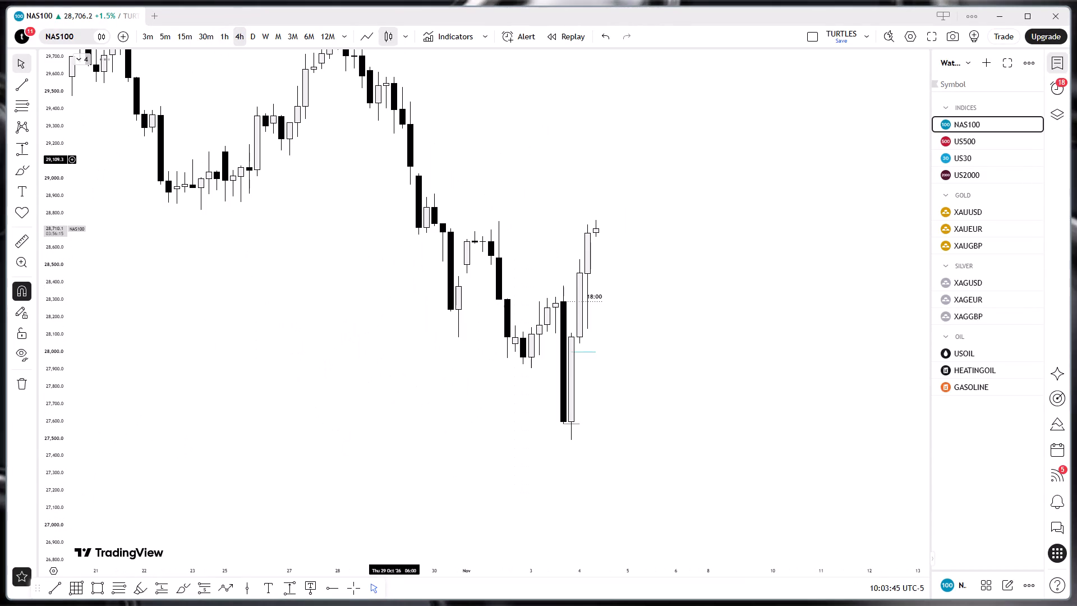
left_click_drag(451, 361, 441, 356)
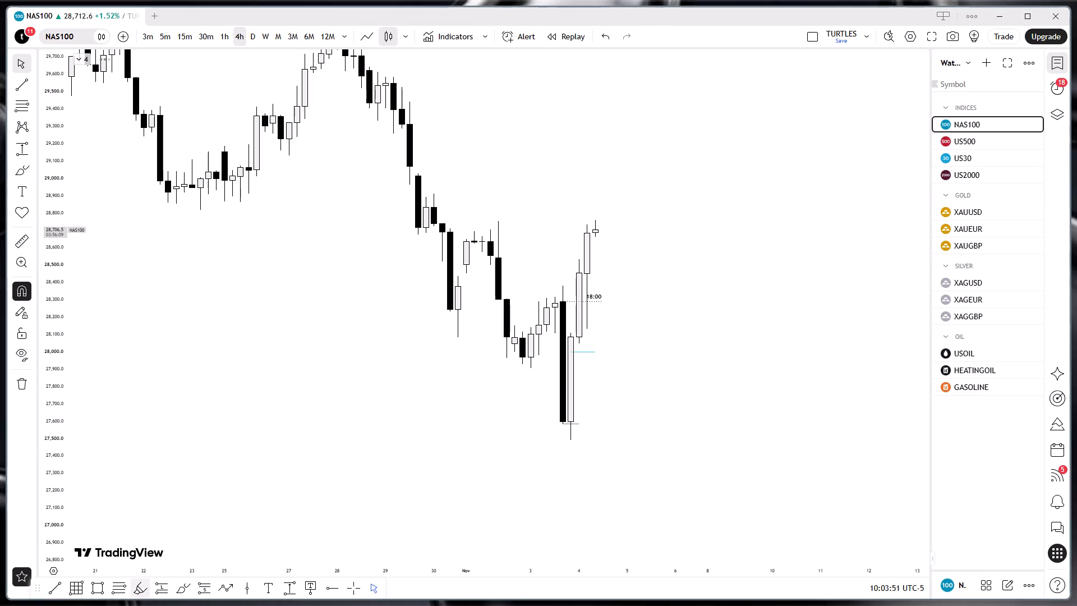
left_click(284, 587)
left_click(570, 441)
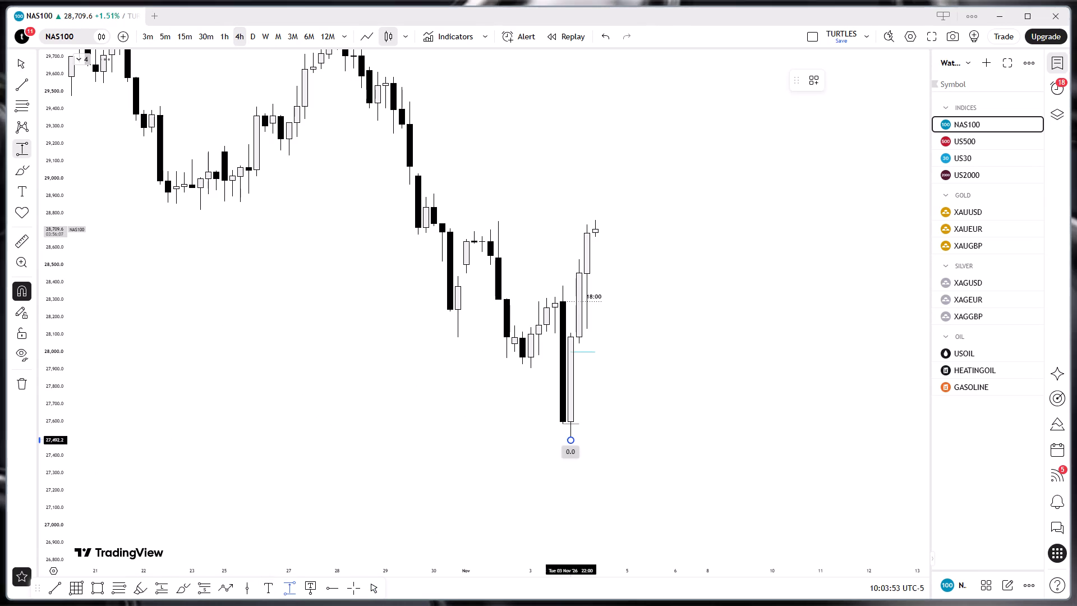
left_click(593, 209)
left_click(658, 223)
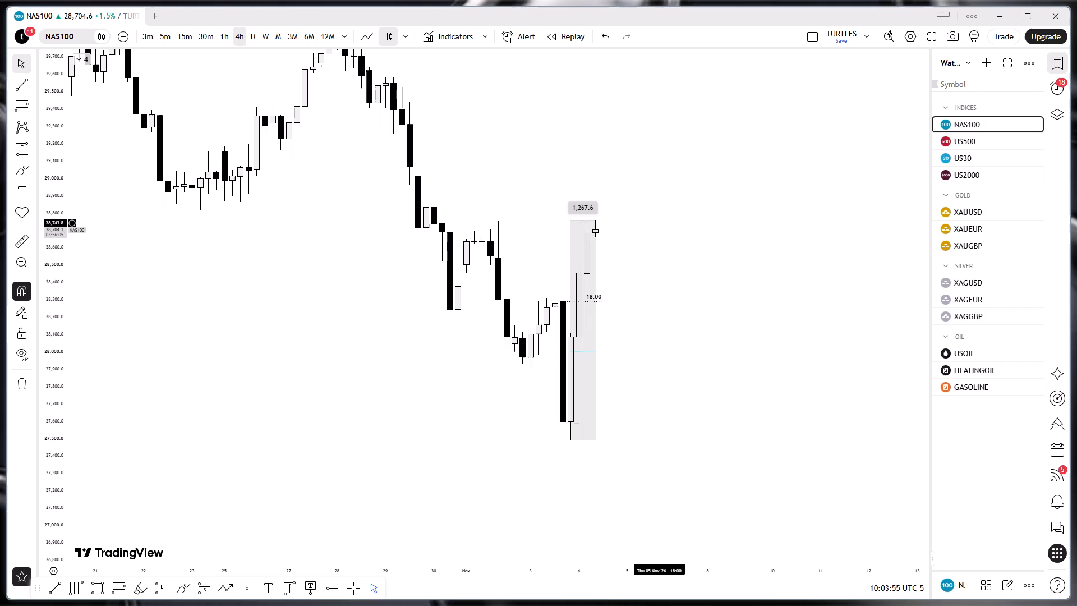
Switch NAS100 to the daily timeframe and remove all four drawings from the chart.
left_click(249, 39)
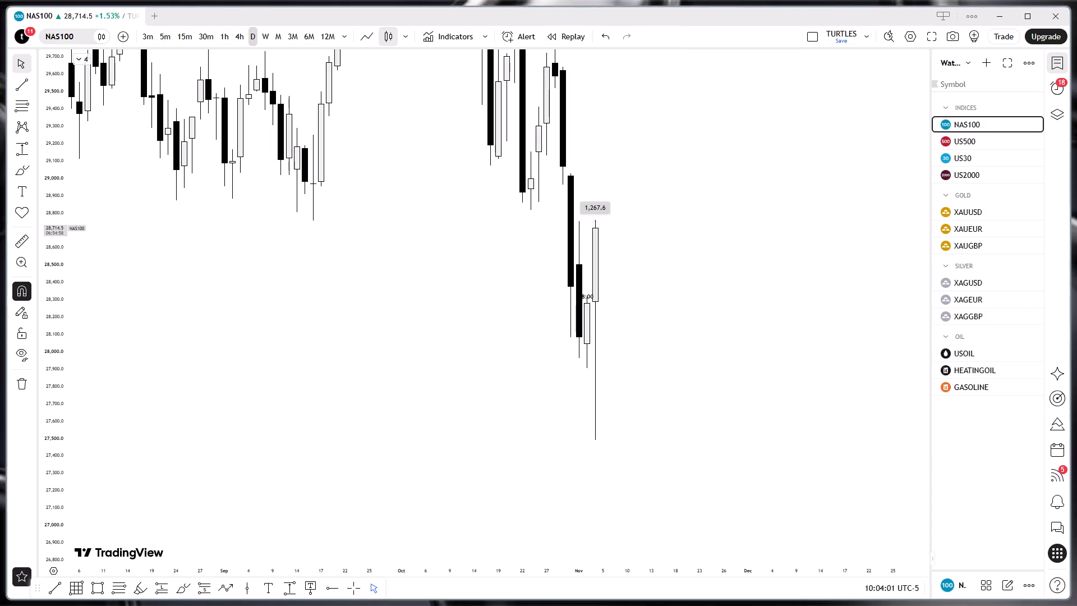
left_click_drag(302, 242, 334, 379)
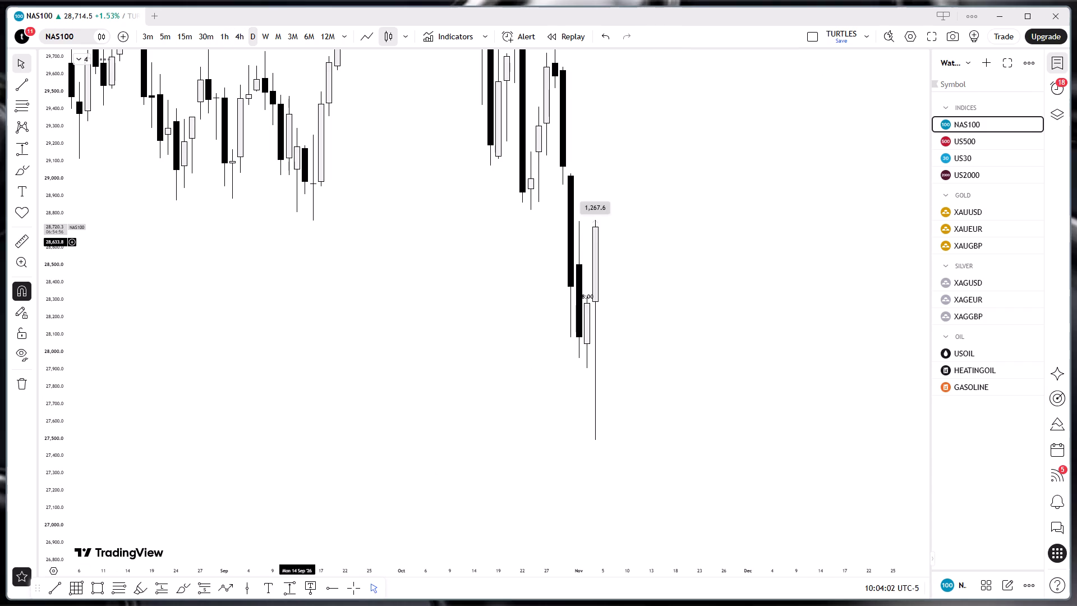
scroll(361, 291, "up", 9)
left_click_drag(436, 346, 443, 342)
right_click(491, 279)
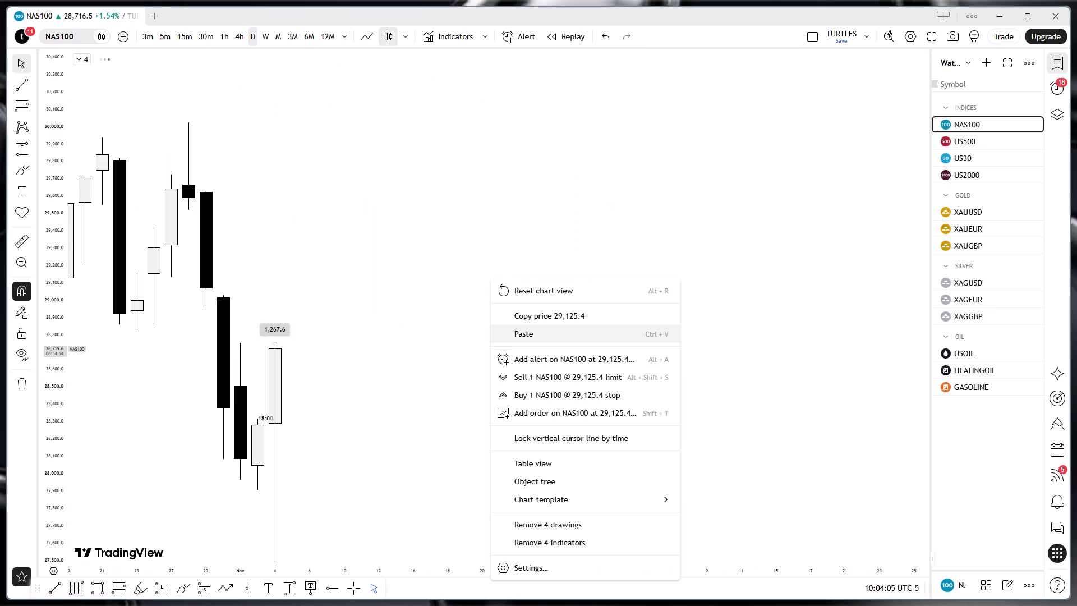
left_click(561, 529)
left_click(503, 421)
Measure the 29 October daily candle's drop from its high down to the 30 October open with a price range.
left_click_drag(397, 351, 599, 288)
scroll(603, 287, "up", 3)
left_click_drag(475, 327, 603, 287)
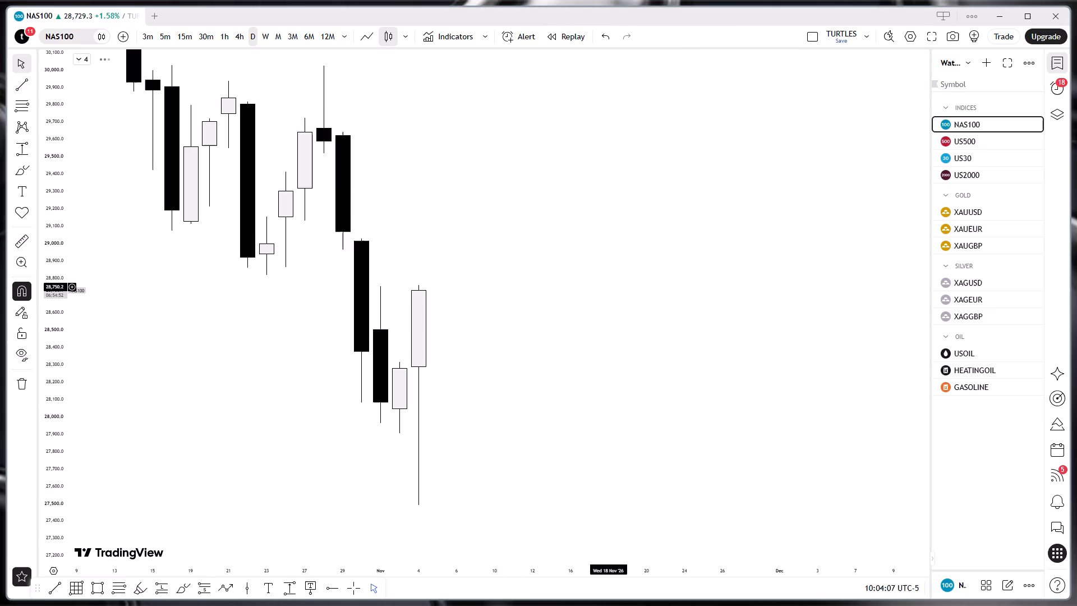
left_click_drag(603, 287, 556, 317)
left_click_drag(54, 177, 68, 339)
scroll(268, 342, "down", 2)
left_click_drag(299, 375, 266, 343)
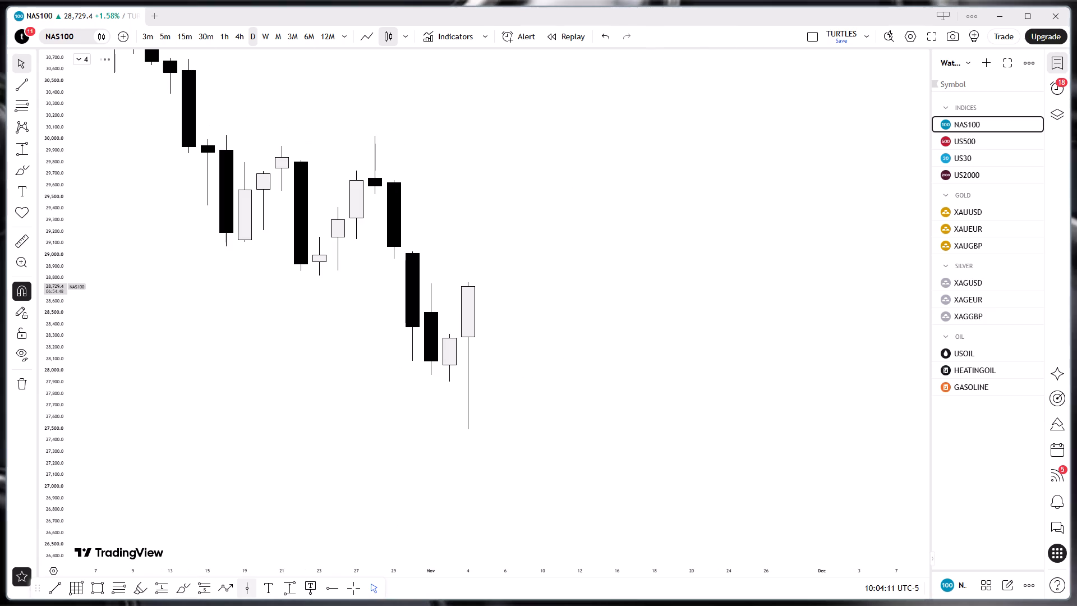
left_click(289, 590)
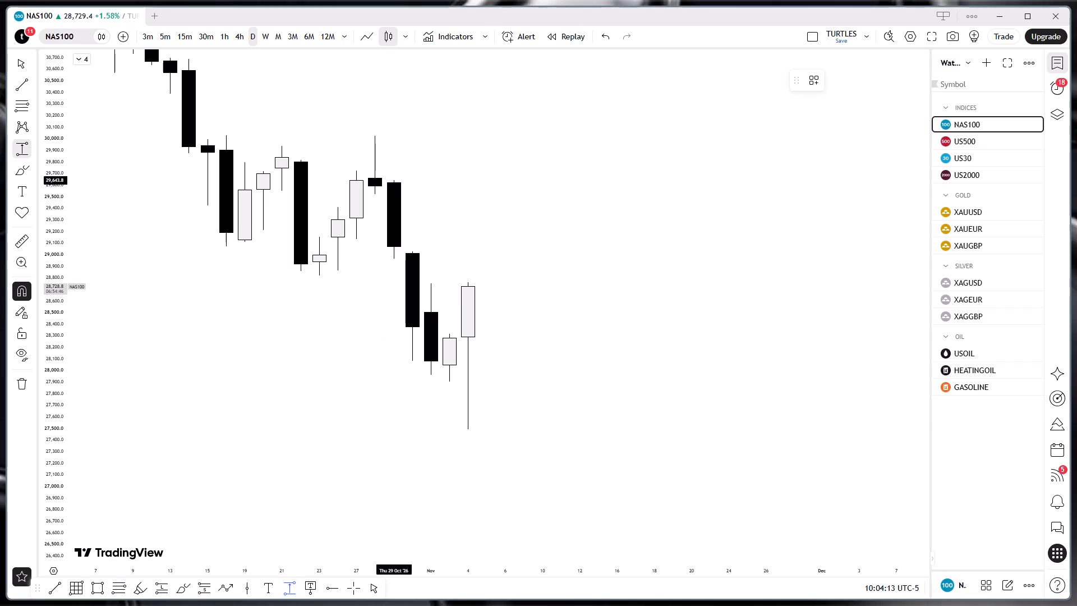
left_click(393, 177)
left_click(404, 249)
left_click(432, 245)
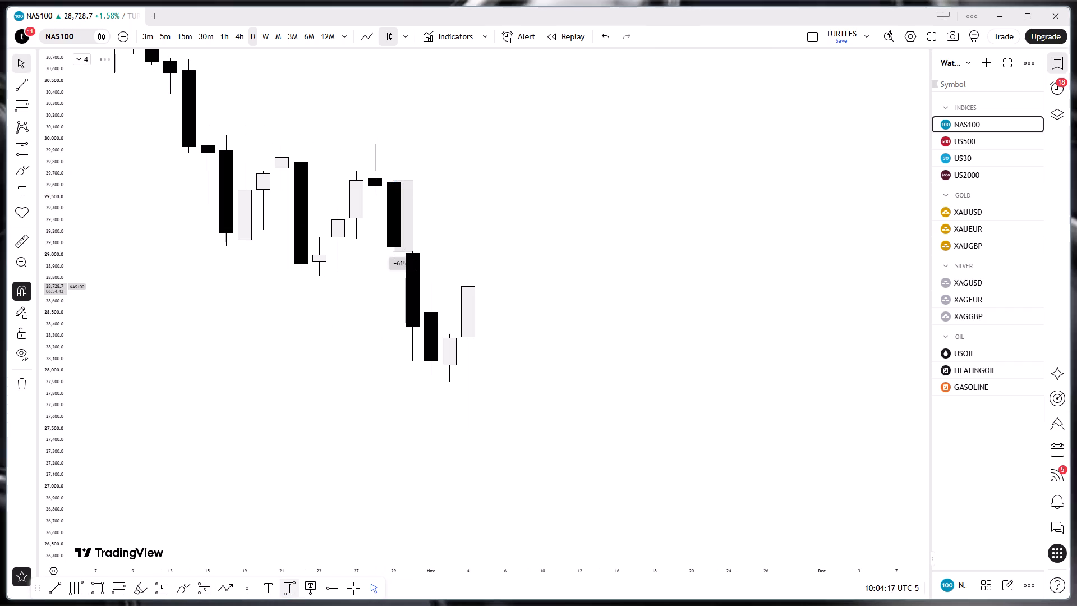
Measure the 30 October candle's high-to-low range and the drop from the 2 November high to the 3 November low.
left_click(286, 587)
left_click(414, 248)
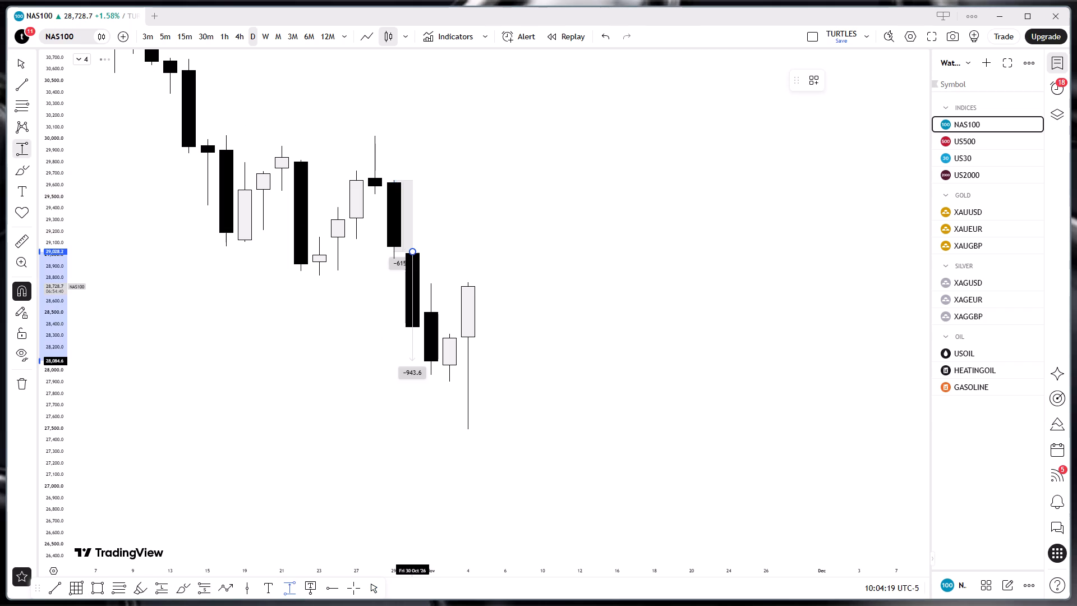
left_click(425, 352)
left_click(434, 442)
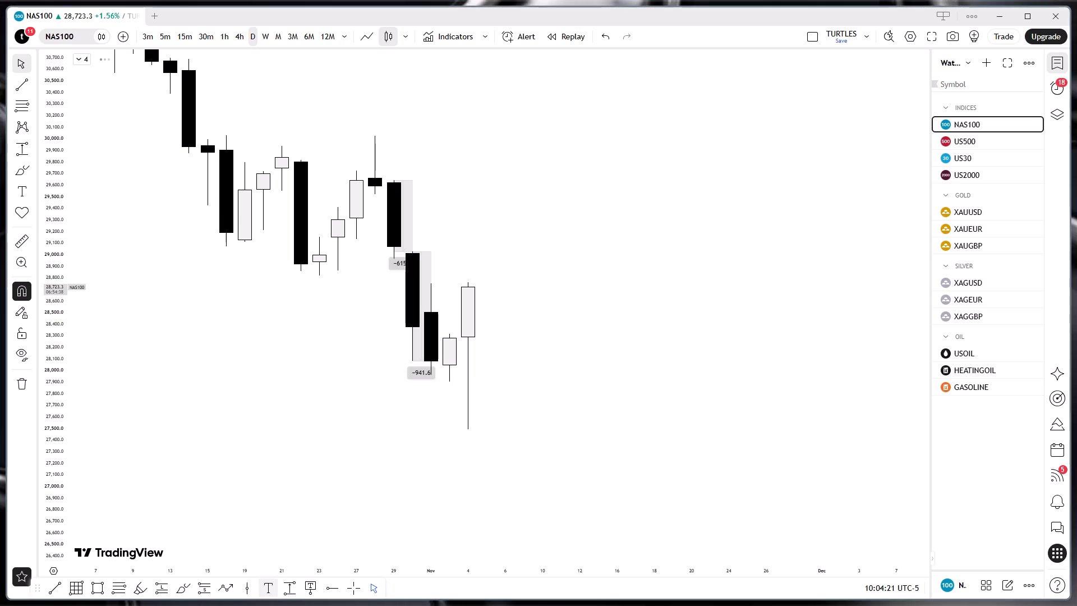
left_click(290, 586)
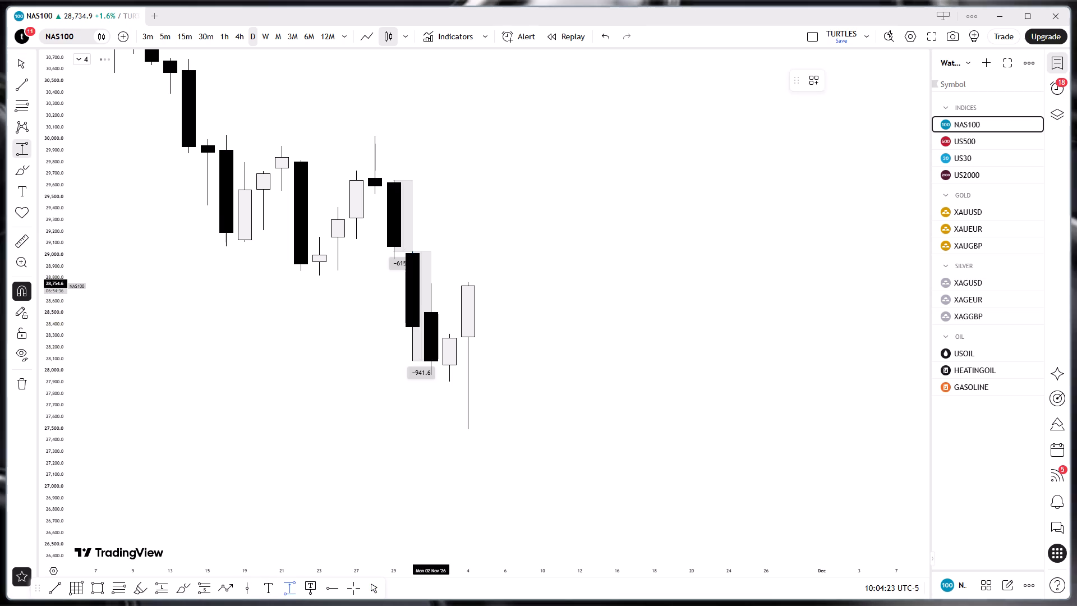
left_click(431, 281)
left_click(444, 374)
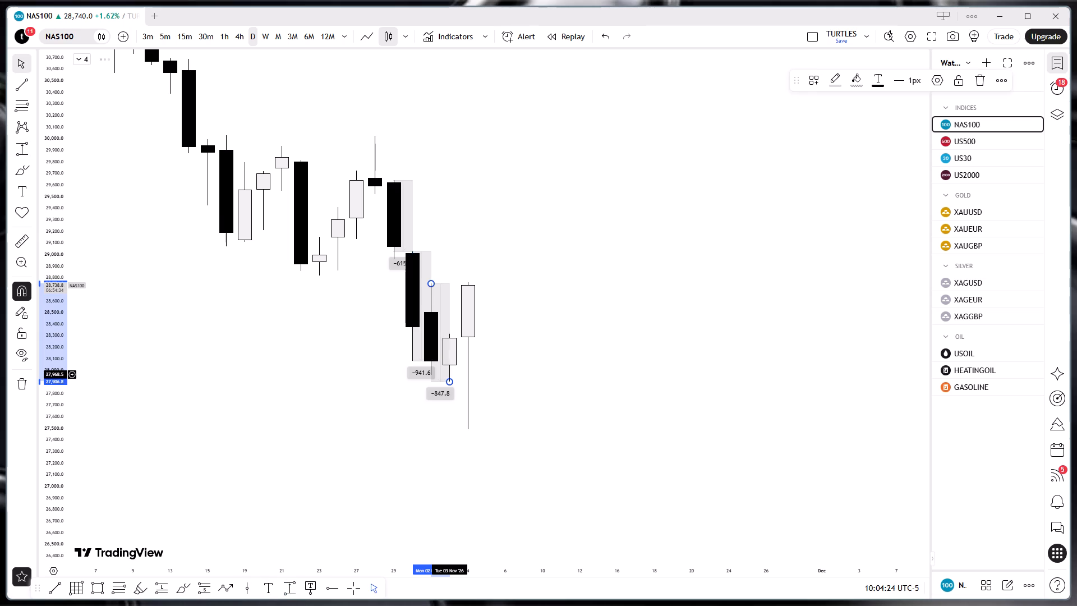
left_click(437, 426)
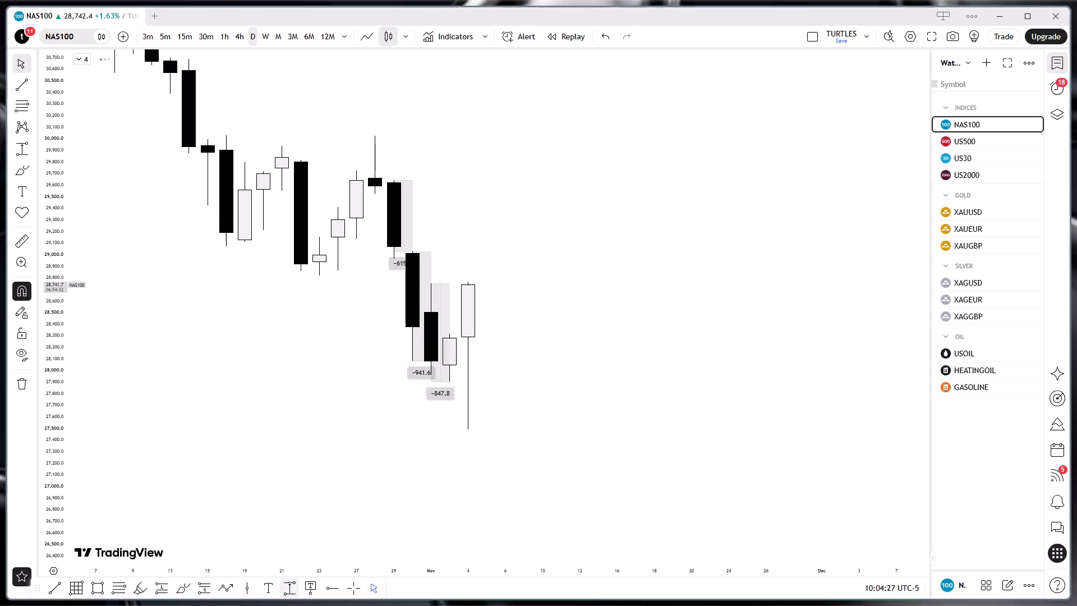
Measure the 3 November daily candle from low to high and the 4 November rally from its low to the latest high.
left_click(293, 589)
left_click(447, 379)
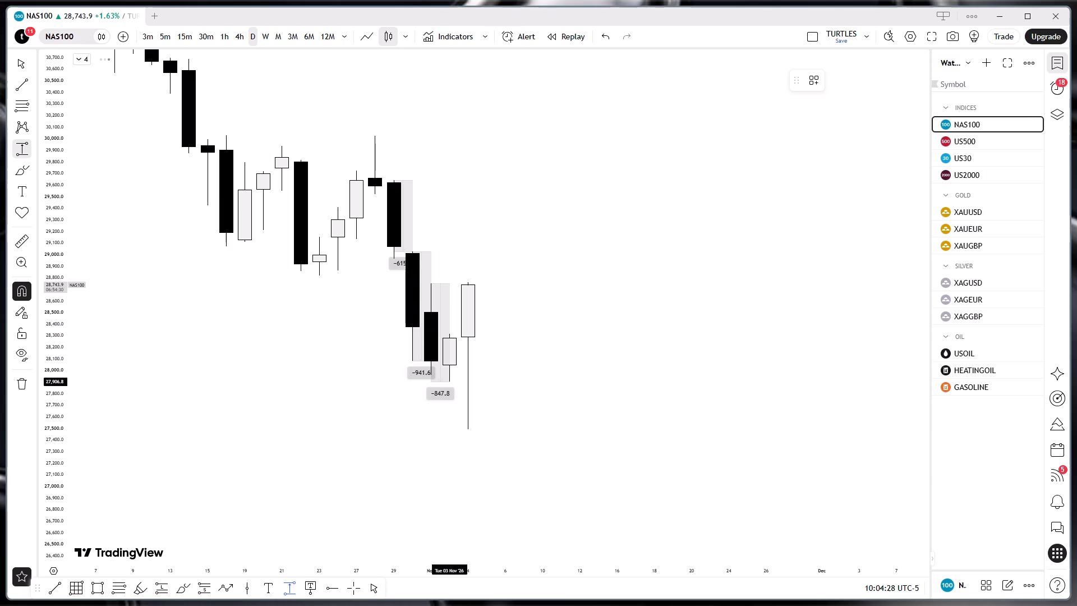
left_click(455, 336)
left_click(468, 375)
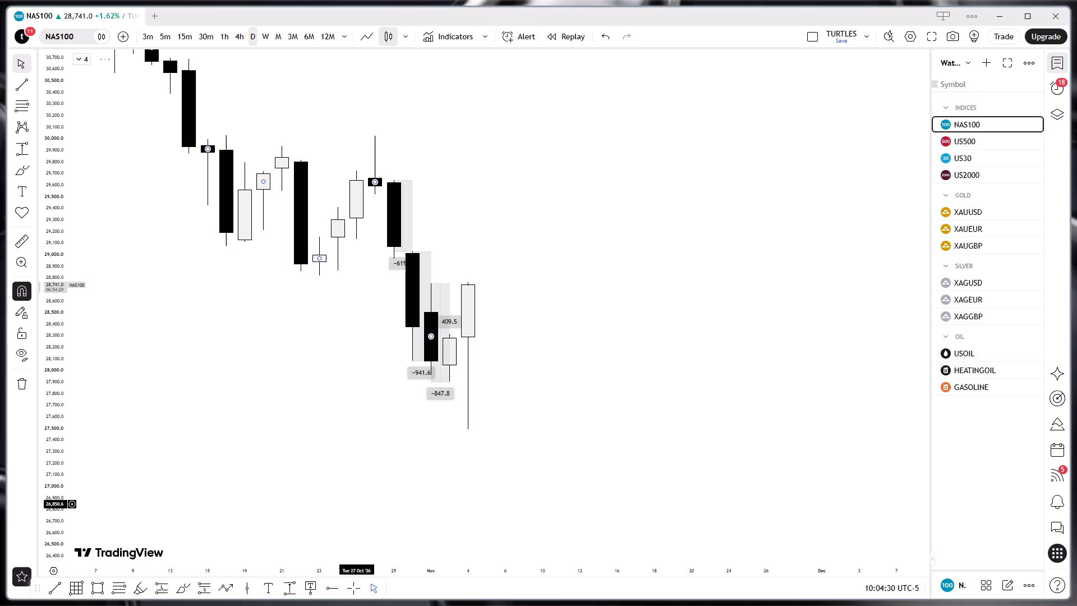
left_click(293, 591)
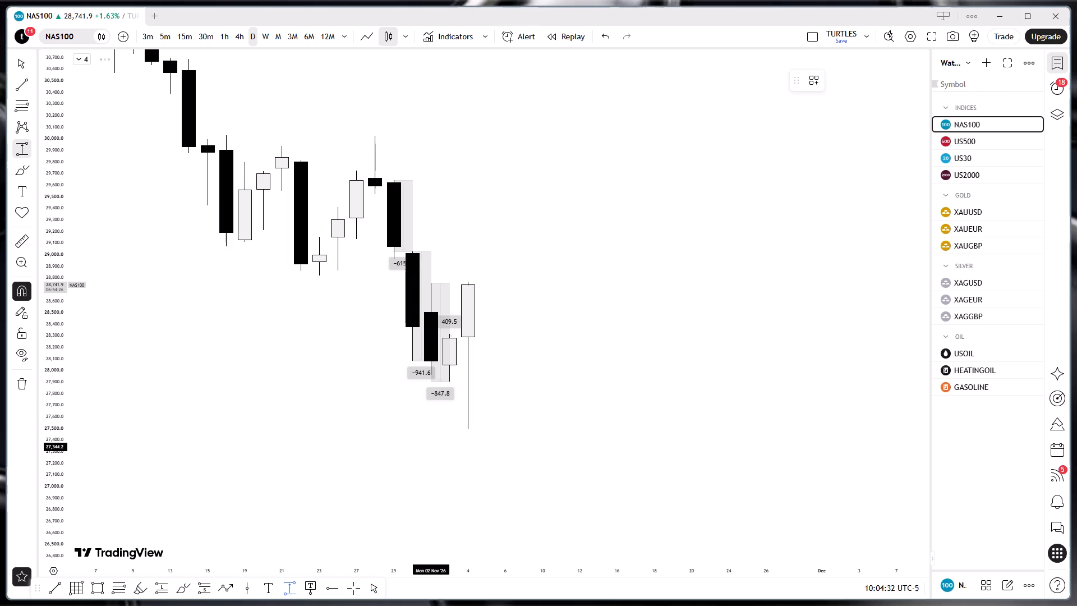
left_click(470, 426)
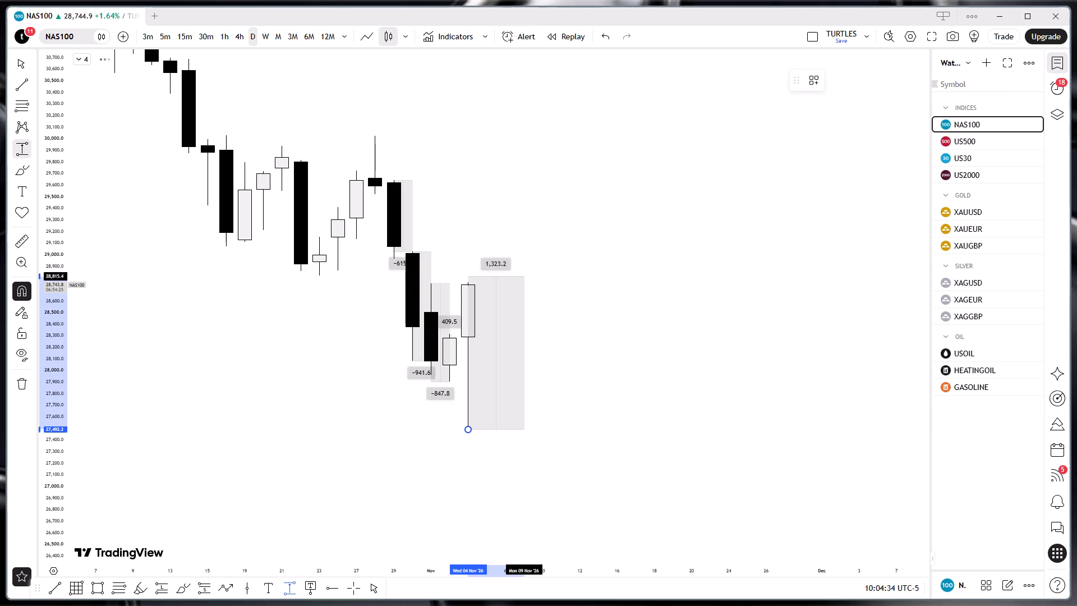
left_click(518, 281)
left_click_drag(562, 294, 568, 297)
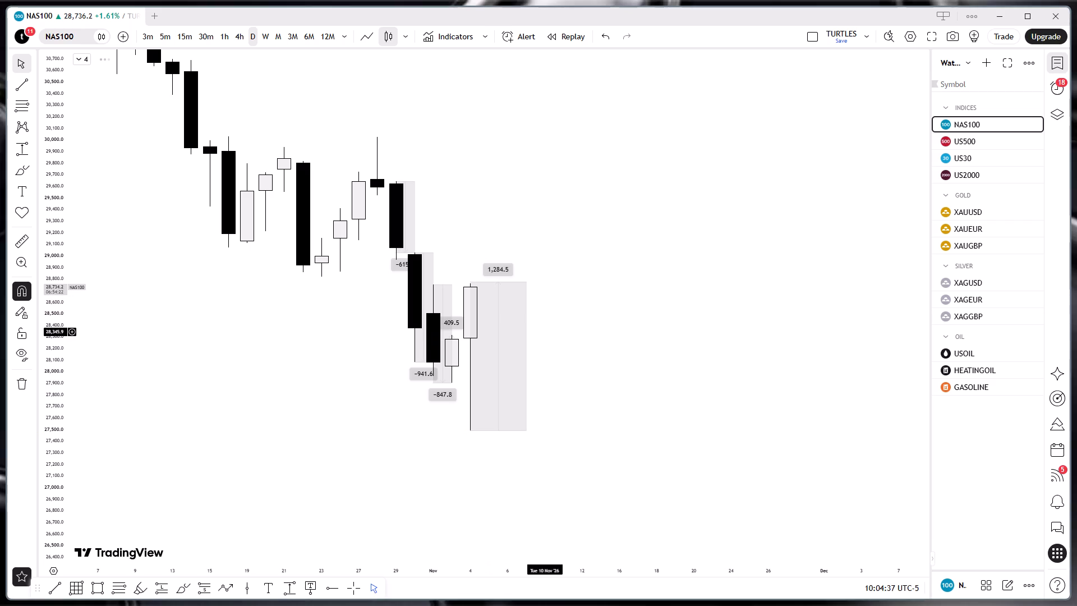
left_click(588, 360)
Select all five price range measurements on the late-October and early-November daily candles and delete them.
left_click_drag(601, 473, 601, 472)
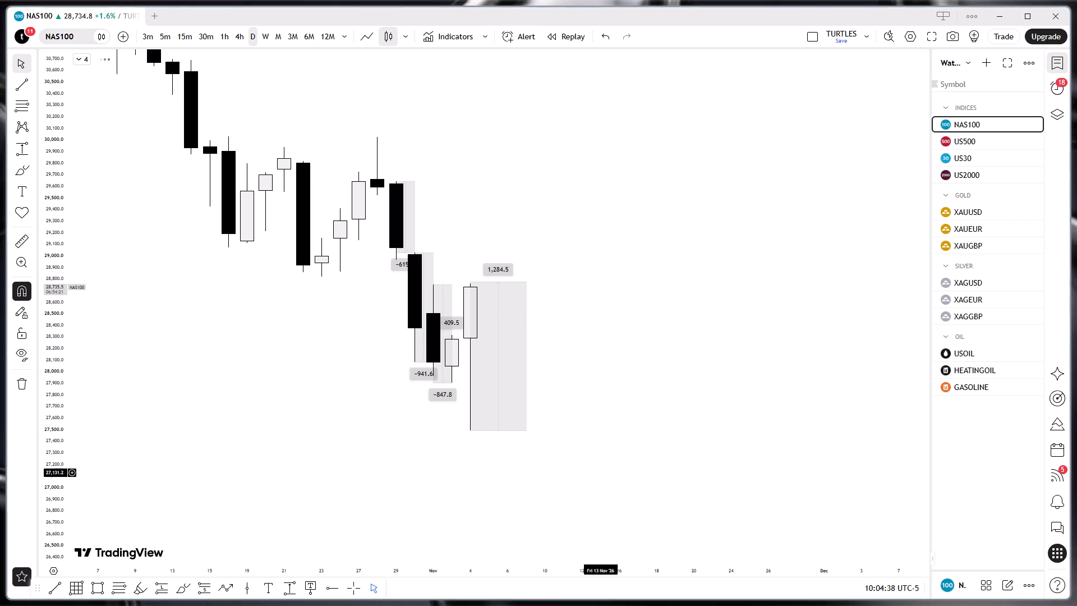
left_click_drag(601, 472, 694, 452)
left_click_drag(680, 471, 424, 132, "ctrl")
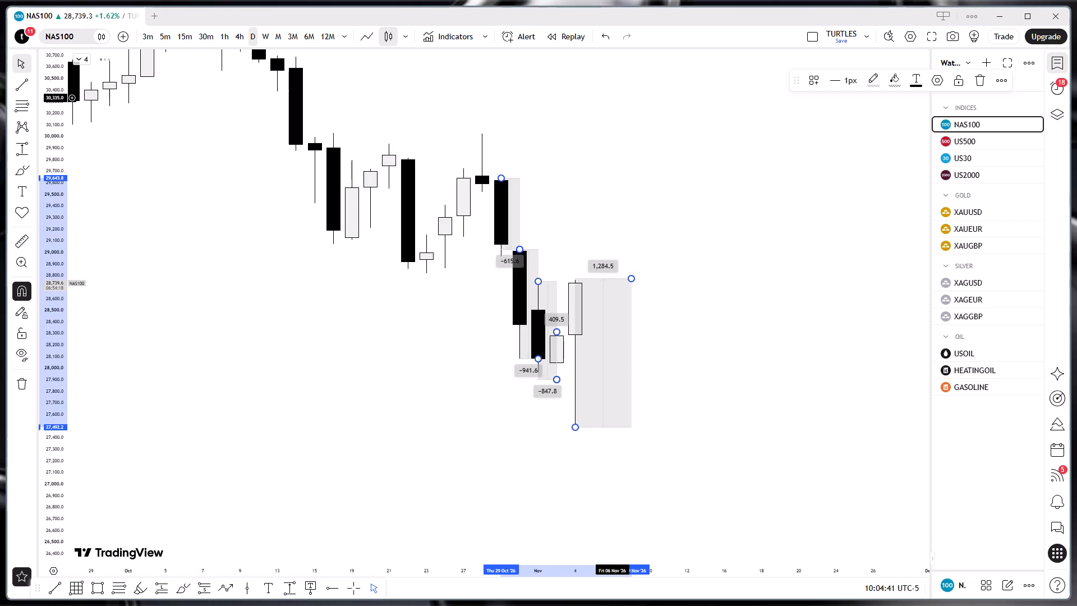
left_click(981, 77)
left_click(829, 237)
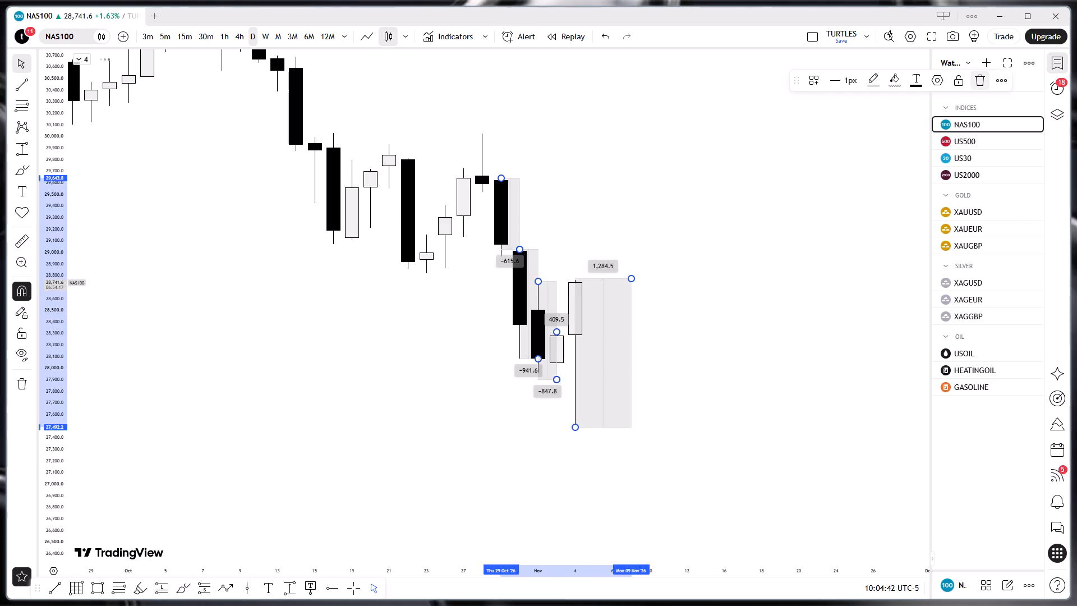
left_click_drag(660, 288, 635, 288)
left_click_drag(630, 261, 615, 263)
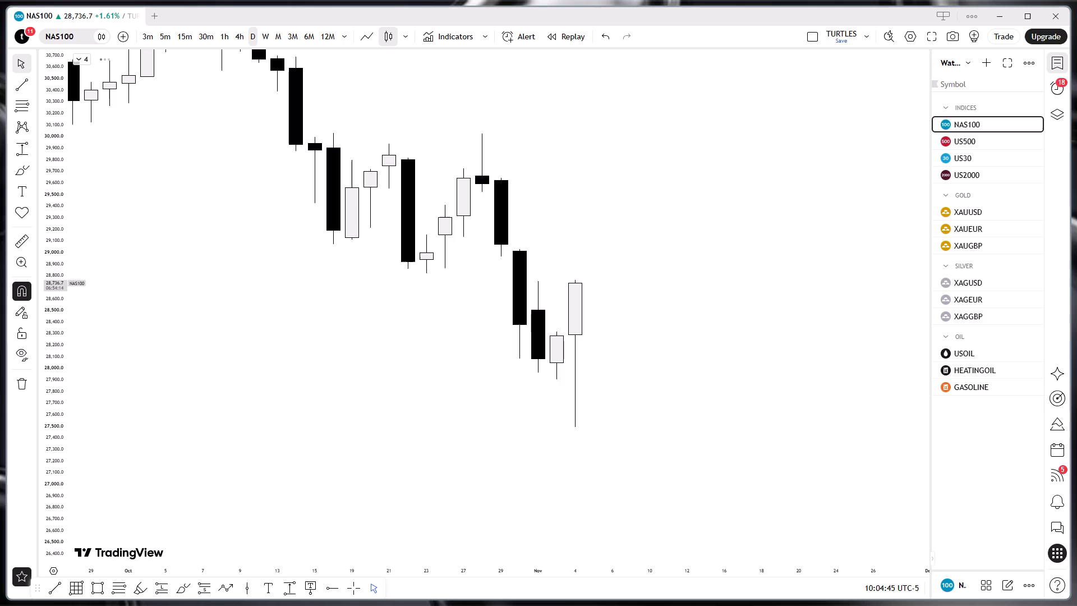
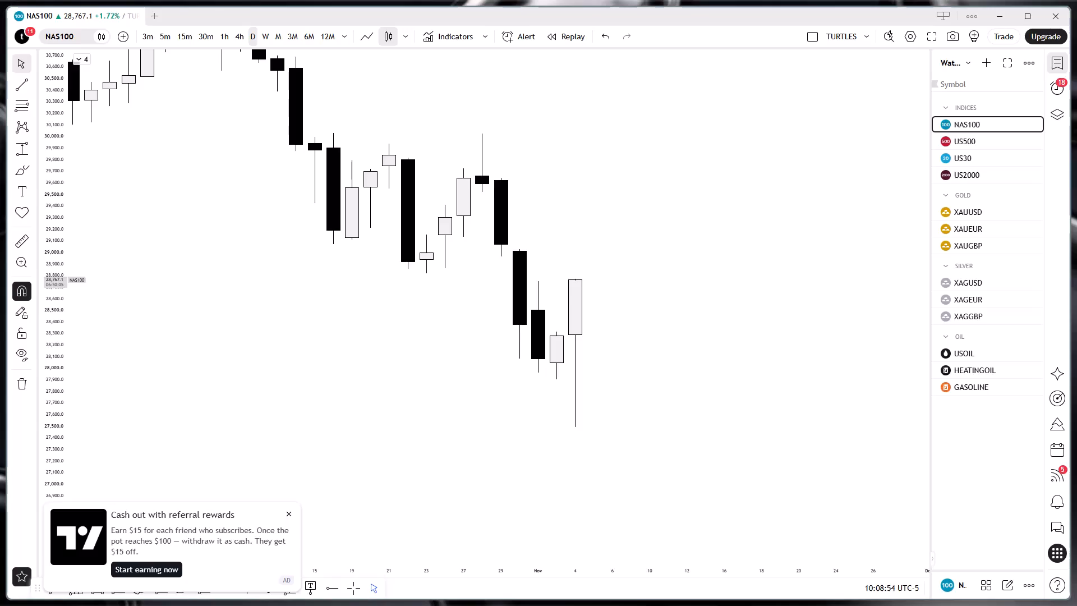
Dismiss the referral rewards ad and the ad-free upgrade offer covering the NAS100 chart.
left_click(287, 509)
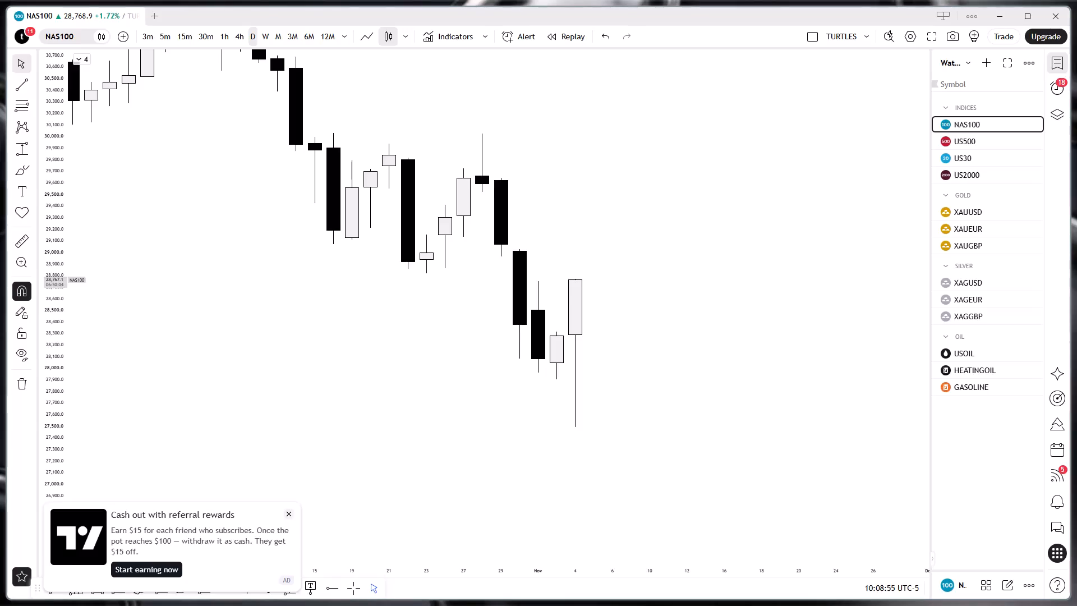
left_click_drag(44, 589, 164, 605)
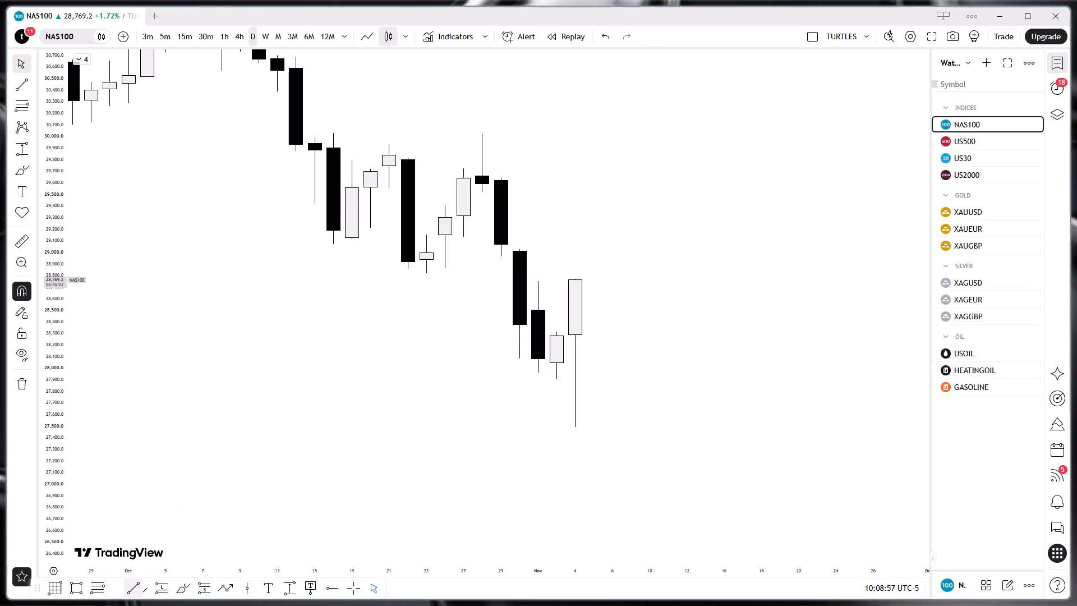
left_click(695, 133)
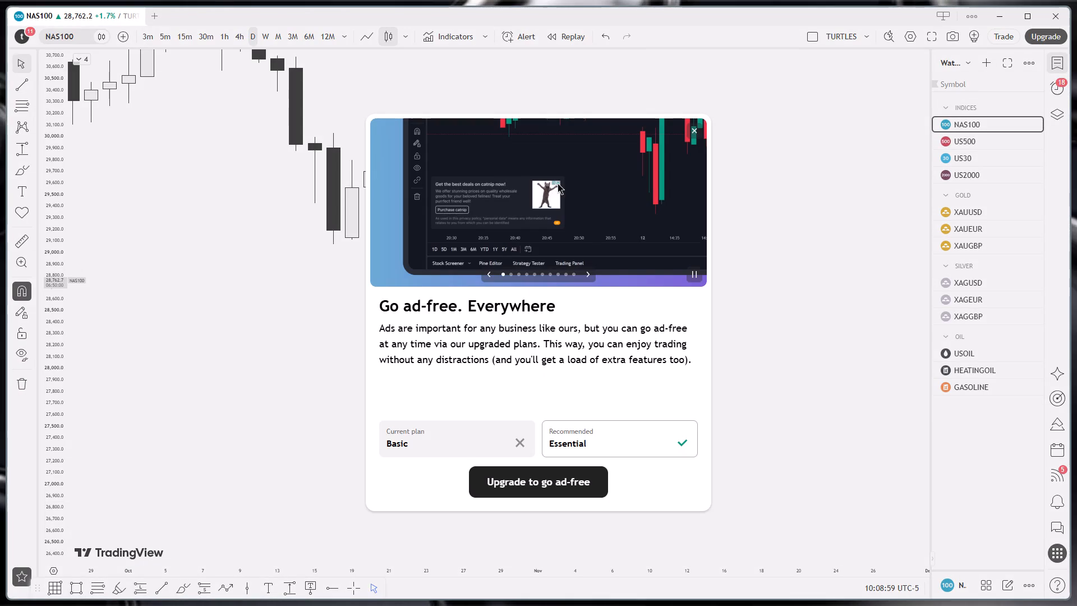
left_click(693, 127)
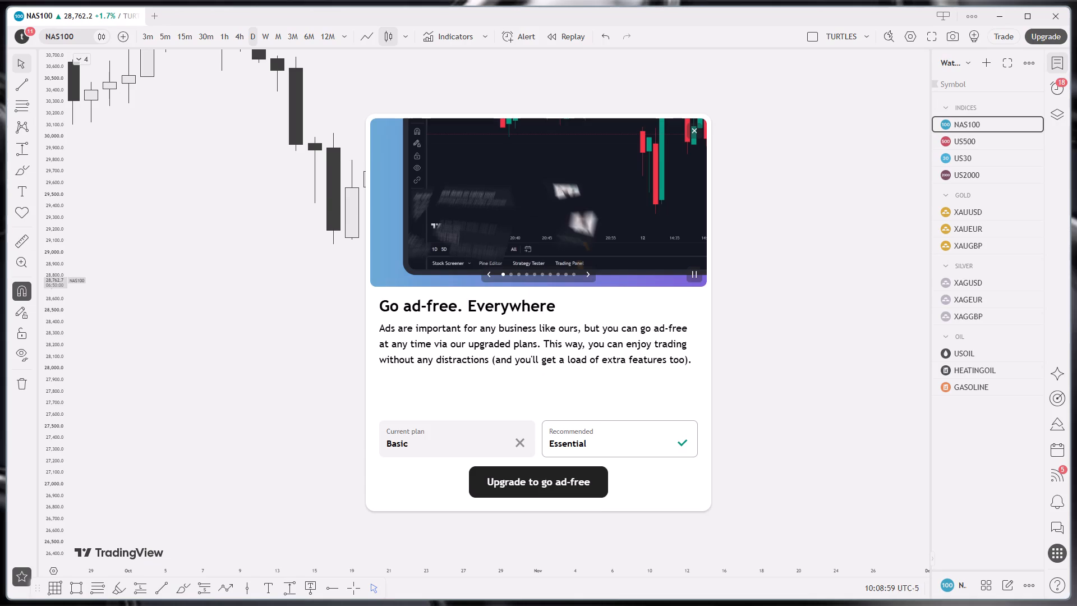
Move the floating favourite drawing tools bar along the chart's lower edge so the date range shortcuts are uncovered.
left_click_drag(36, 587, 29, 586)
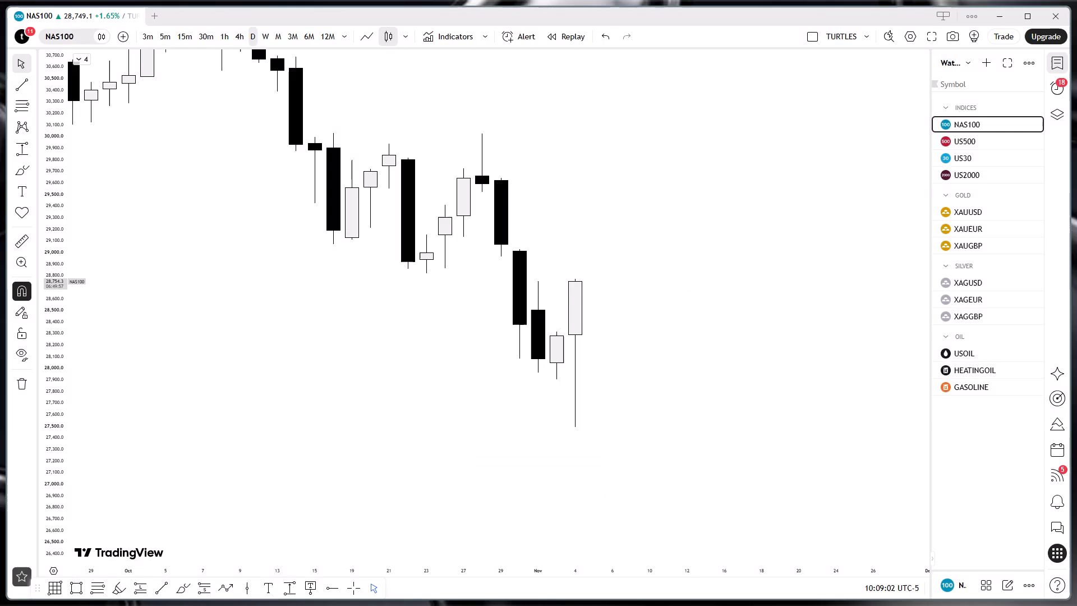
left_click_drag(29, 586, 391, 605)
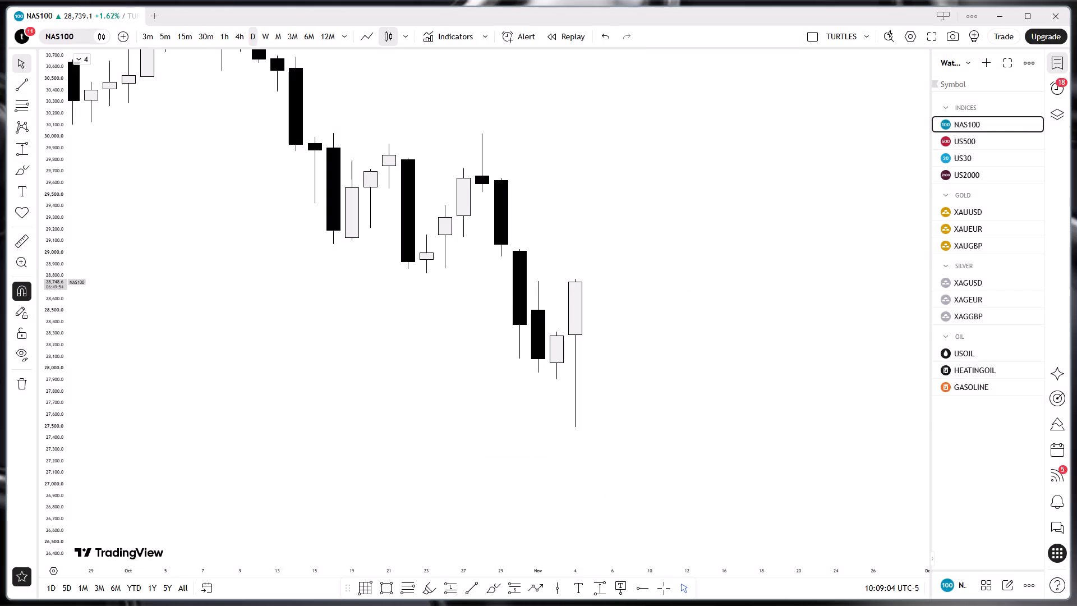
Draw a Gann box on the daily chart from the 28 October high, about 30,023, to the 4 November low.
left_click(411, 587)
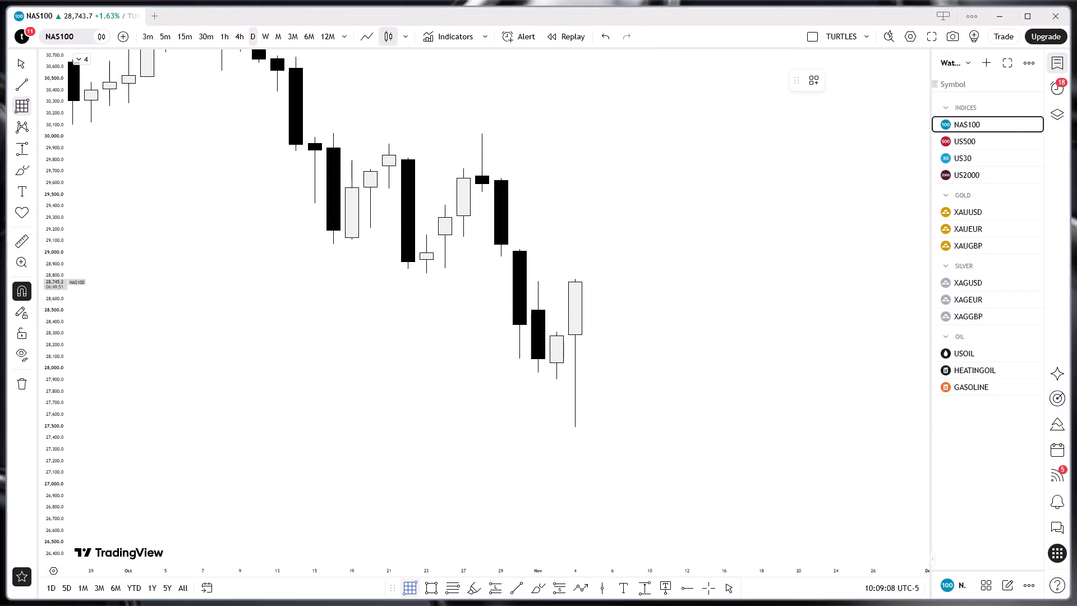
left_click(482, 134)
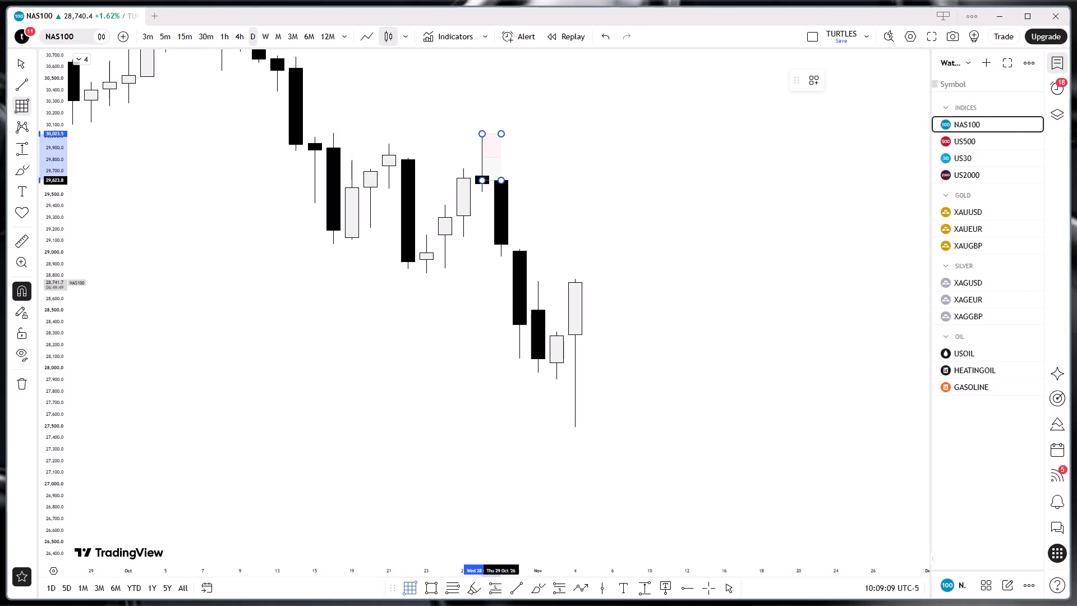
left_click(570, 420)
left_click(654, 392)
left_click(662, 387)
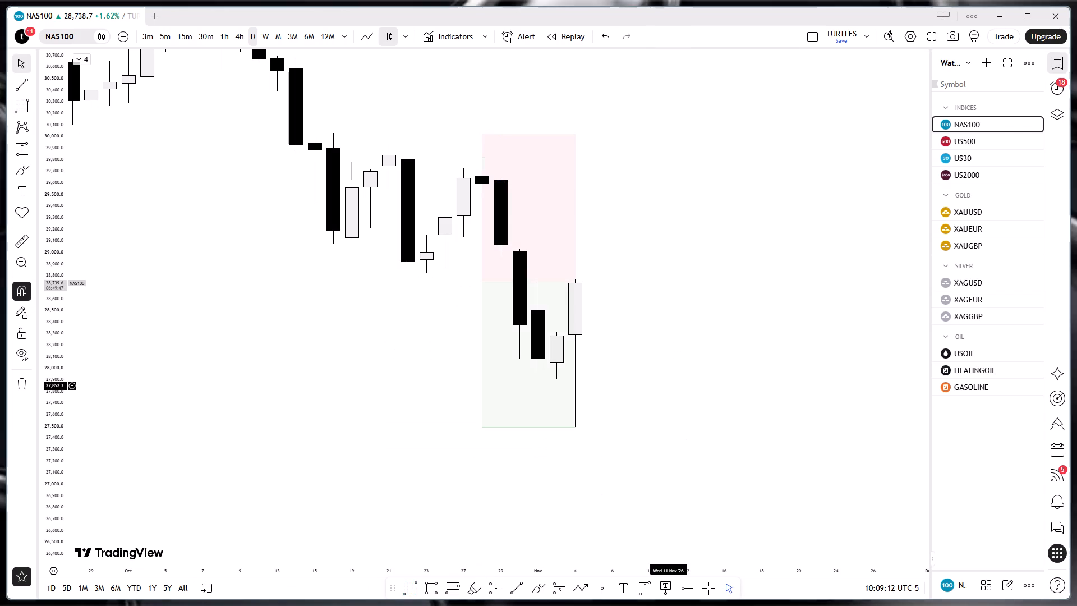
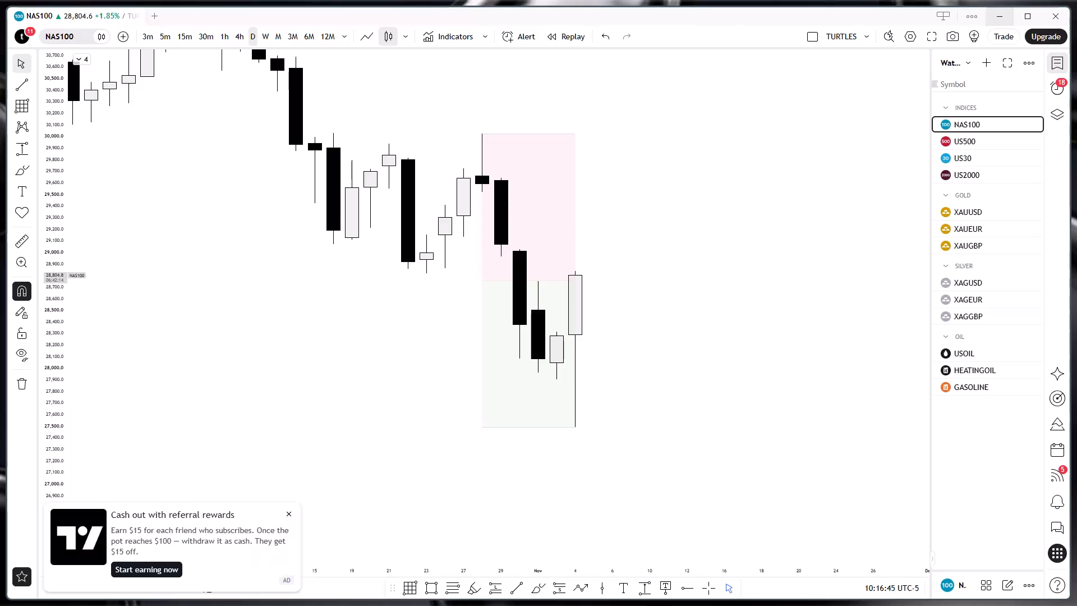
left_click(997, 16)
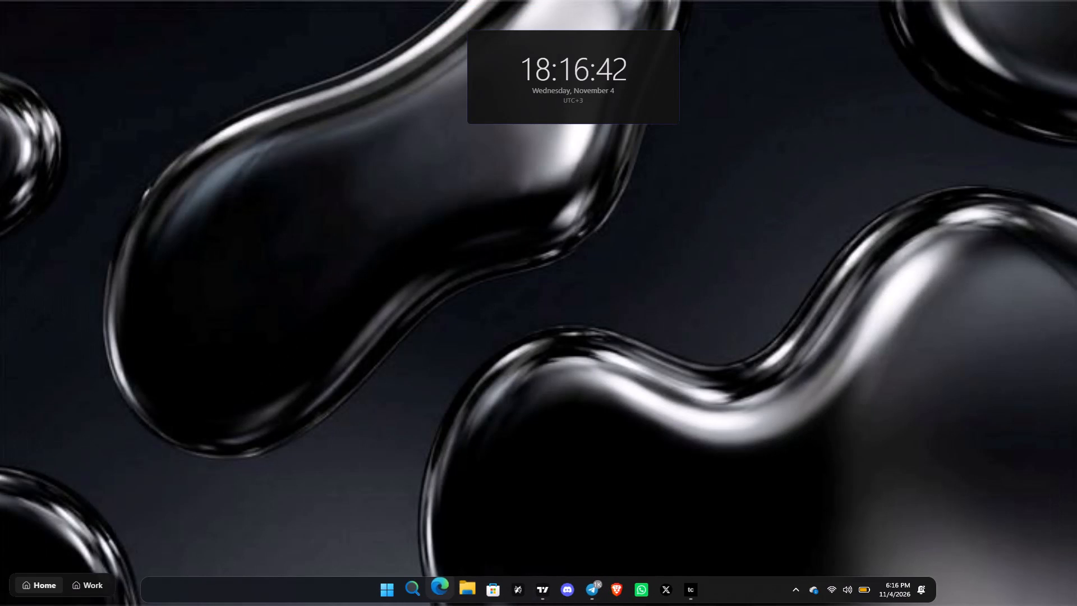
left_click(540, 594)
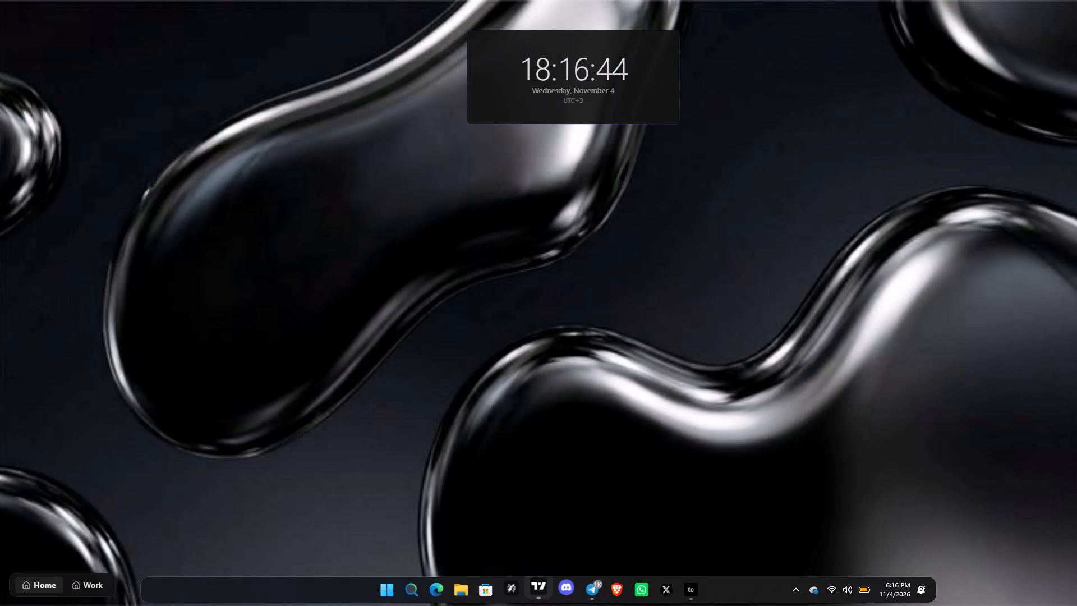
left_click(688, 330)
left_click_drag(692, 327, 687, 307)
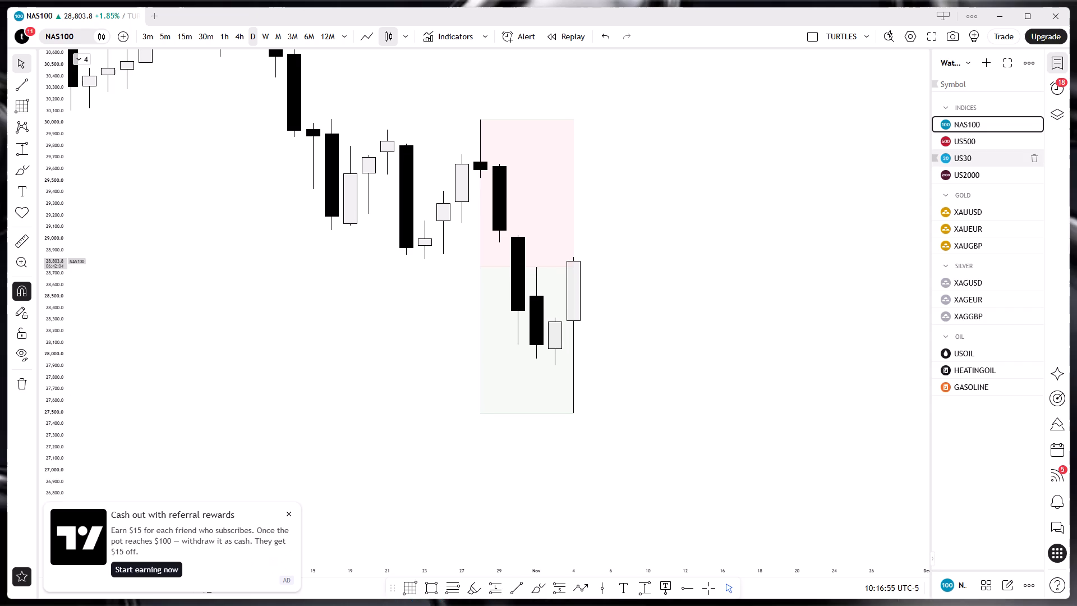
Open the US30 daily chart from the watchlist and remove its five drawings.
left_click(954, 153)
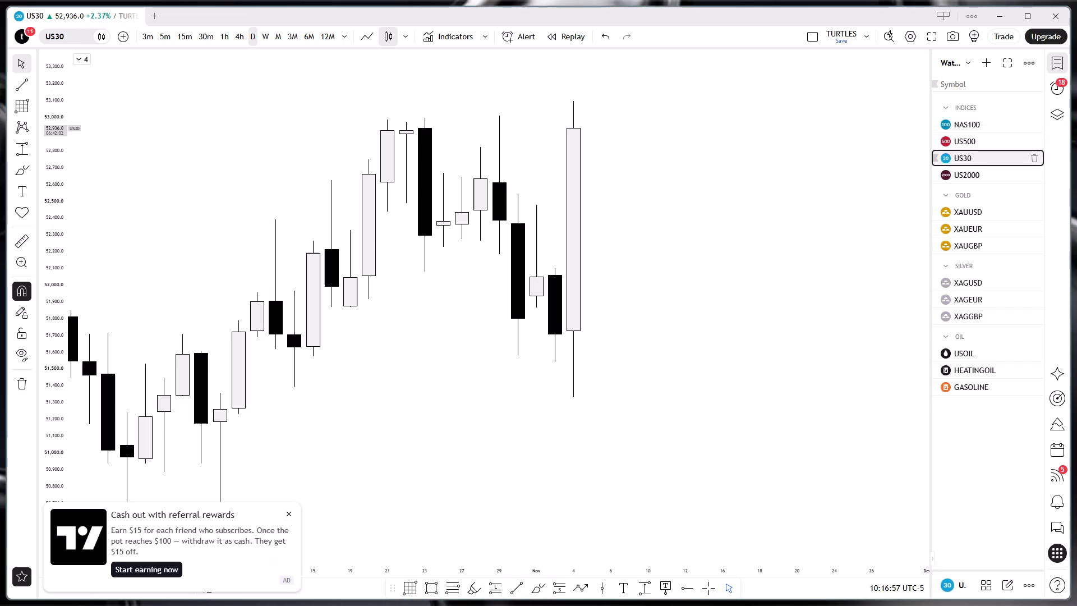
right_click(697, 235)
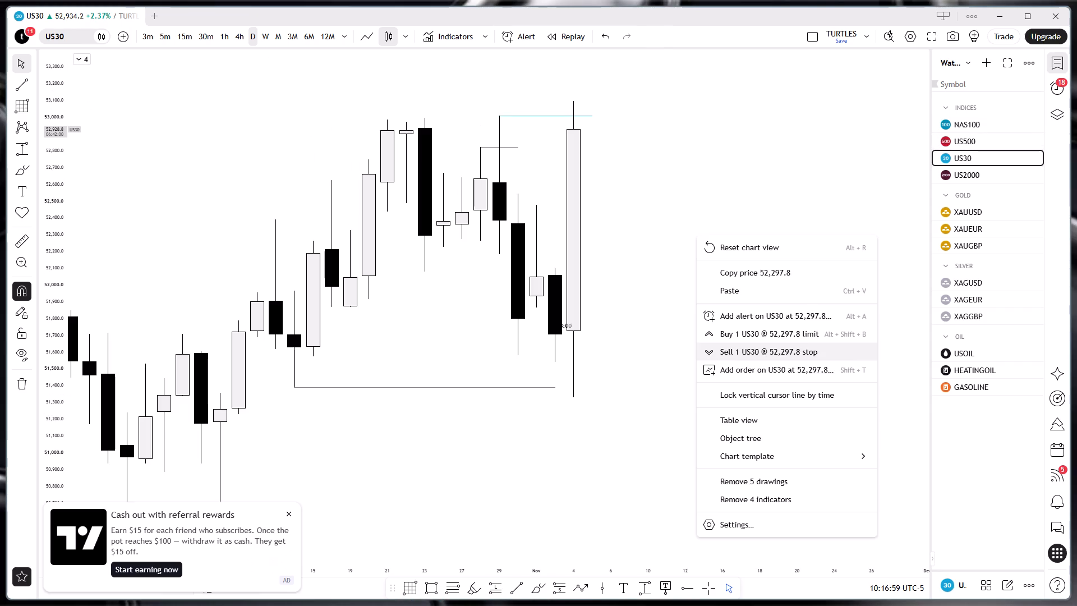
left_click(740, 478)
left_click(667, 359)
Examine the recent daily price action on US30, from mid-October to 4 November.
left_click_drag(629, 297, 657, 351)
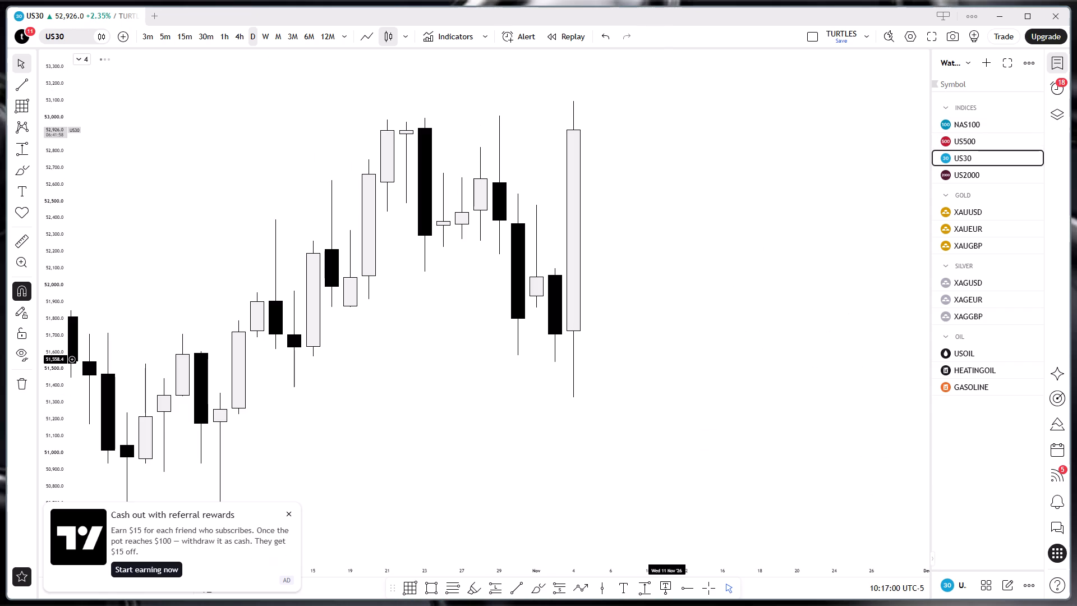
scroll(711, 349, "up", 3)
left_click_drag(689, 353, 813, 304)
left_click_drag(731, 307, 745, 306)
left_click_drag(726, 314, 812, 305)
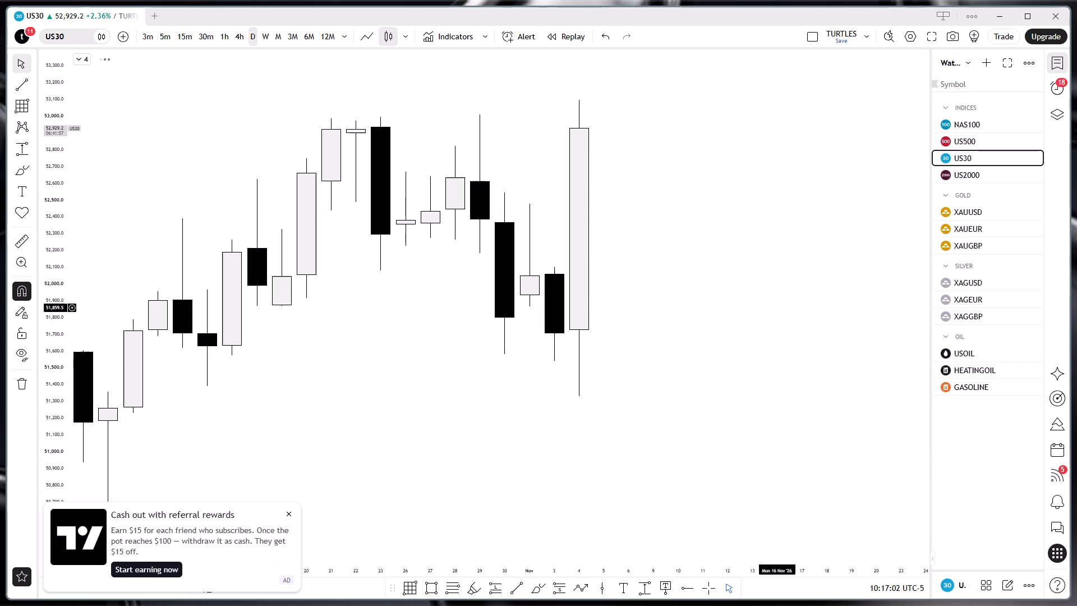
left_click_drag(812, 305, 799, 327)
left_click_drag(719, 330, 687, 332)
left_click_drag(725, 323, 679, 333)
left_click_drag(716, 305, 683, 339)
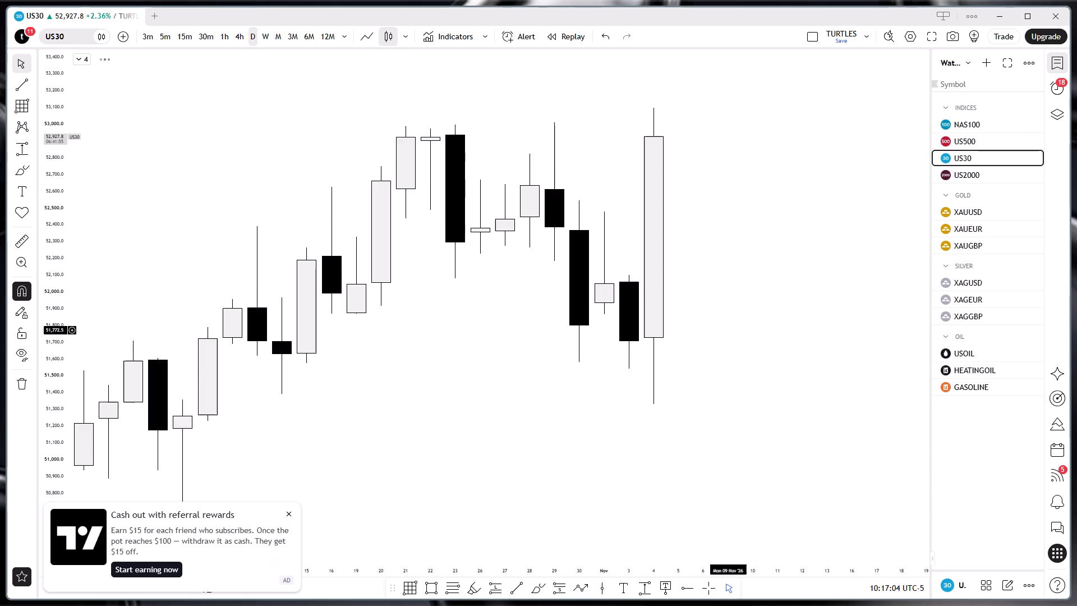
Open the XAUUSD daily chart from the watchlist and remove its four indicators.
left_click(972, 205)
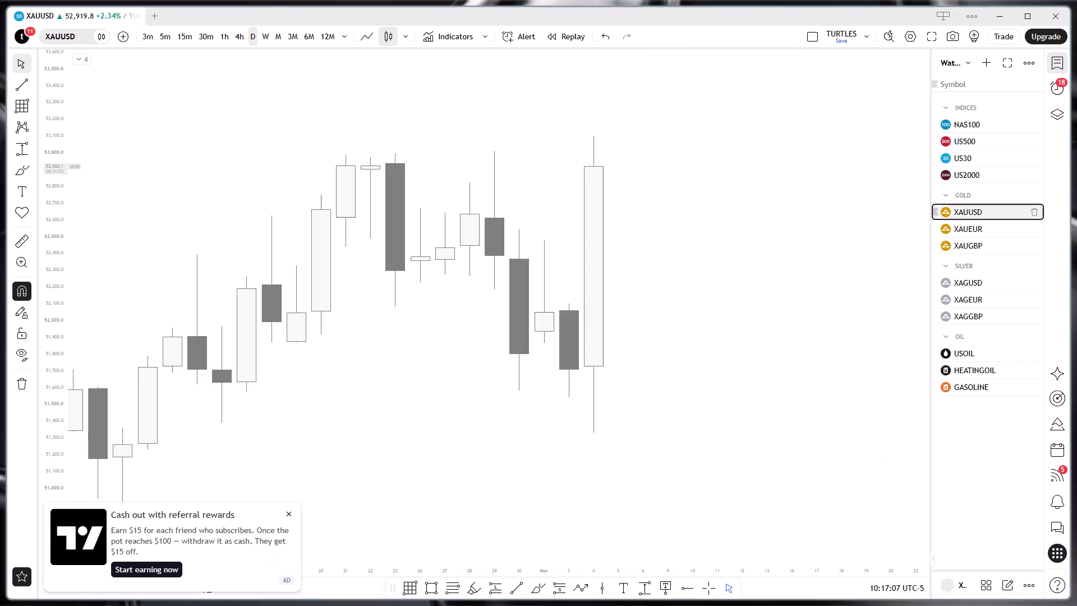
right_click(761, 267)
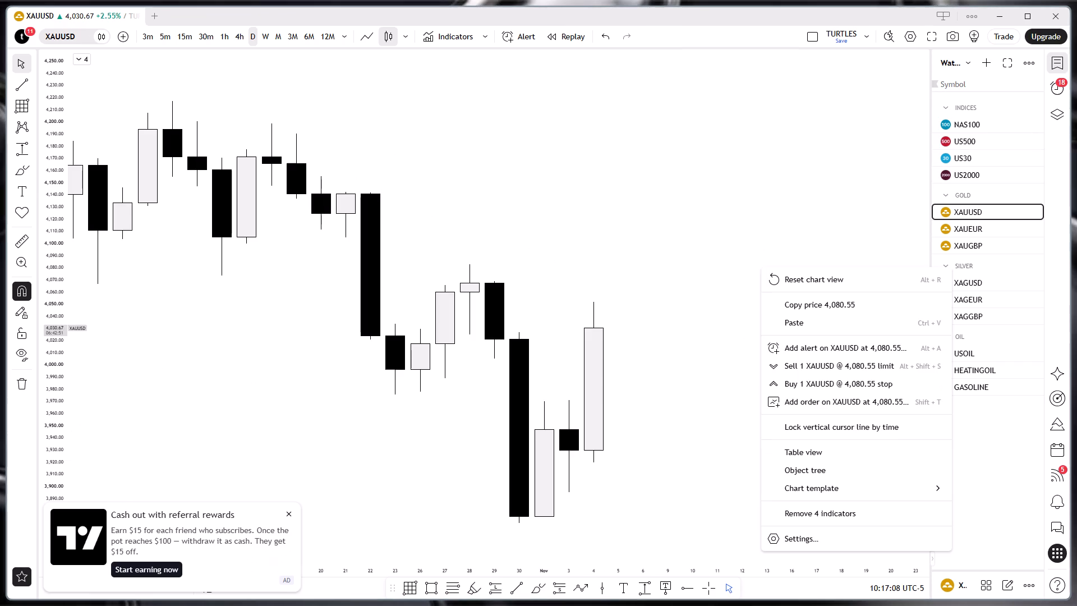
left_click(813, 517)
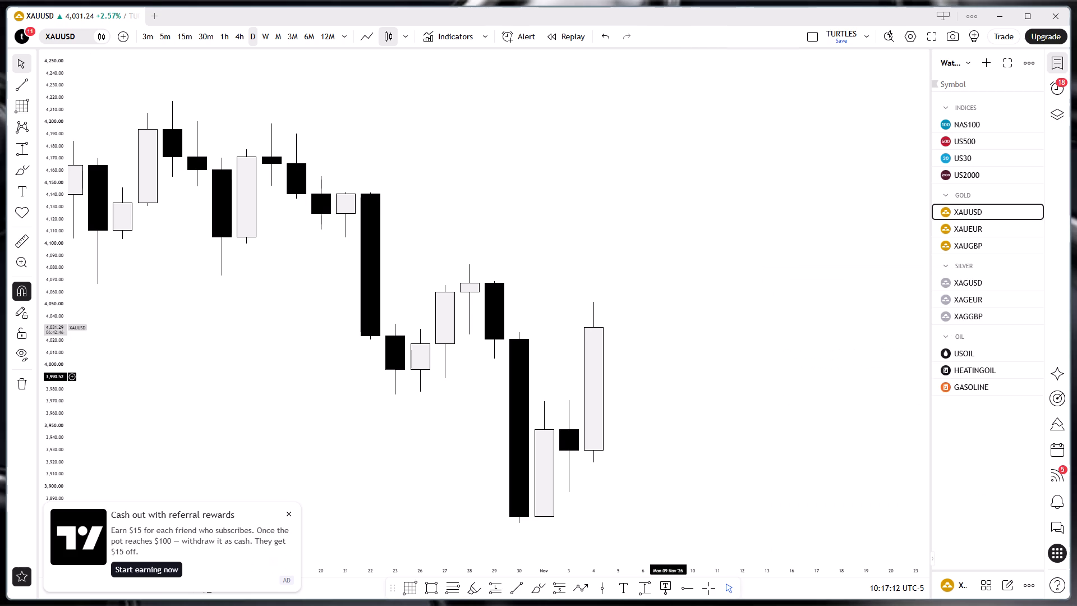
Dismiss the referral rewards ad covering the XAUUSD chart.
left_click(287, 514)
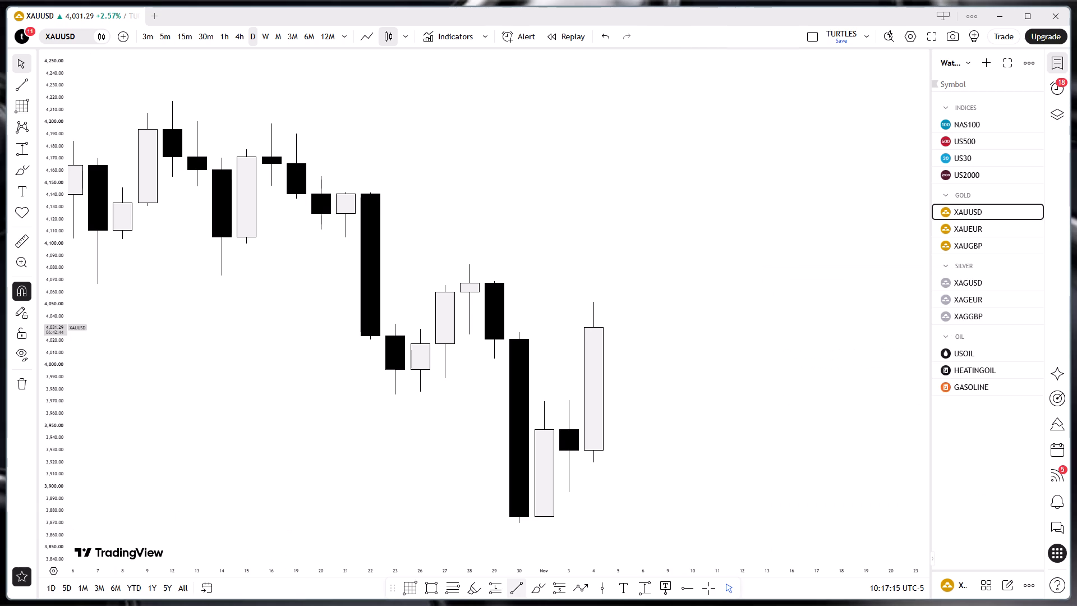
Draw a horizontal trend line from the 28 October high, about 4,083, to 6 November and apply the "line" drawing template.
left_click(513, 589)
left_click(472, 265)
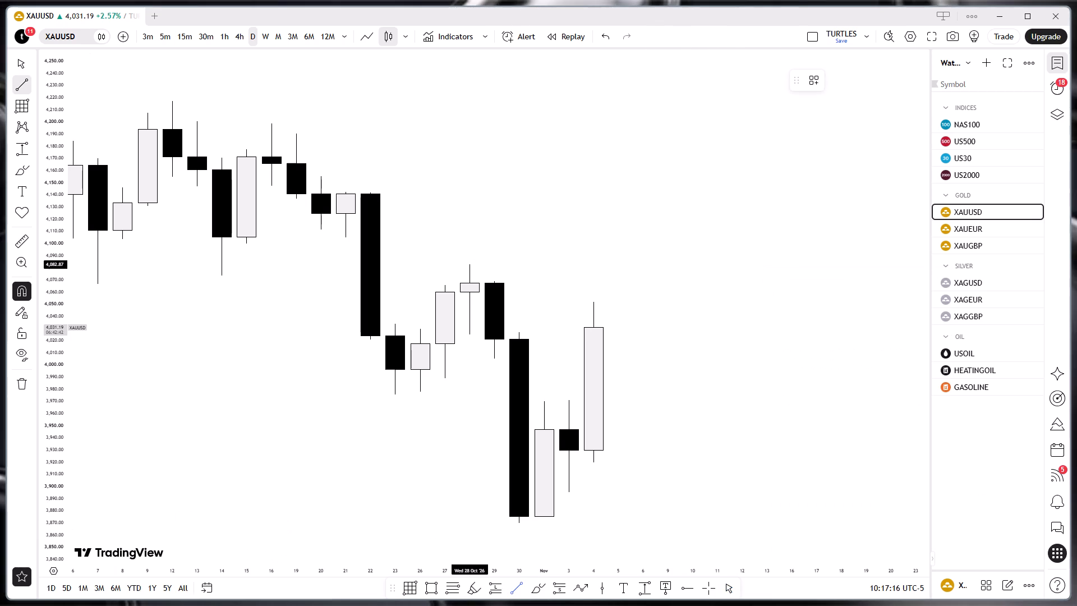
left_click(642, 269, "shift")
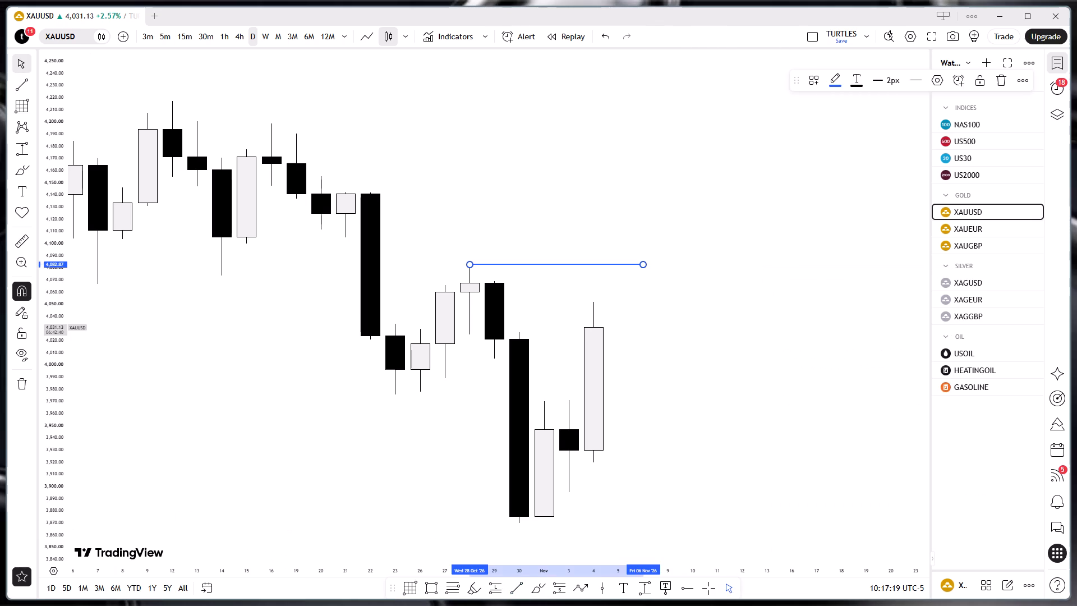
left_click(806, 81)
left_click(826, 291)
left_click(790, 299)
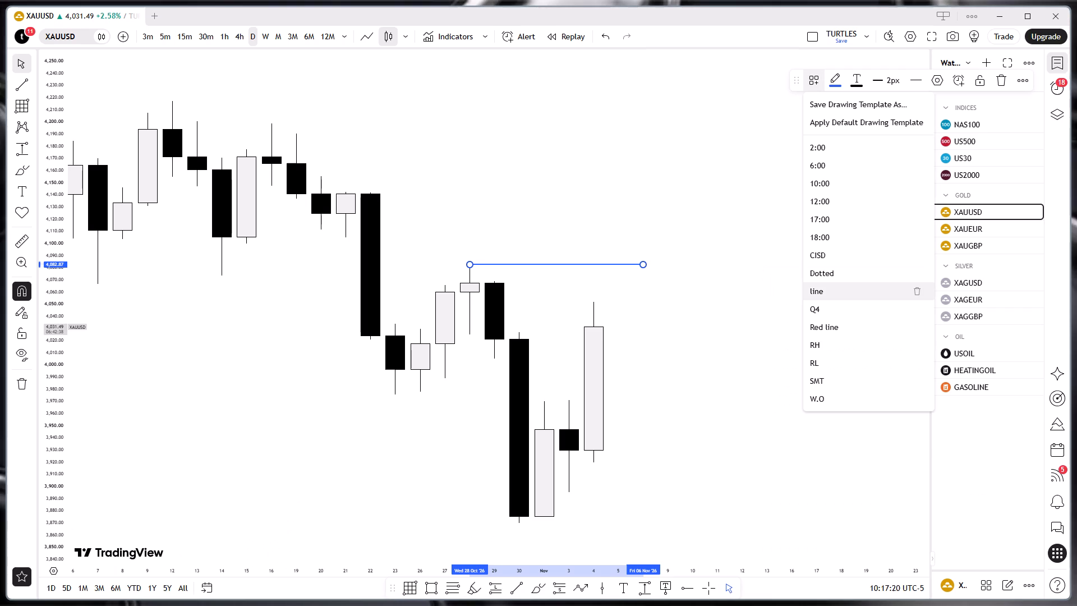
Apply the RH drawing template to the trend line at the 28 October high.
left_click_drag(753, 344, 753, 262)
left_click_drag(729, 316, 729, 305)
scroll(729, 304, "up", 1)
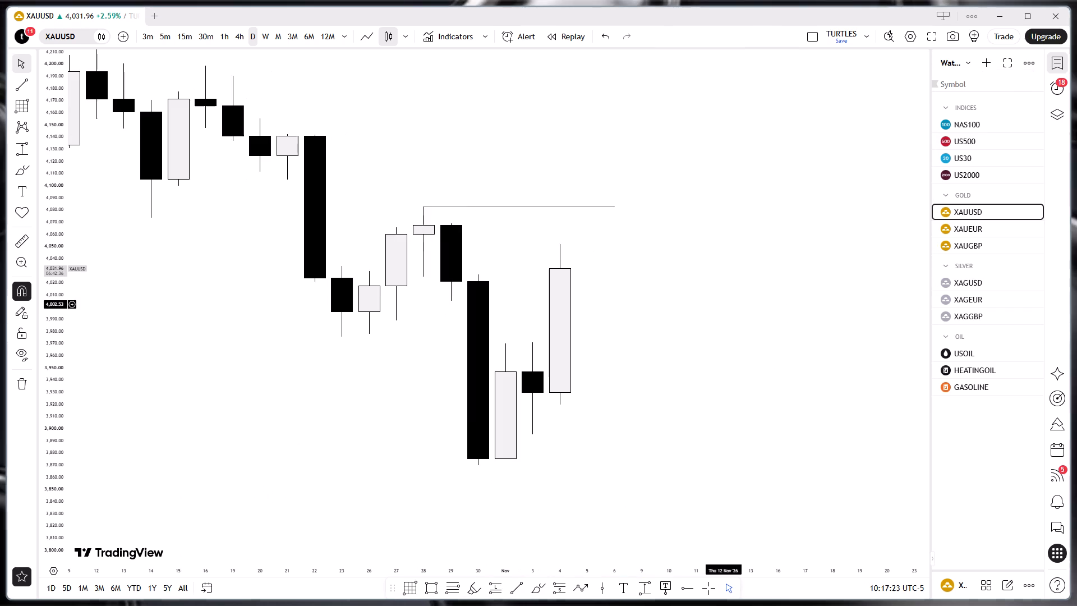
left_click(609, 204)
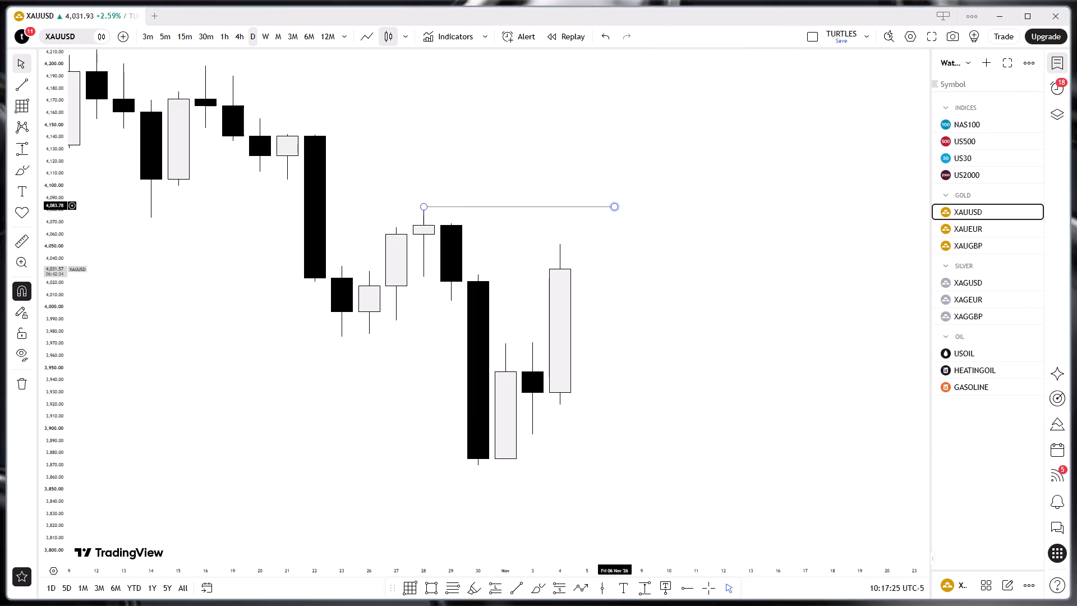
left_click(615, 206)
left_click(815, 82)
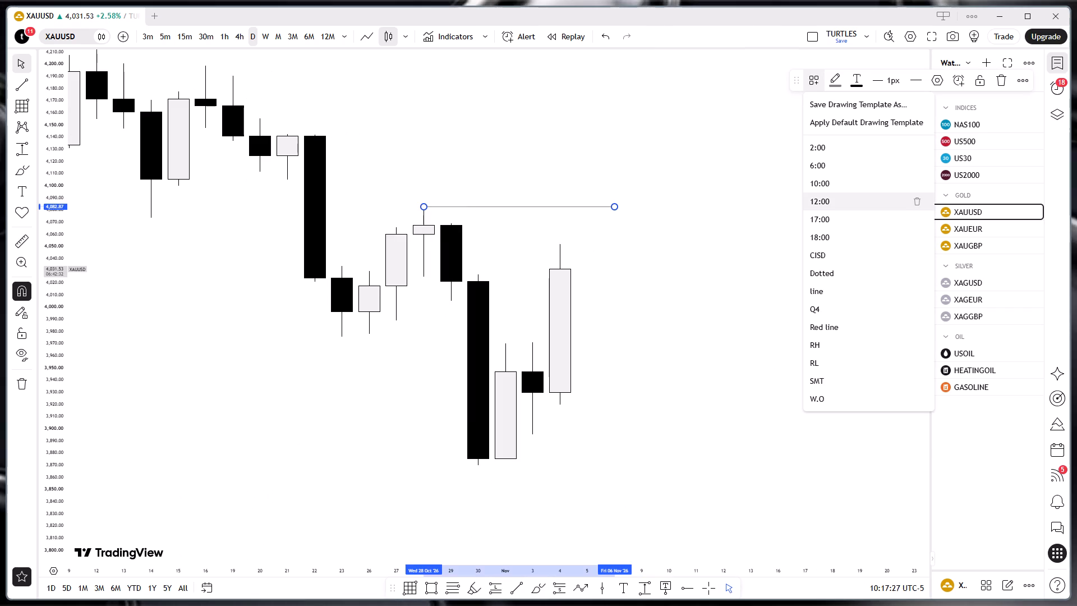
left_click(820, 343)
left_click(780, 343)
Add the favourite indicator Wick Lock to the XAUUSD chart and check the chart's indicator legend.
left_click_drag(707, 334, 746, 307)
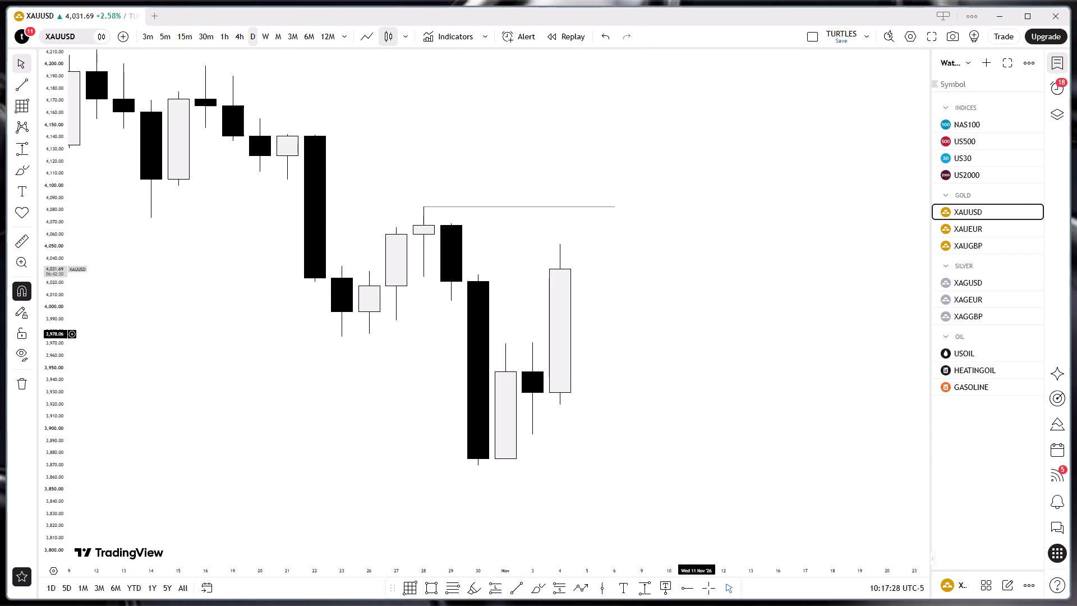
scroll(742, 306, "up", 1)
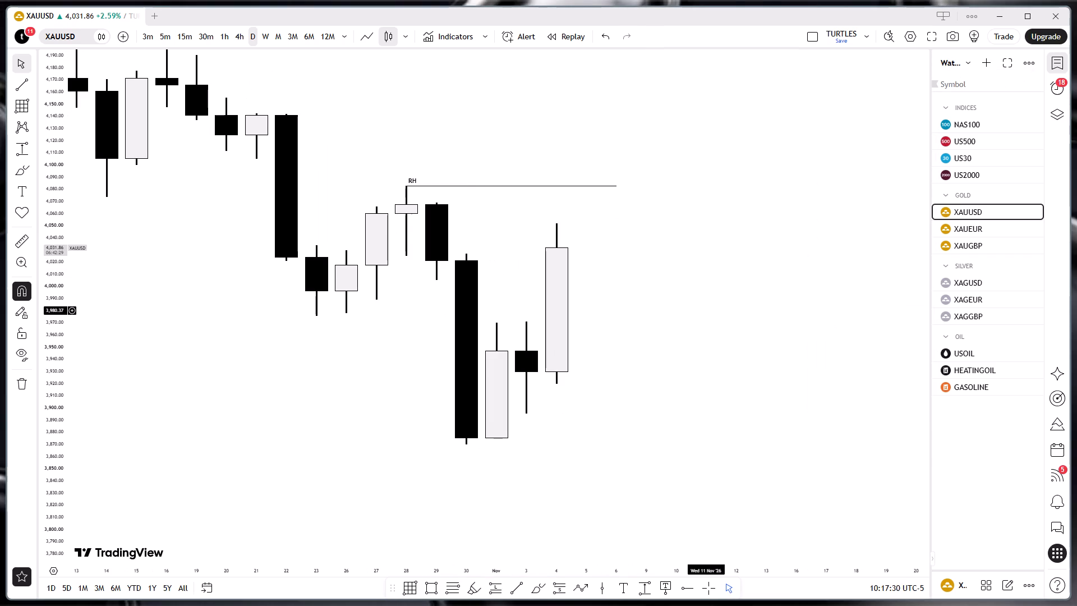
scroll(271, 247, "down", 1)
left_click(359, 357)
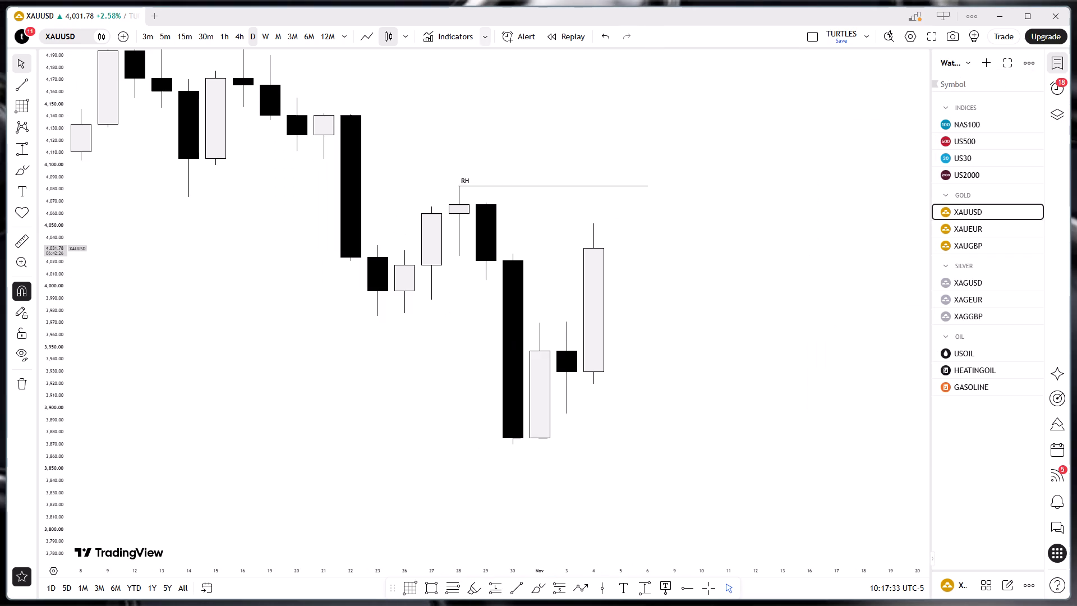
left_click(481, 39)
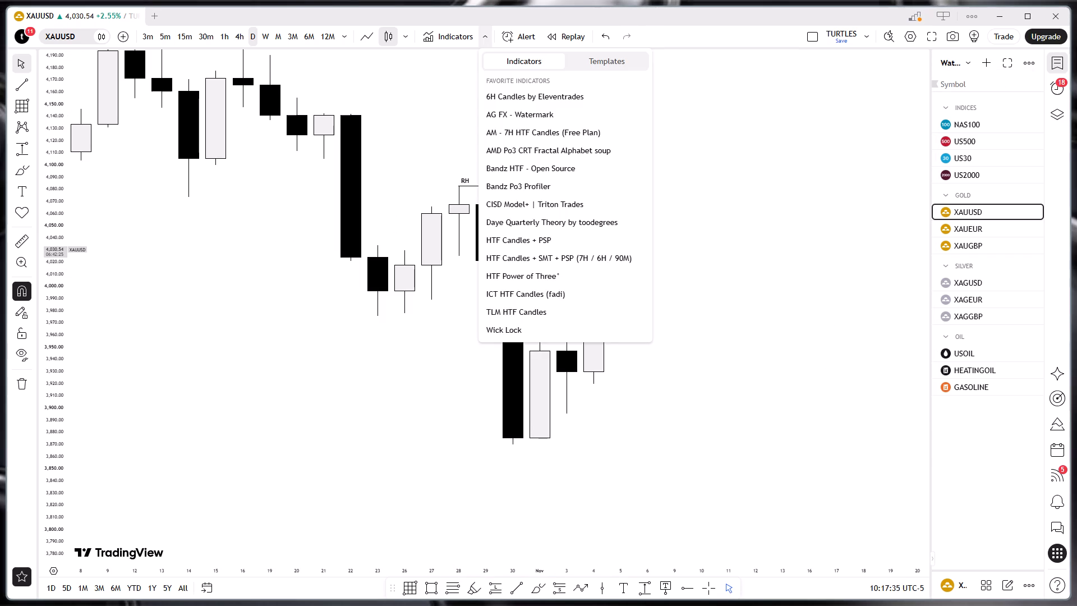
left_click(526, 323)
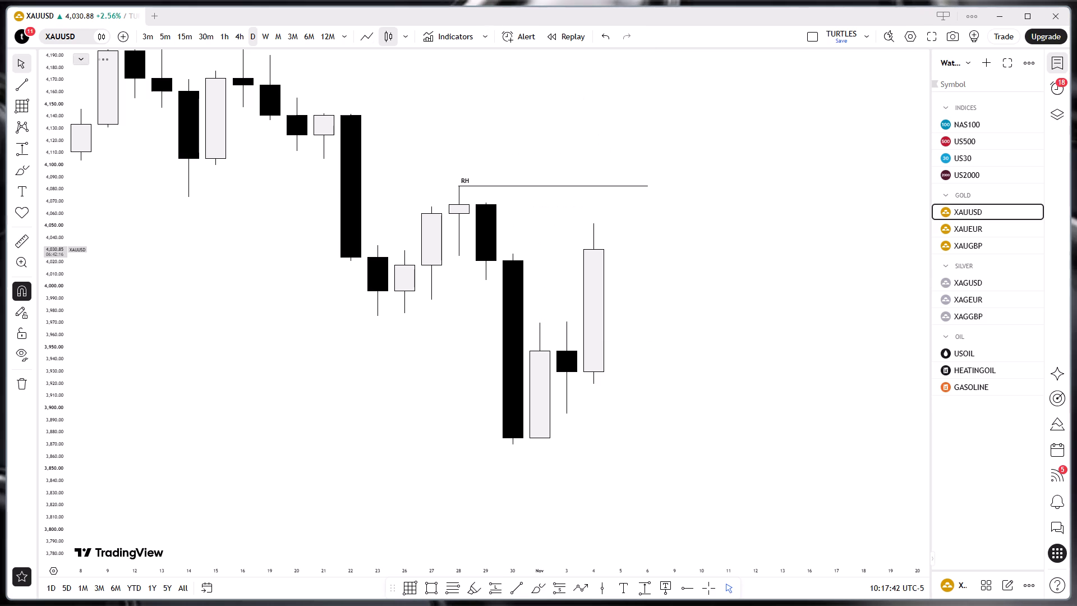
left_click(487, 32)
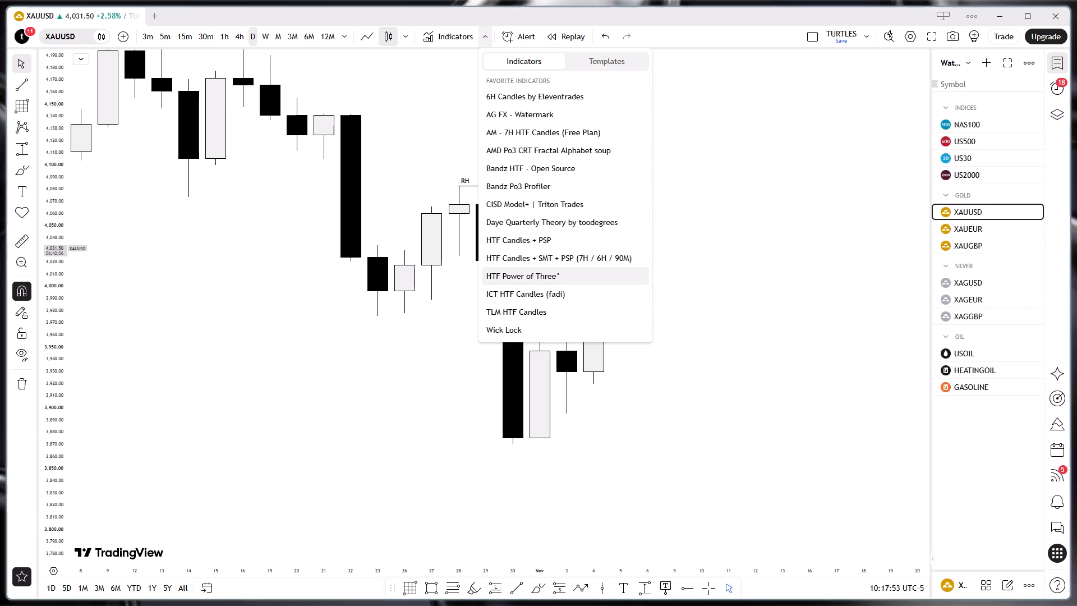
left_click(466, 336)
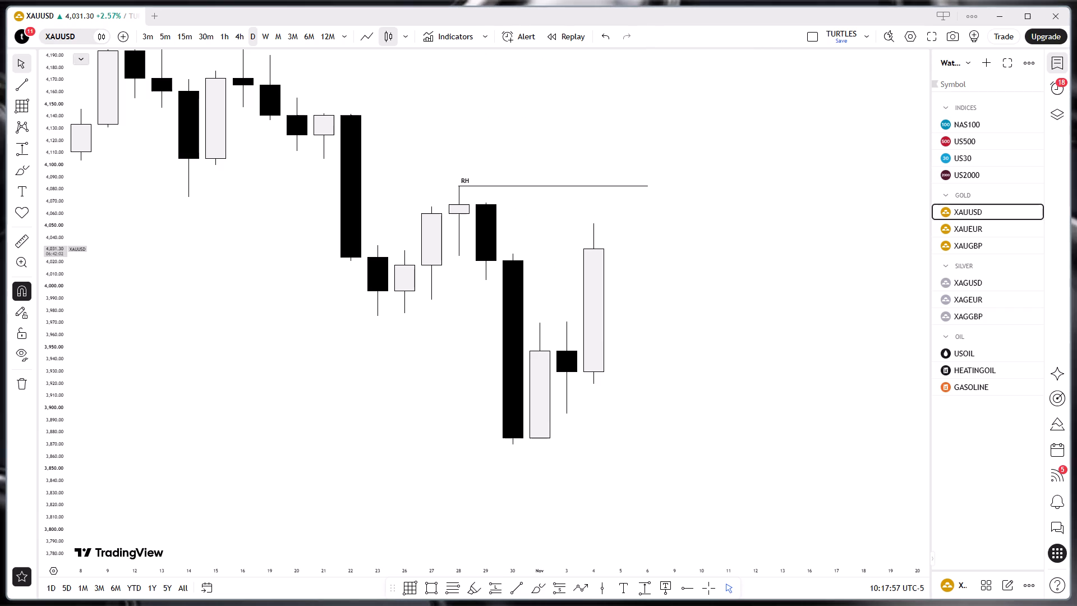
left_click(83, 63)
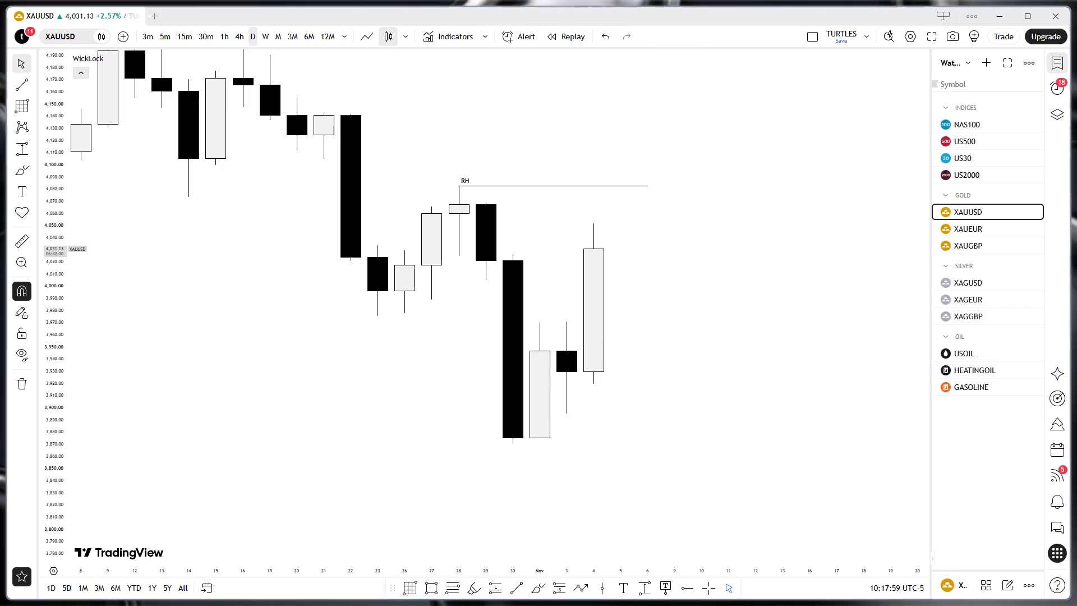
left_click(85, 72)
Turn off the candles' built-in wicks in the chart's symbol settings.
double_click(435, 232)
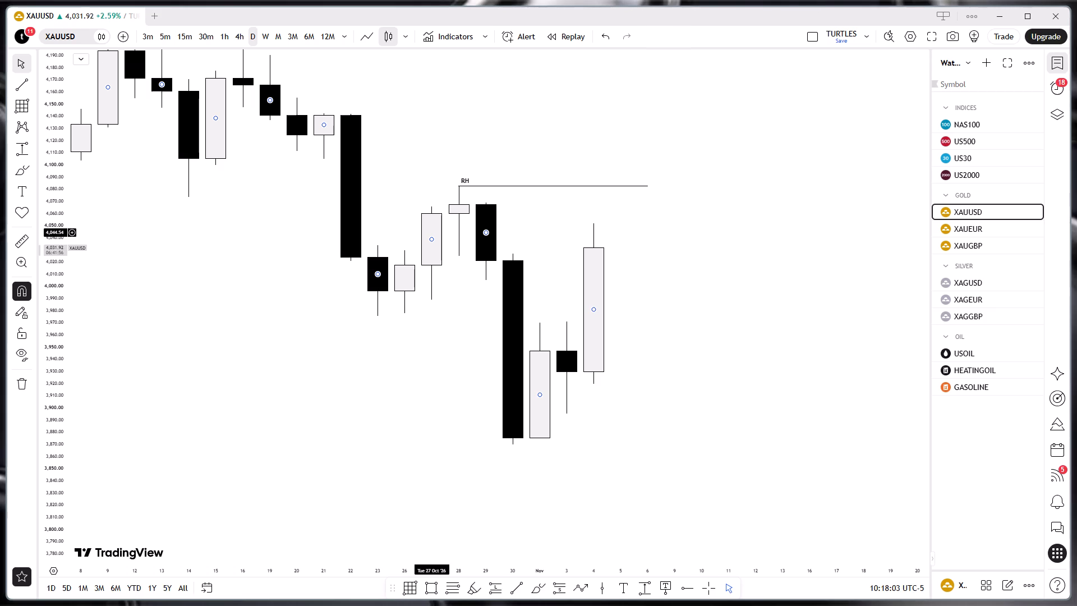
left_click(469, 314)
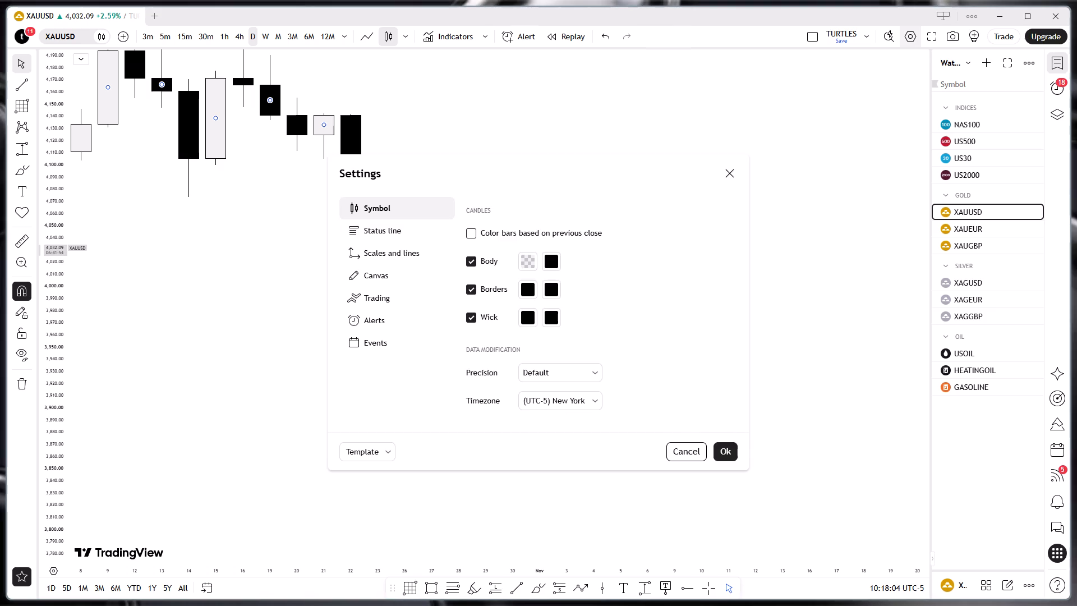
left_click(727, 456)
left_click(709, 330)
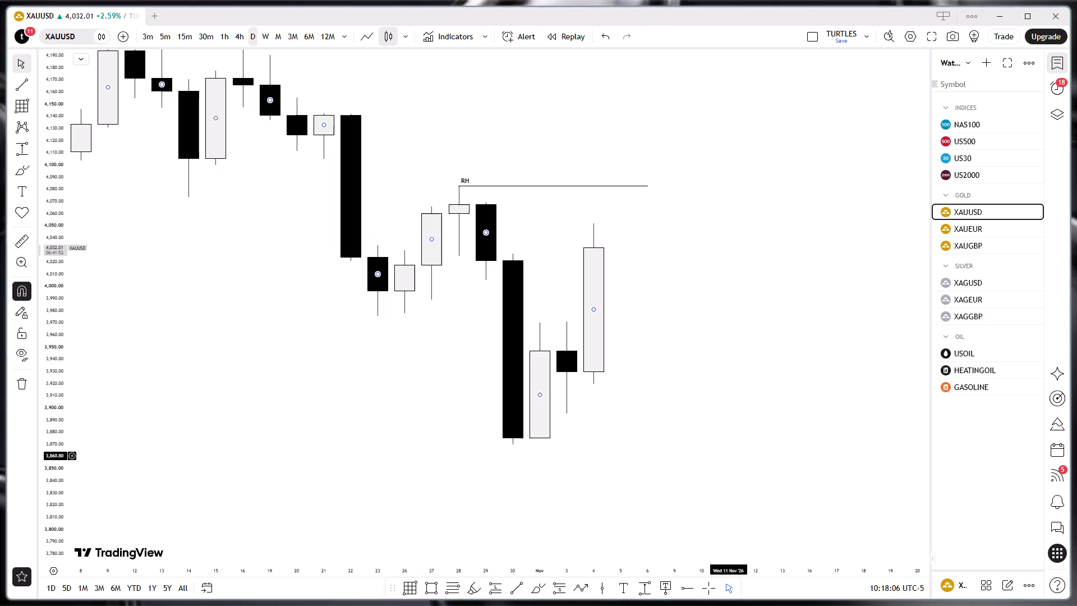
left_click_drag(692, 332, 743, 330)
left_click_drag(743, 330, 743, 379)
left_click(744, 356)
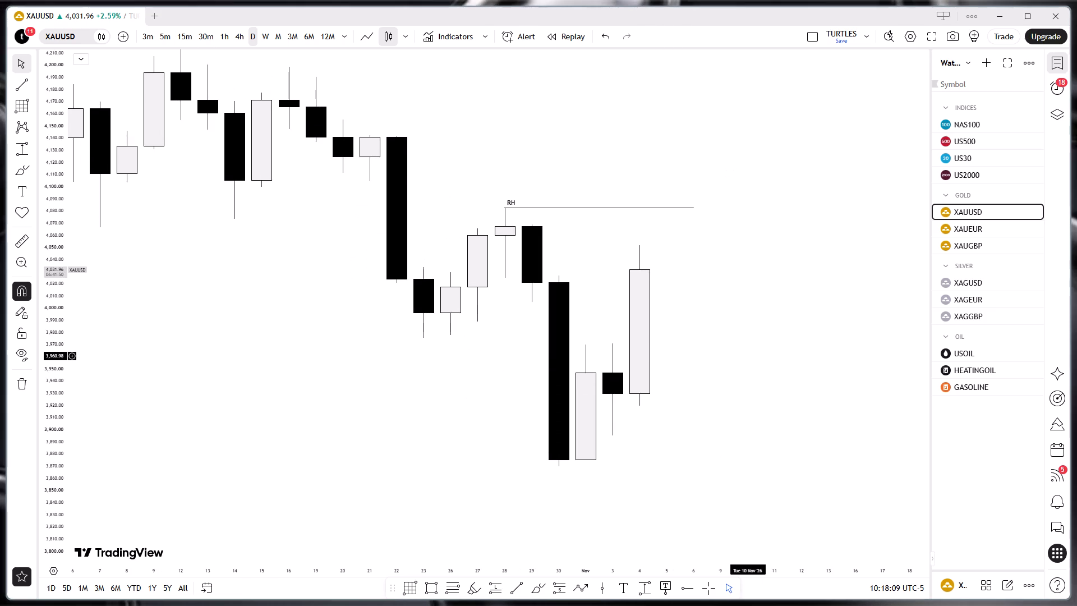
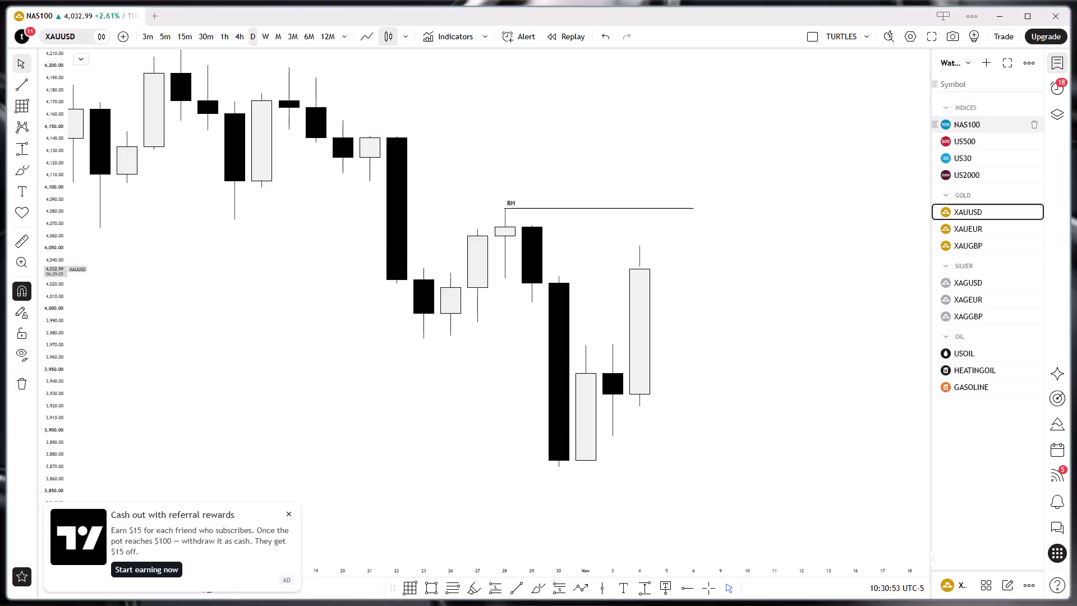
Dismiss the referral advert and switch the NAS100 chart to the 4-hour timeframe.
left_click(286, 515)
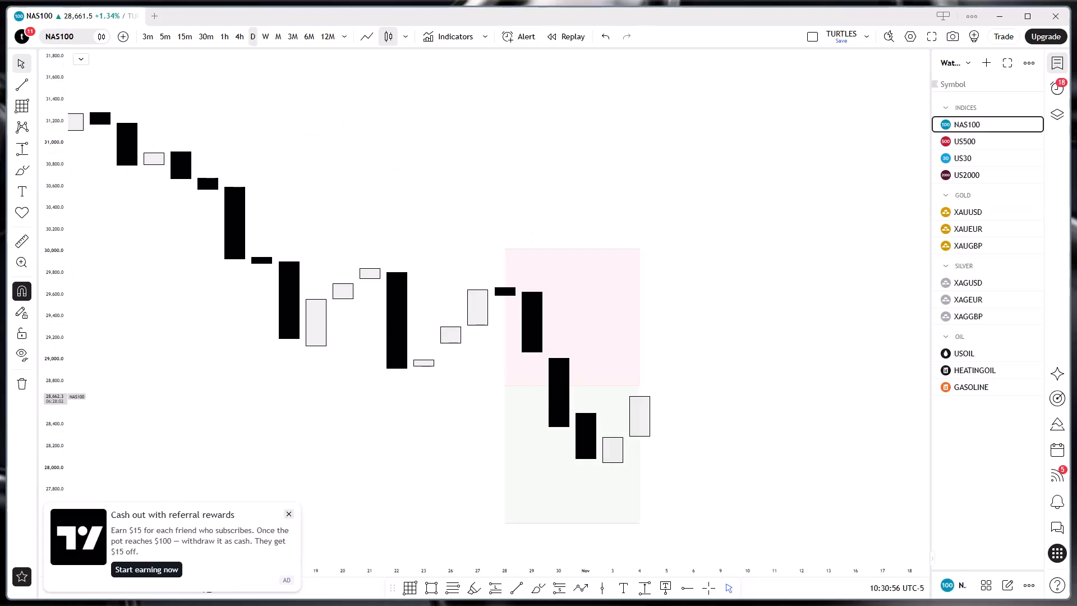
left_click_drag(405, 420, 361, 416)
scroll(626, 320, "down", 2)
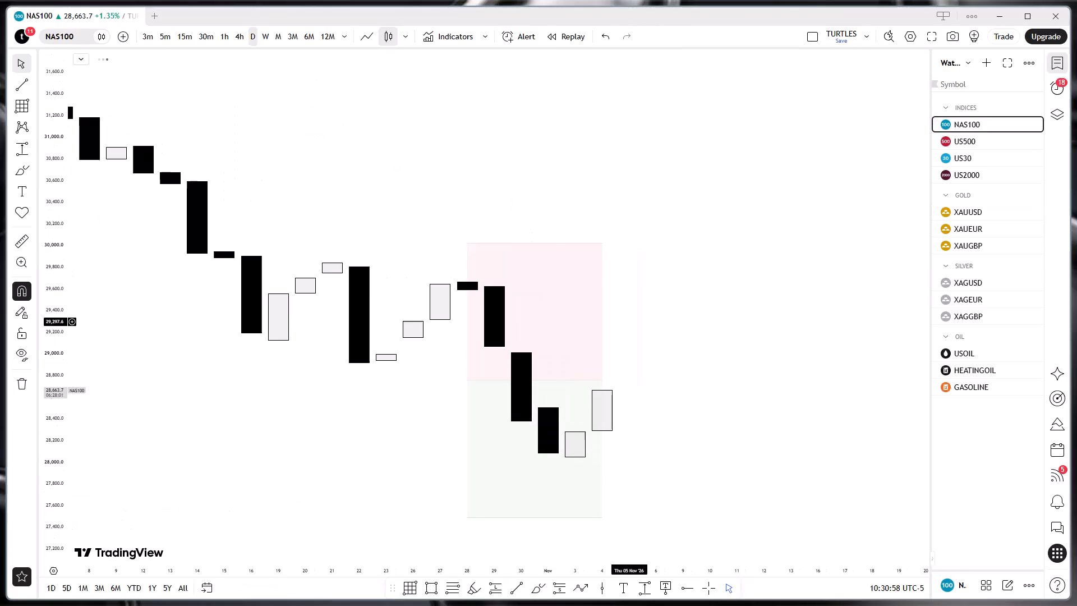
left_click(236, 36)
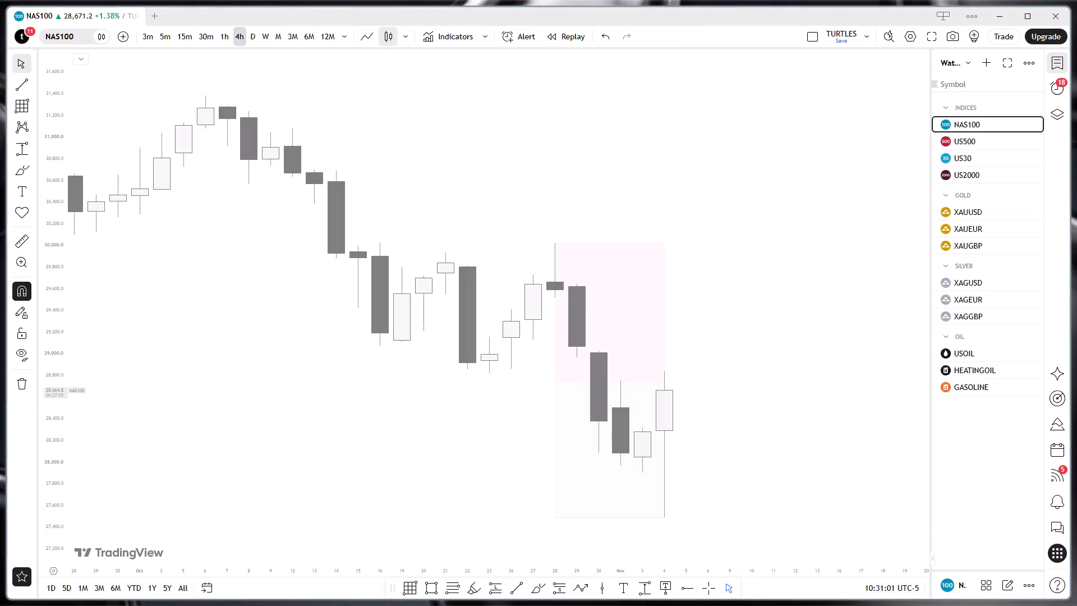
Delete the shaded pink-and-green range drawing that starts at 28 October on the NAS100 chart.
scroll(325, 203, "down", 5)
left_click_drag(62, 509, 59, 334)
left_click_drag(314, 436, 225, 245)
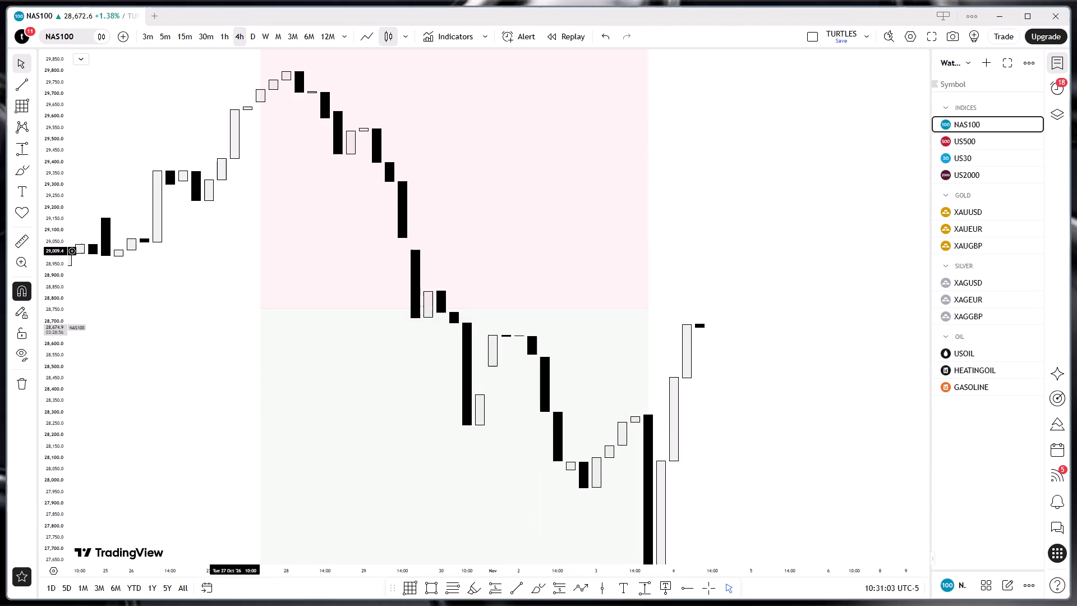
left_click(643, 306)
key("BackSpace")
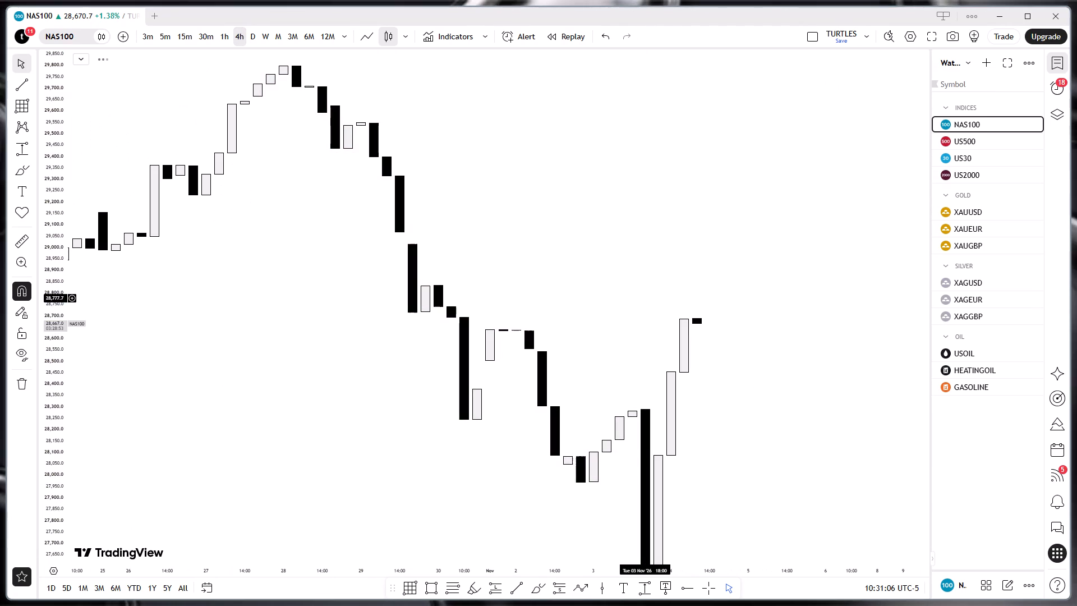
Examine the 4-hour NAS100 price action from late October to 4 November, including the latest drop and rally.
left_click_drag(634, 301, 609, 248)
left_click_drag(609, 290, 587, 252)
left_click_drag(483, 289, 392, 197)
left_click_drag(444, 273, 397, 273)
left_click_drag(498, 254, 639, 298)
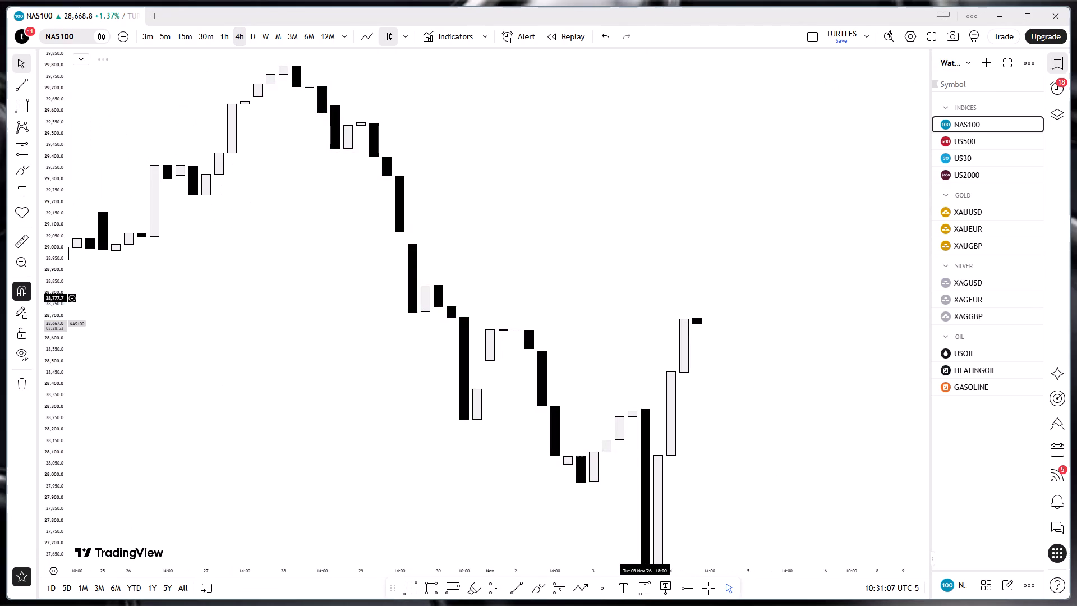
left_click_drag(639, 298, 430, 295)
left_click_drag(468, 289, 437, 294)
left_click_drag(57, 155, 68, 272)
scroll(420, 333, "down", 2)
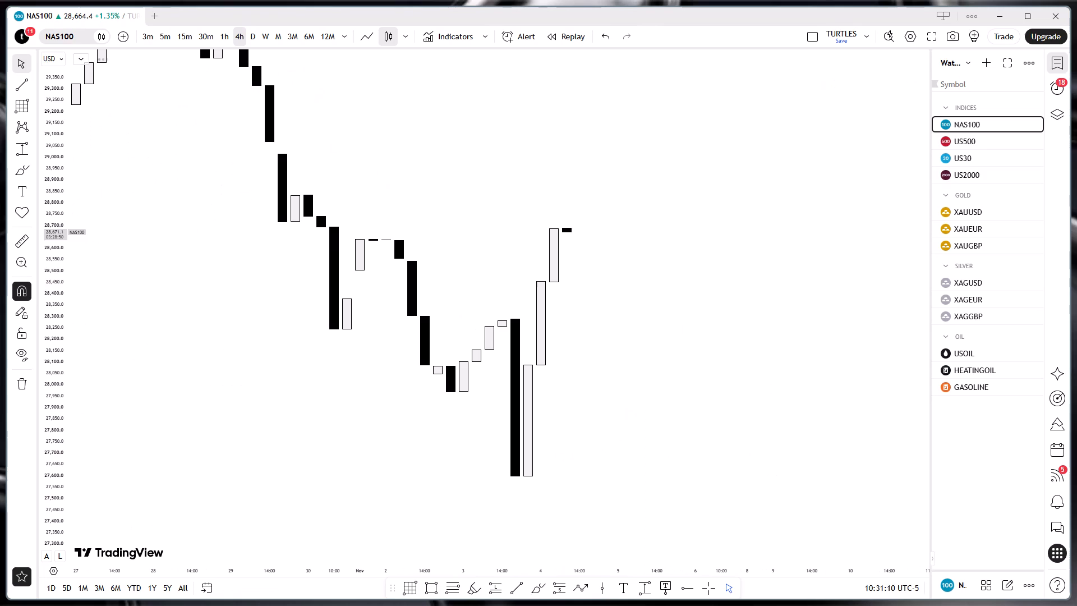
left_click_drag(429, 339, 416, 337)
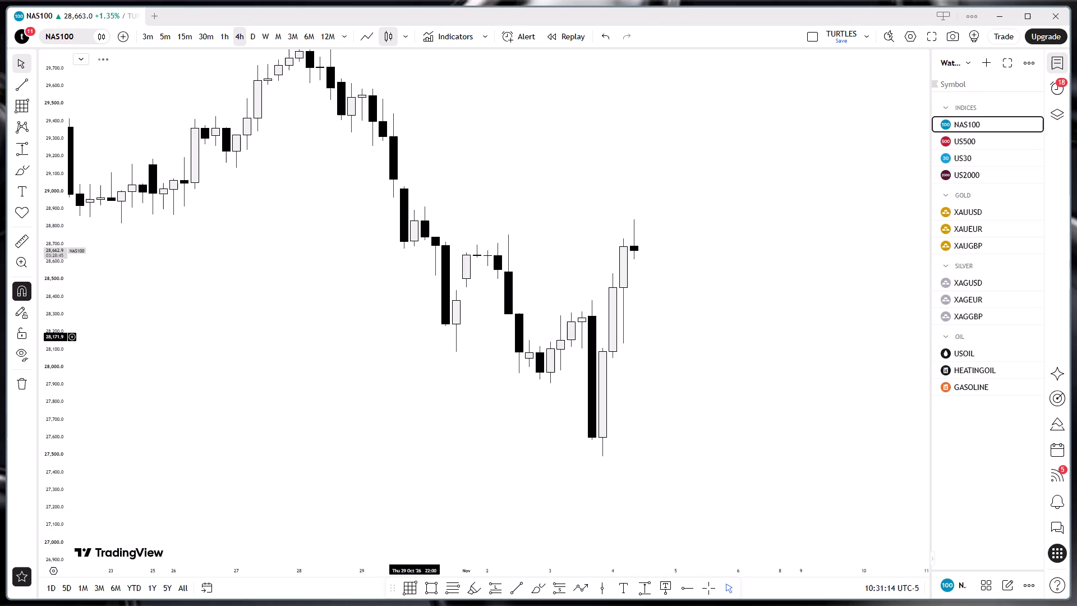
scroll(416, 337, "up", 1)
left_click_drag(577, 380, 544, 390)
scroll(533, 388, "up", 1)
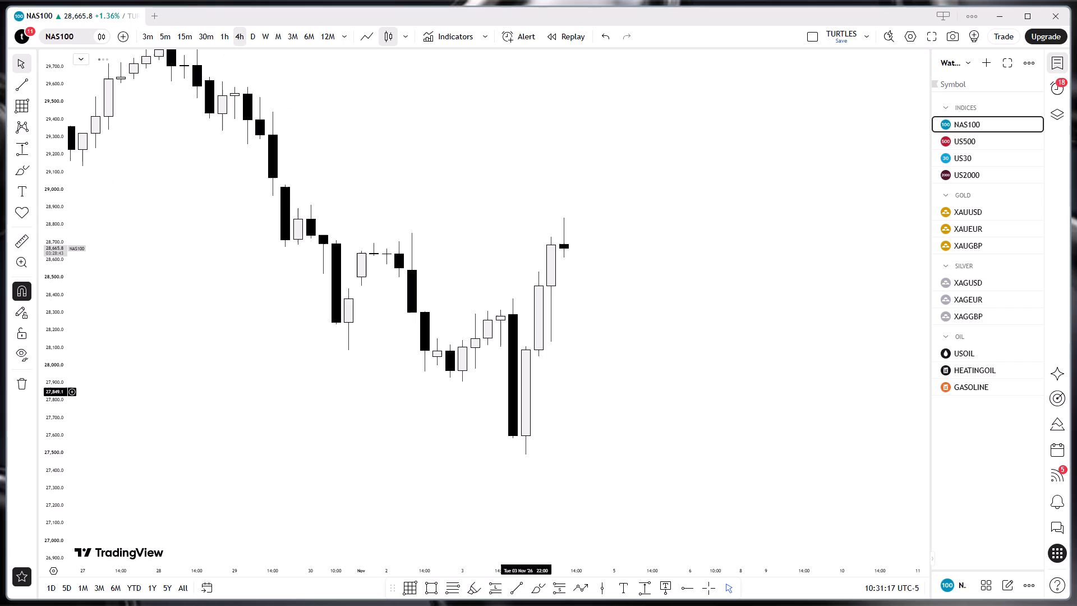
Draw a horizontal trend line from the 2 November 10:00 high, about 28,754.6, to the 4 November 10:00 candle.
left_click(512, 595)
left_click(412, 233)
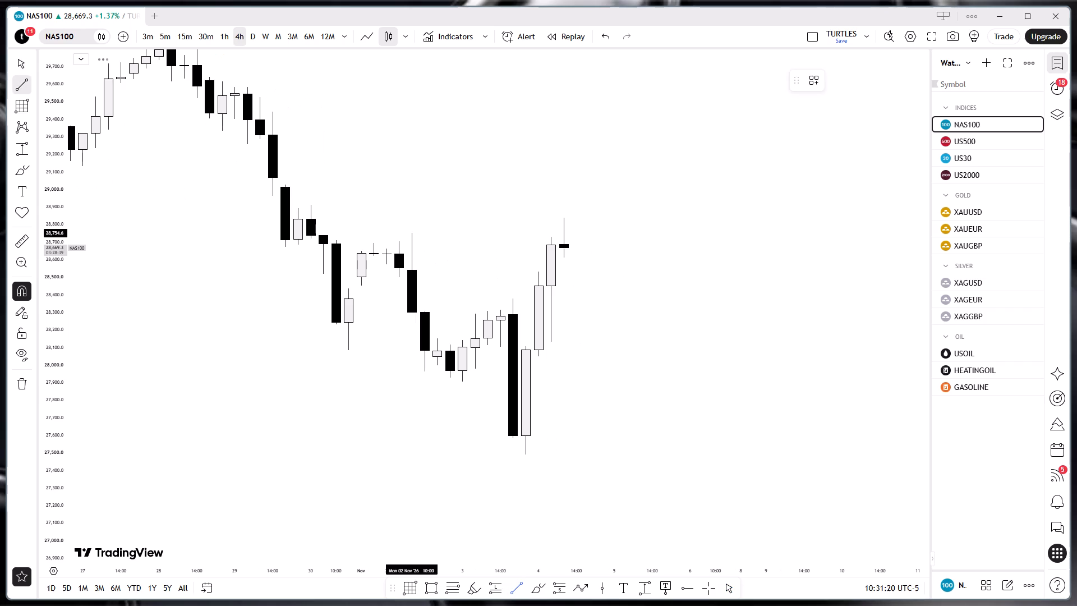
left_click(567, 229, "shift")
left_click(651, 247)
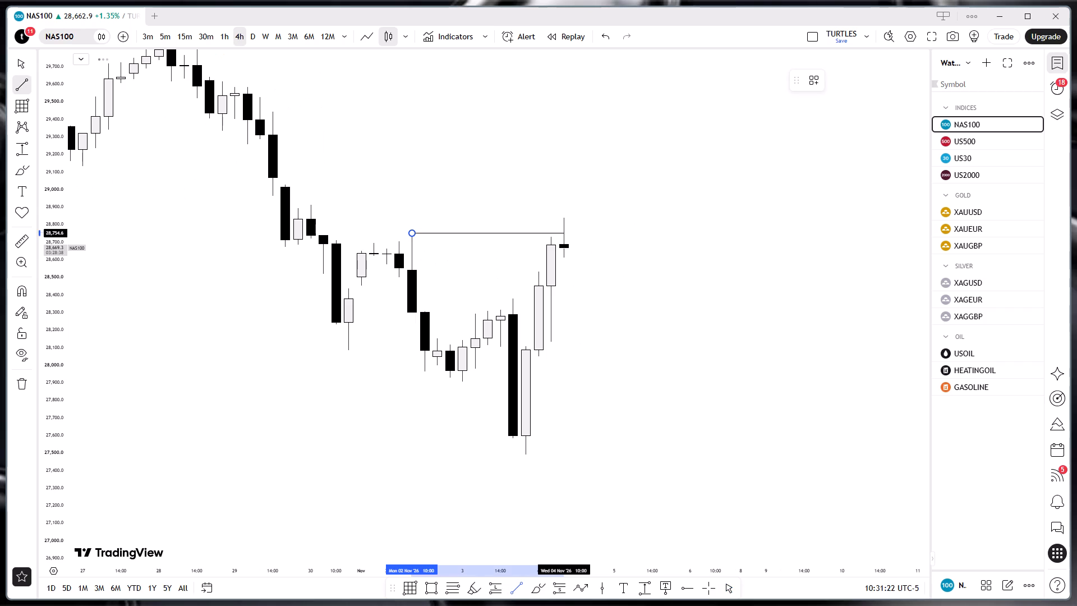
left_click(661, 305)
left_click(660, 358)
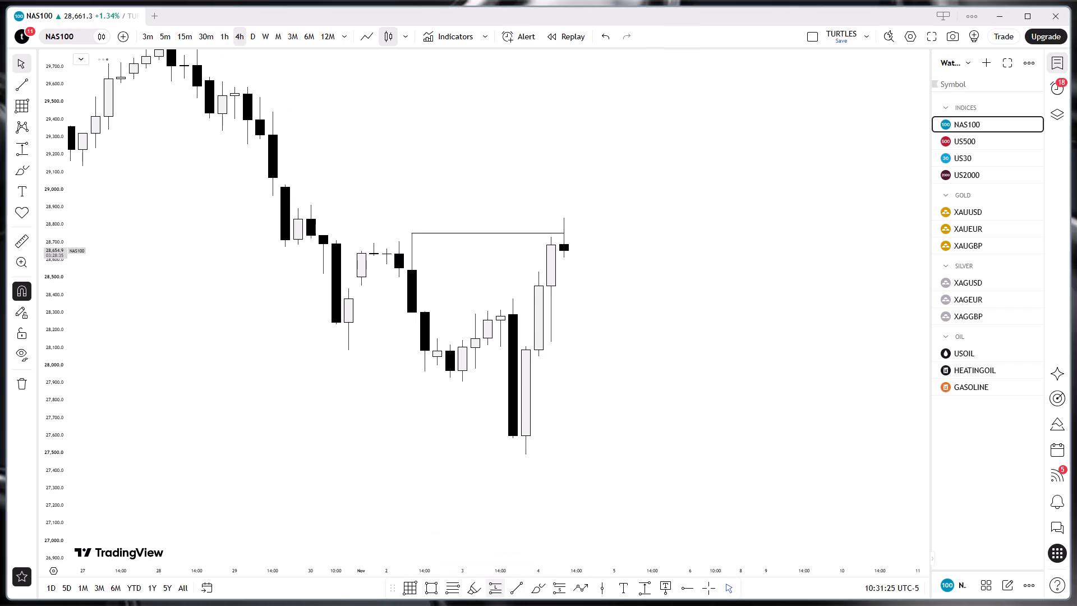
Draw a short trend line from the 3 November 18:00 candle's open, 28,290.5, to 4 November 02:00 and apply the CISD drawing template.
left_click(511, 587)
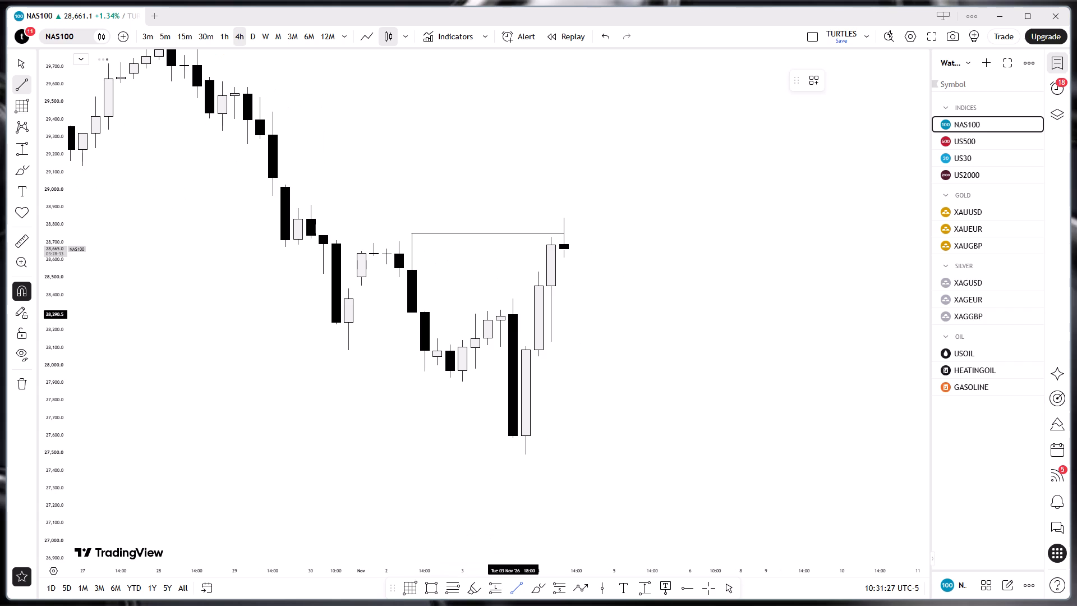
left_click(512, 315)
left_click(540, 314, "shift")
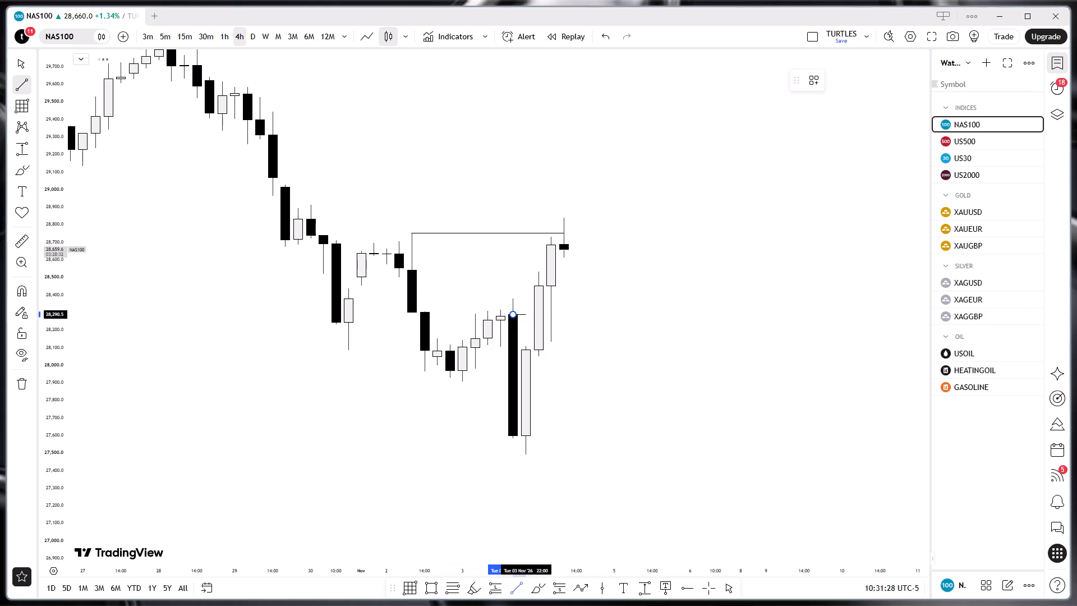
left_click(822, 77)
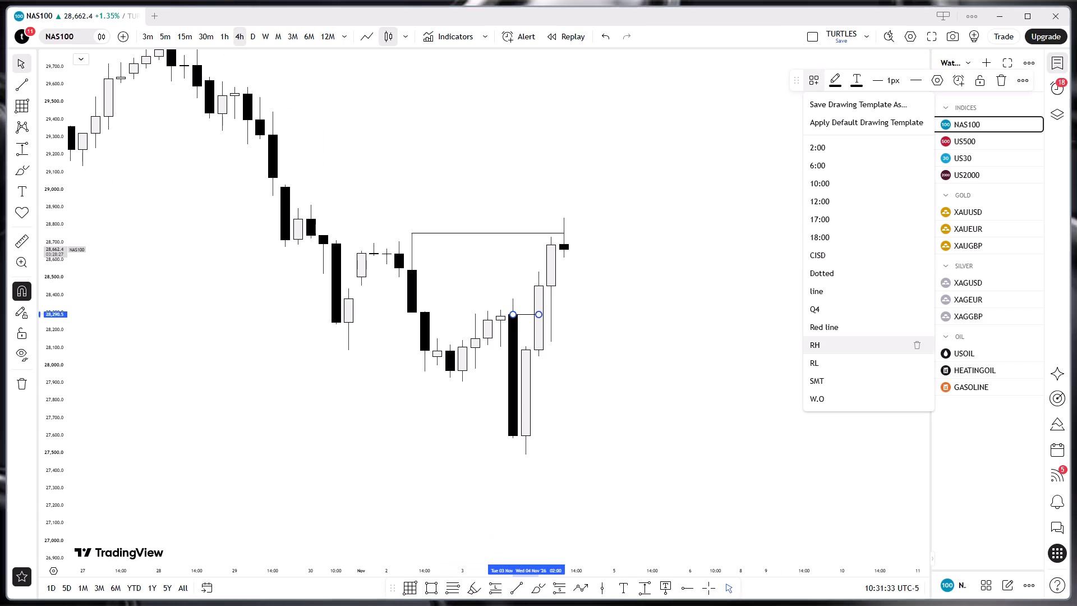
left_click(822, 252)
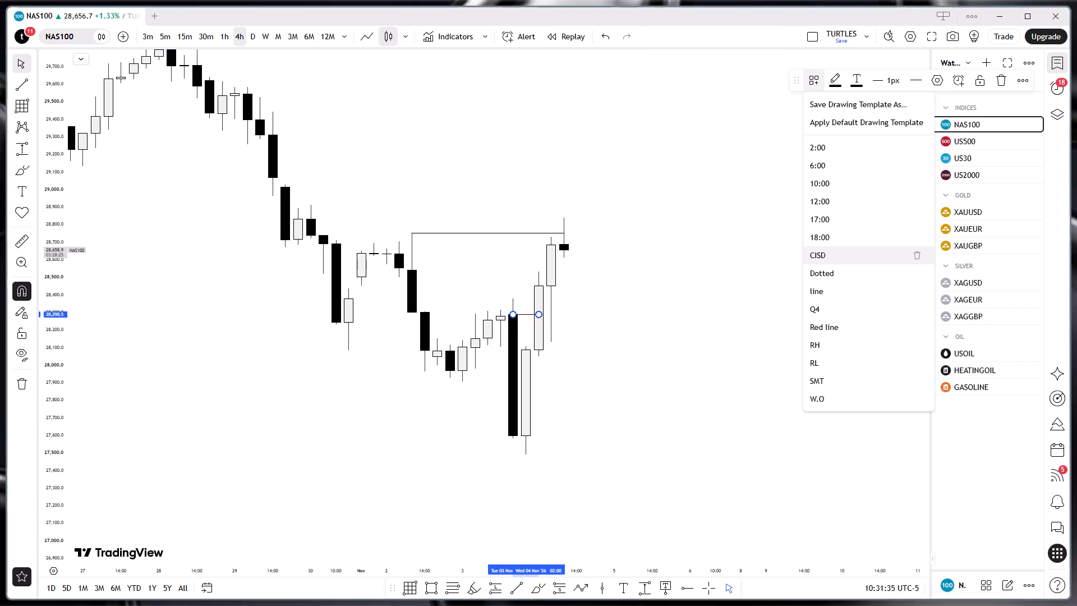
left_click(766, 310)
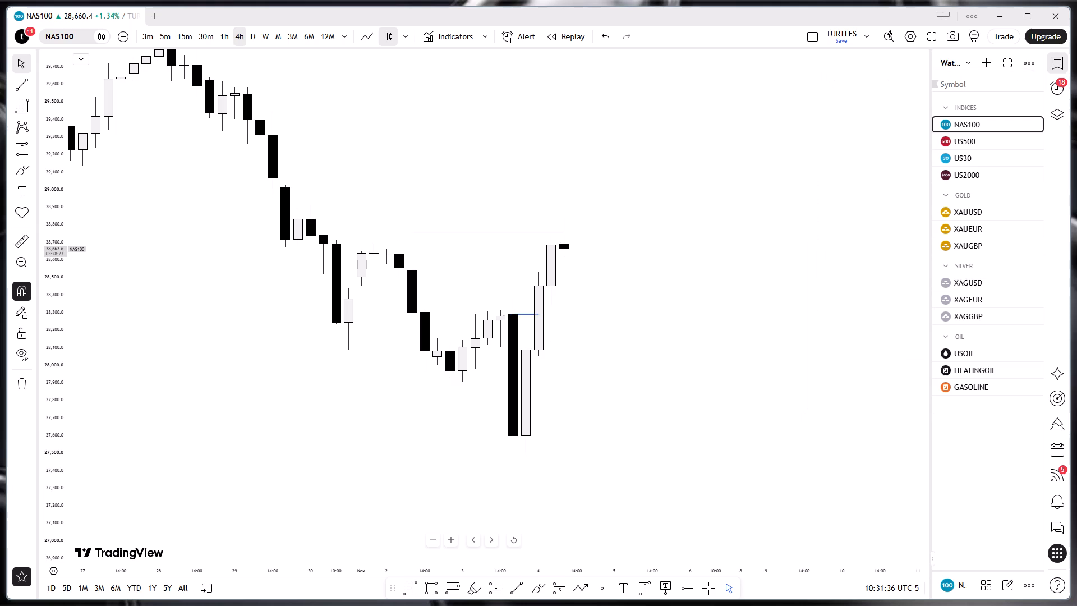
Using the "line" drawing template, draw a horizontal trend line from the 3 November 02:00 low, about 27,906.8, to about 14:00 that day.
left_click(513, 596)
left_click(817, 81)
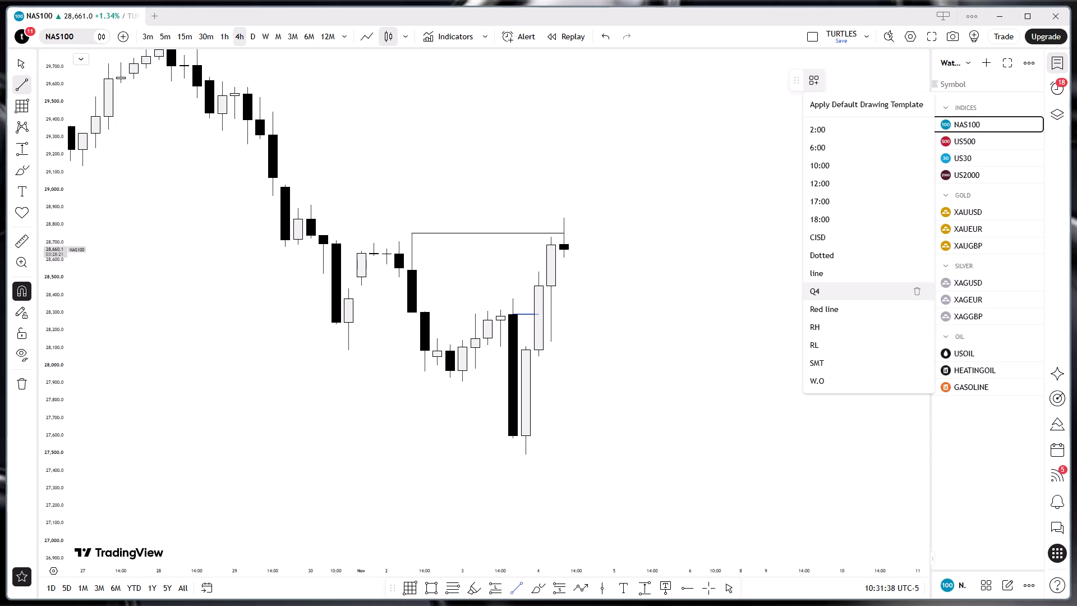
left_click(823, 268)
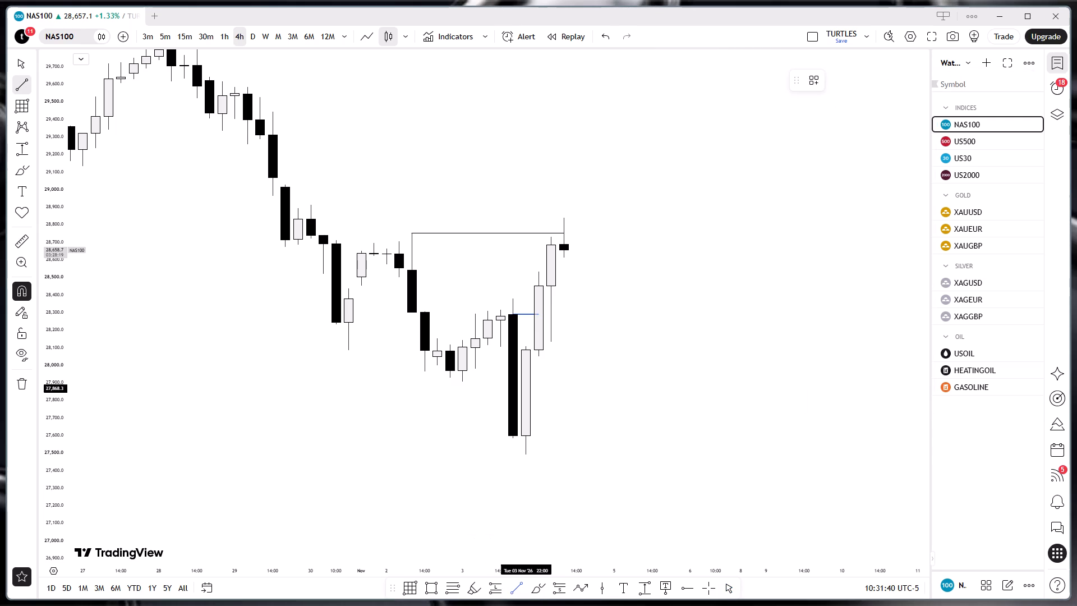
left_click(462, 380)
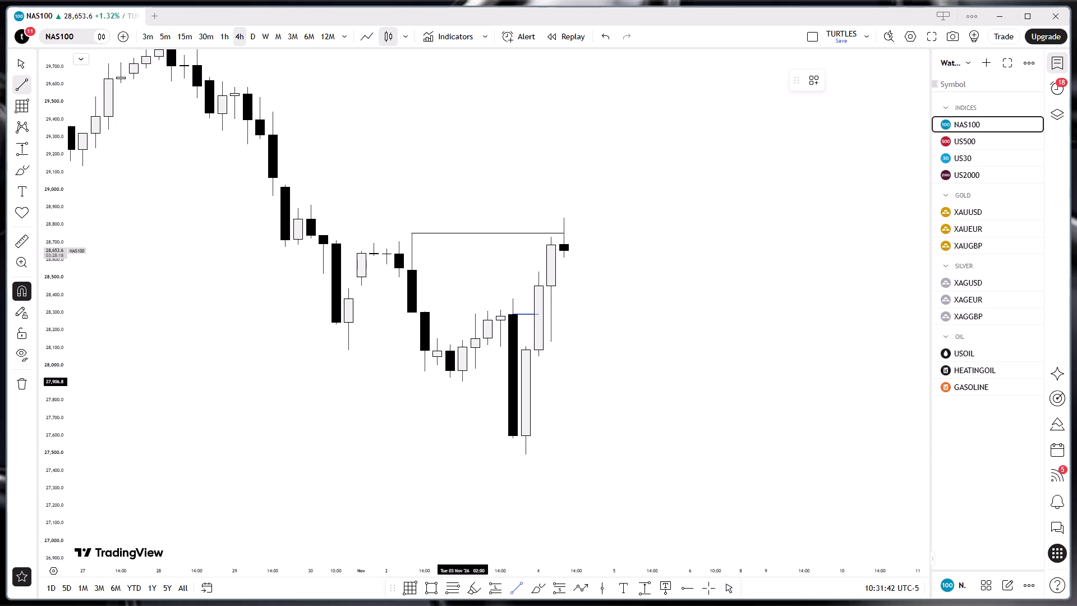
left_click(497, 383, "shift")
left_click(600, 387)
left_click(621, 385)
left_click_drag(619, 396, 628, 382)
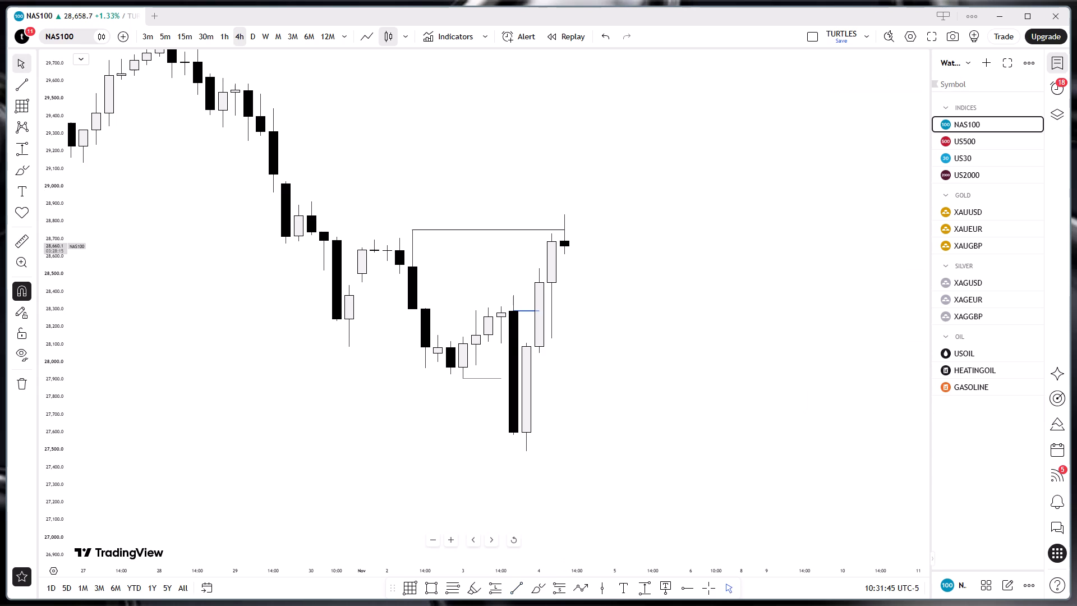
Draw a short horizontal trend line from the 3 November 18:00 candle's low, about 27,584.4, to about 4 November 02:00.
left_click(513, 587)
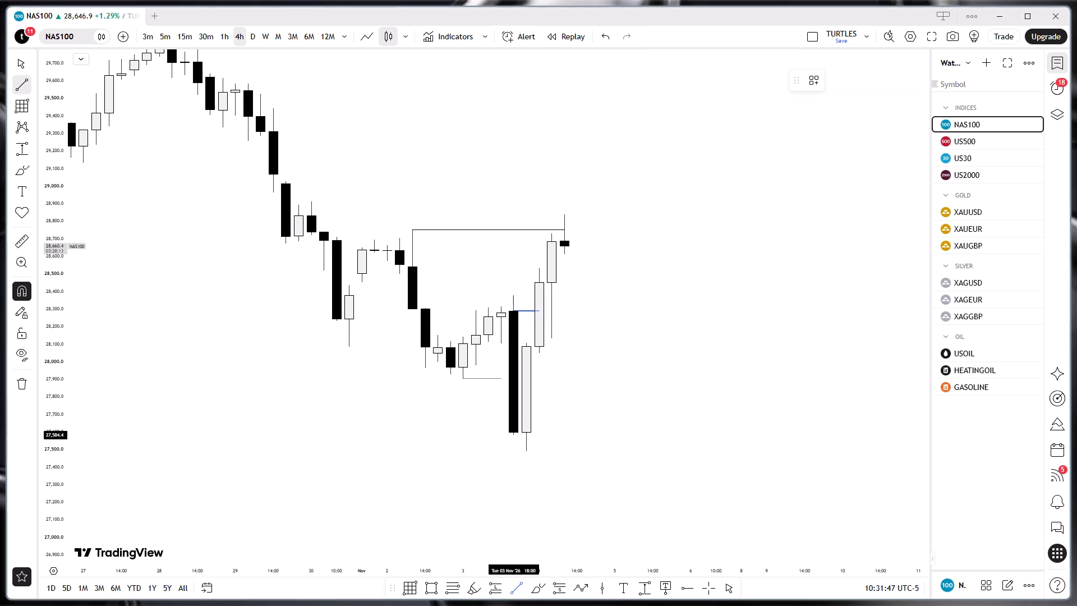
left_click(512, 434)
left_click(540, 437, "shift")
left_click(565, 438)
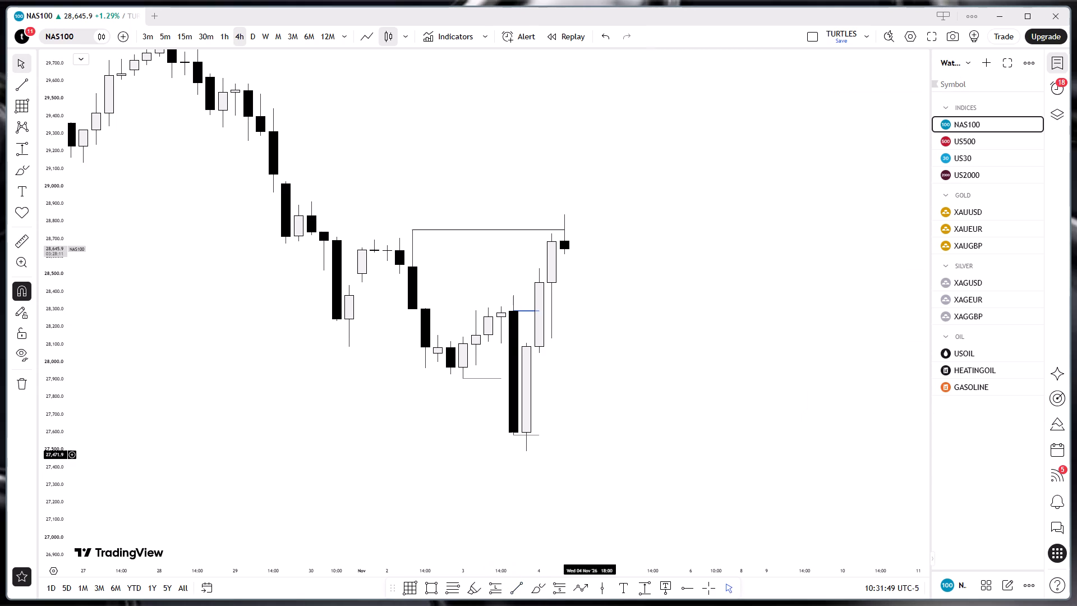
Place a vertical line on the 4 November 06:00 candle of the NAS100 chart.
left_click(600, 592)
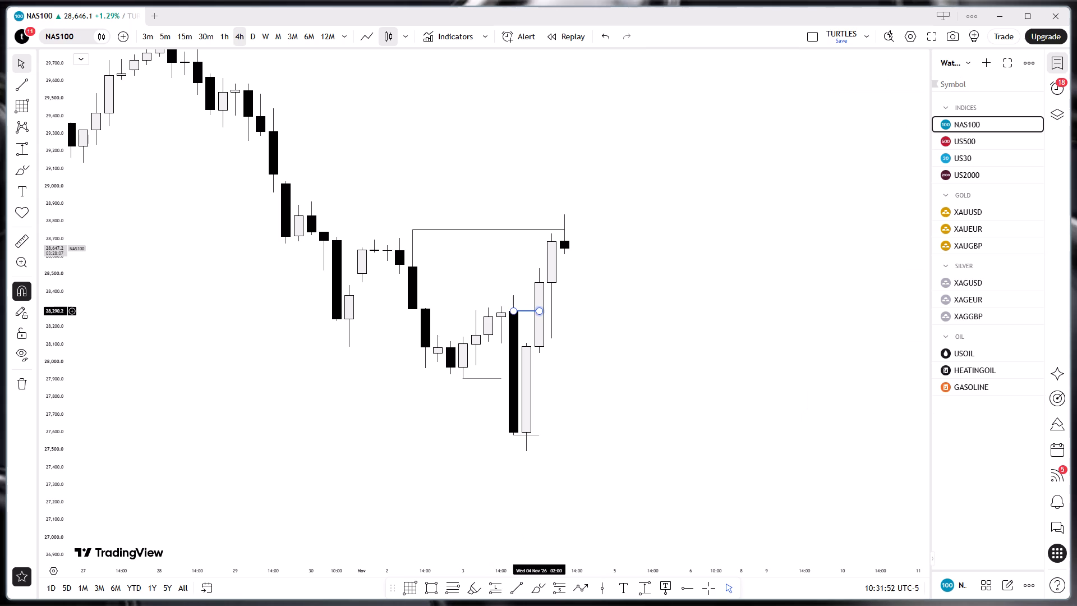
left_click(553, 313)
left_click(662, 326)
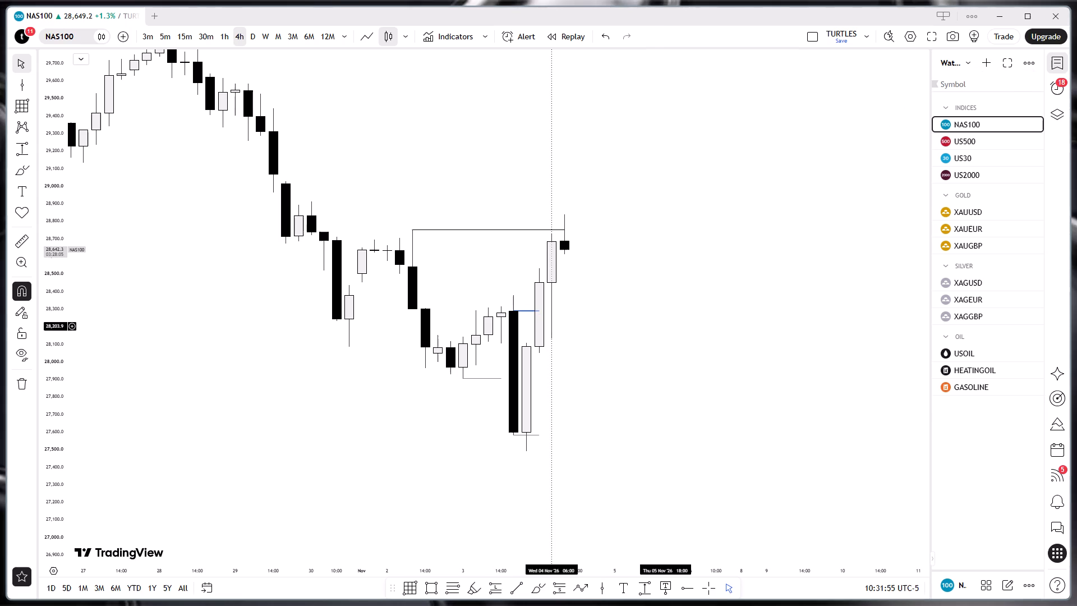
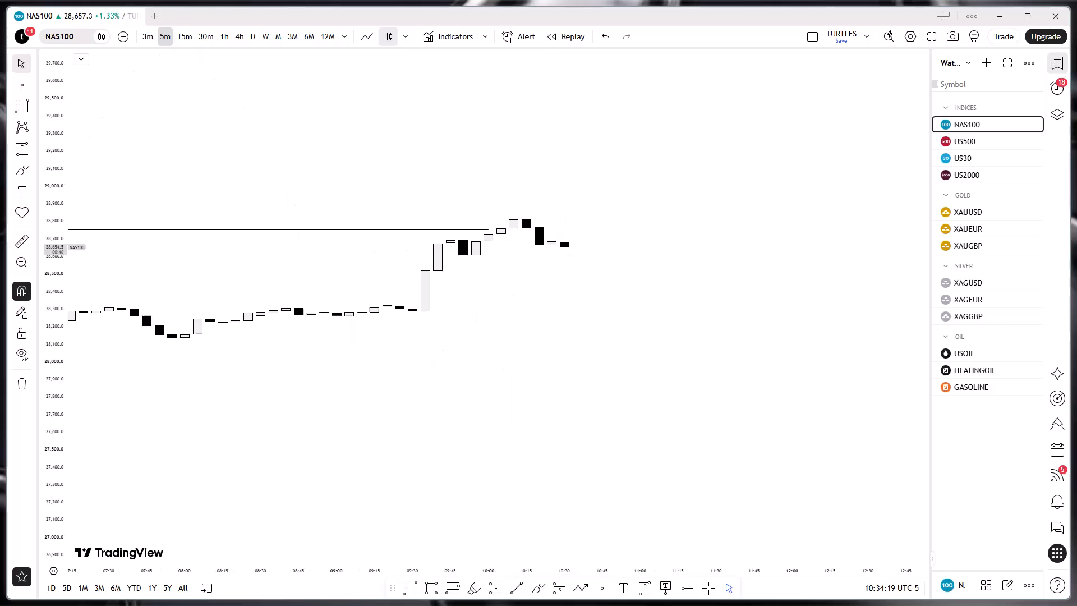
Examine the NAS100 5-minute candles from the 3 November 18:00 levels through the 4 November 06:00 vertical line and after it.
scroll(296, 199, "down", 14)
left_click(419, 357)
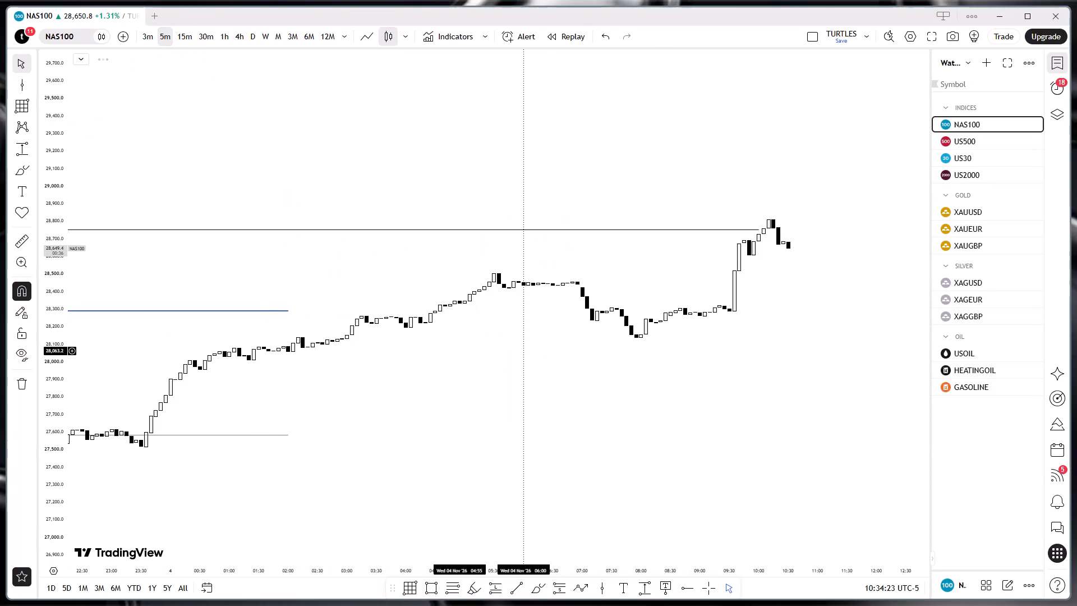
scroll(470, 343, "down", 5)
left_click_drag(49, 472, 470, 343)
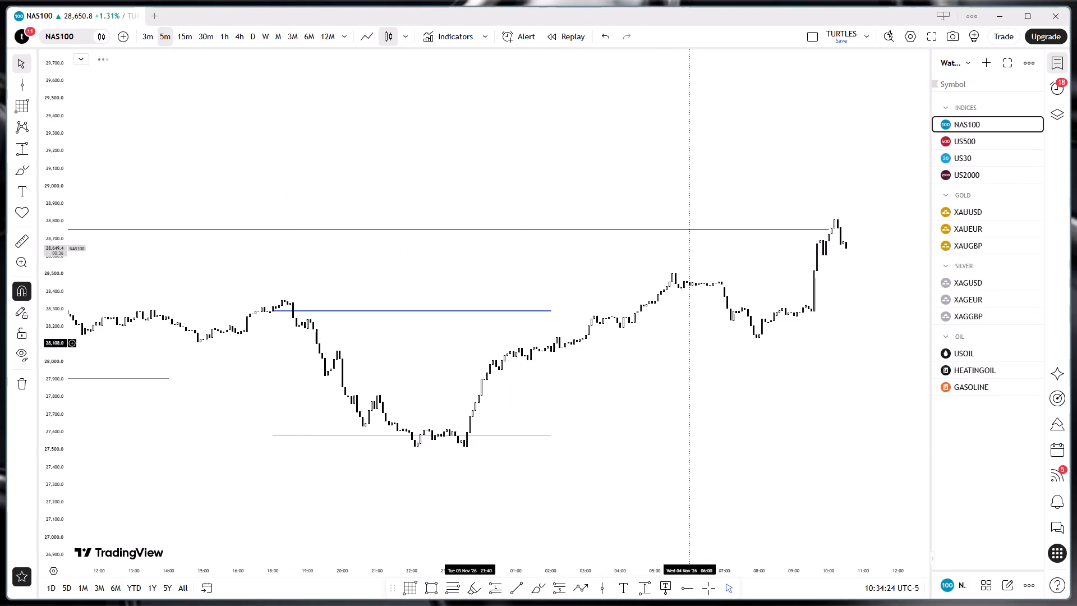
left_click_drag(470, 343, 62, 190)
scroll(536, 277, "up", 2)
left_click_drag(742, 393, 615, 397)
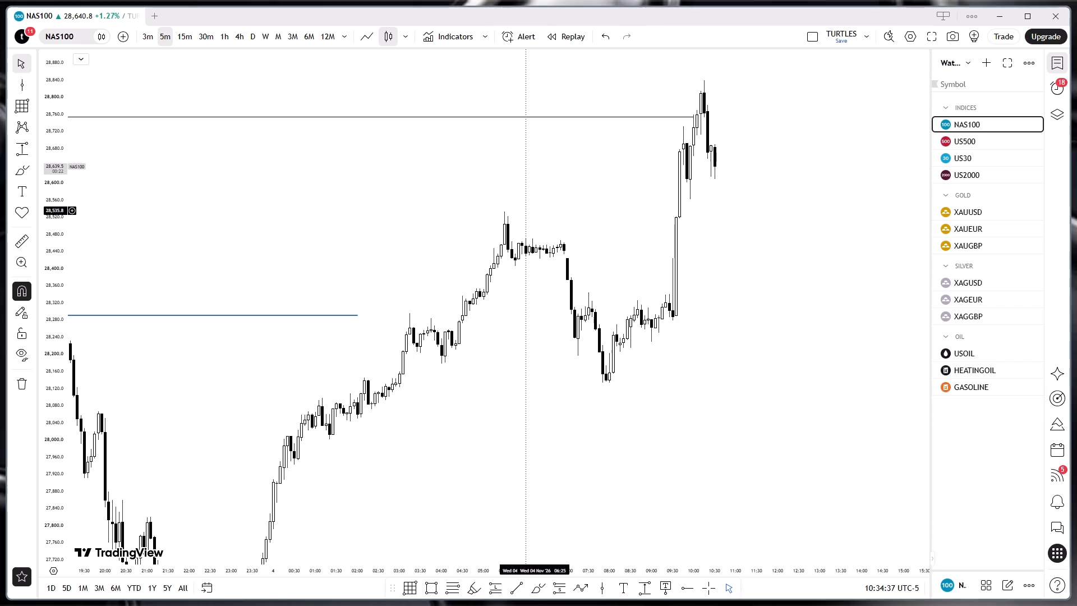
left_click_drag(633, 410, 613, 389)
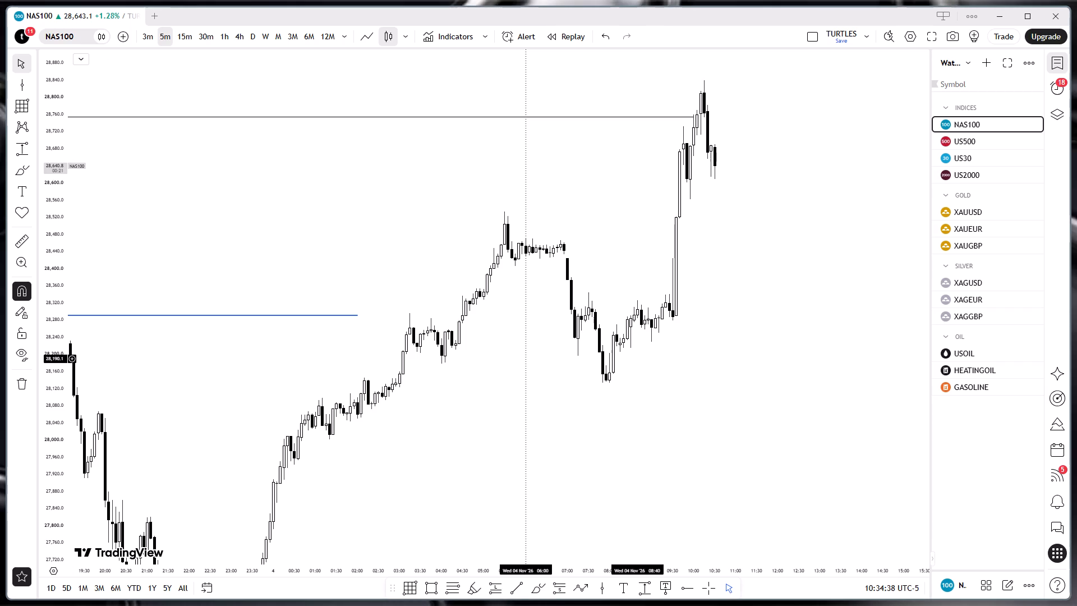
left_click_drag(615, 387, 641, 251)
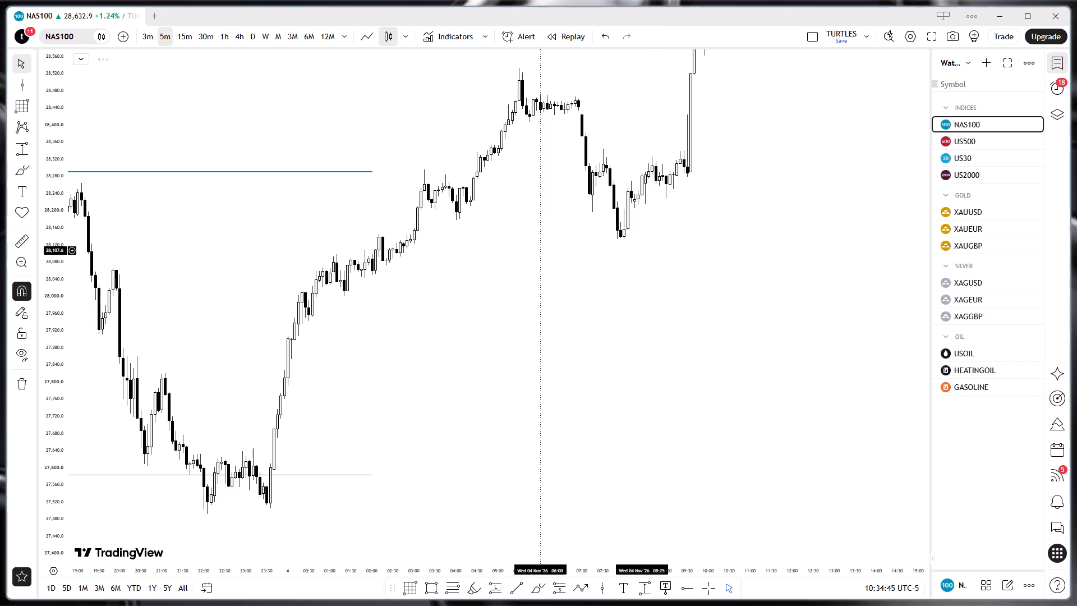
left_click_drag(641, 250, 637, 319)
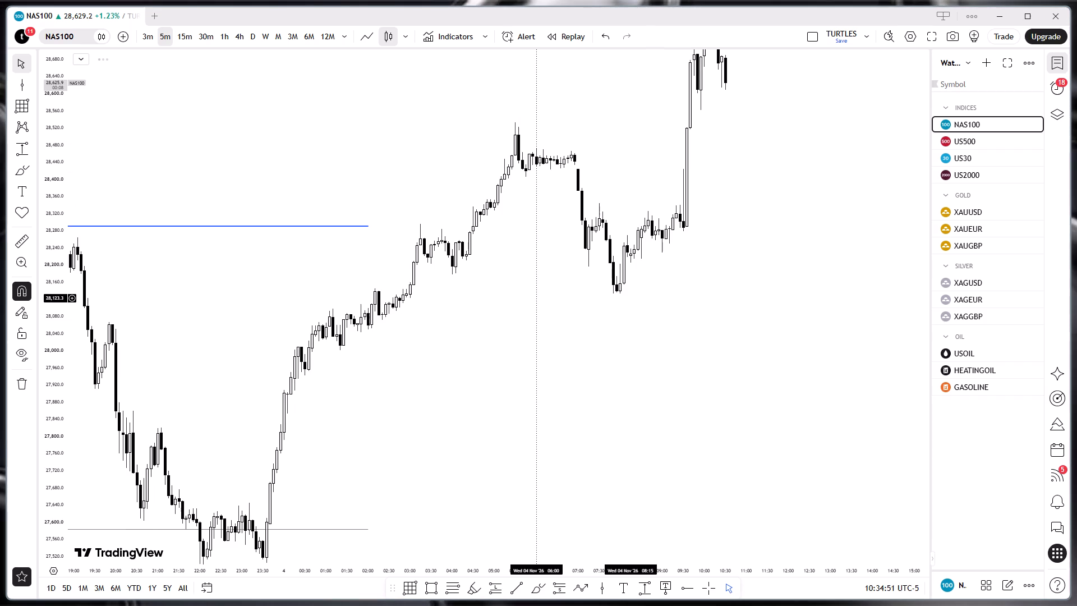
Switch the NAS100 chart to the 1-hour timeframe.
left_click(218, 42)
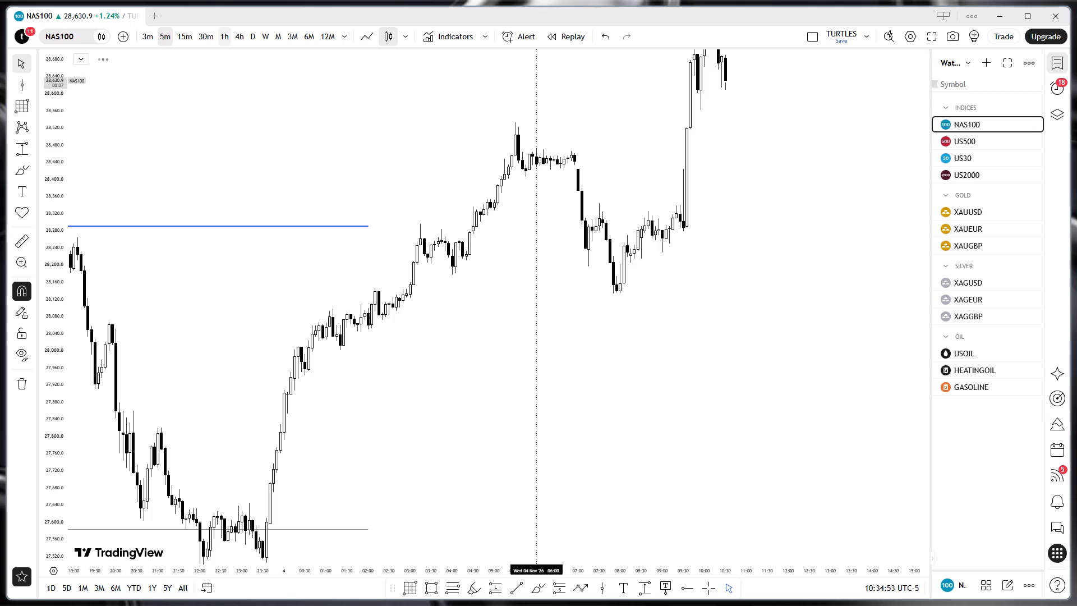
scroll(471, 266, "up", 11)
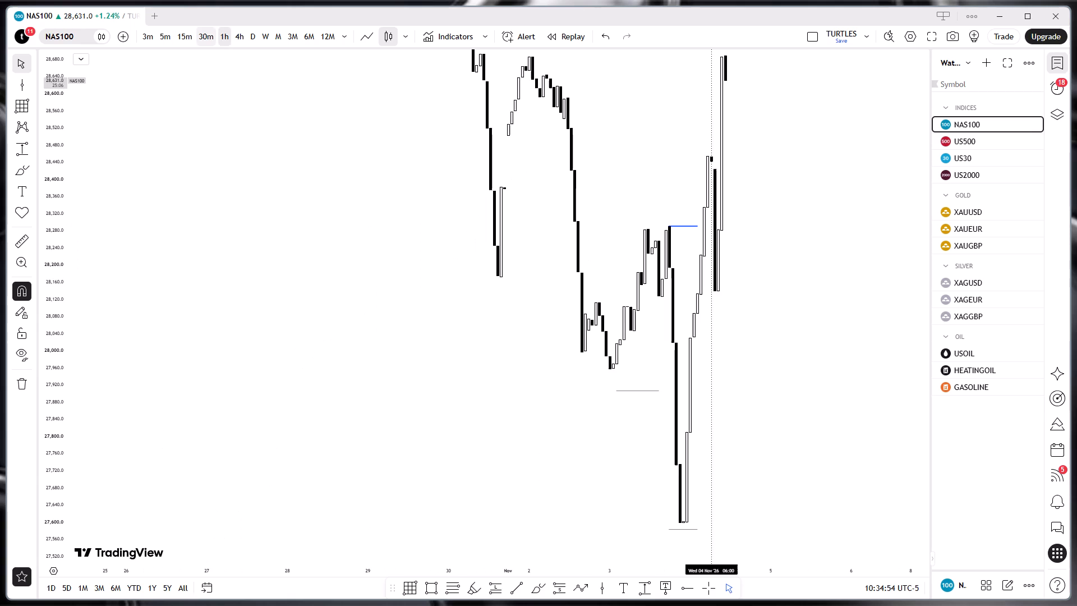
Dismiss the "Flyouts" widget error dialog and return to the chart.
left_click(699, 589)
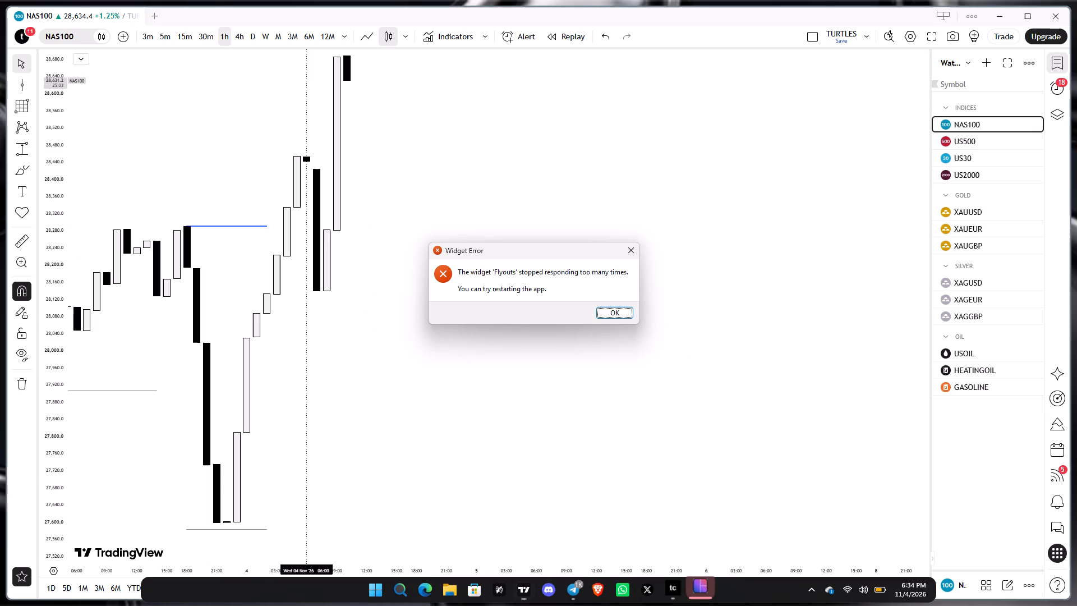
left_click(617, 313)
left_click(593, 347)
Examine the NAS100 1-hour candles around the marked 3 November levels and the 4 November 06:00 vertical line.
left_click_drag(49, 124, 117, 370)
scroll(435, 368, "up", 4)
left_click_drag(364, 332, 875, 384)
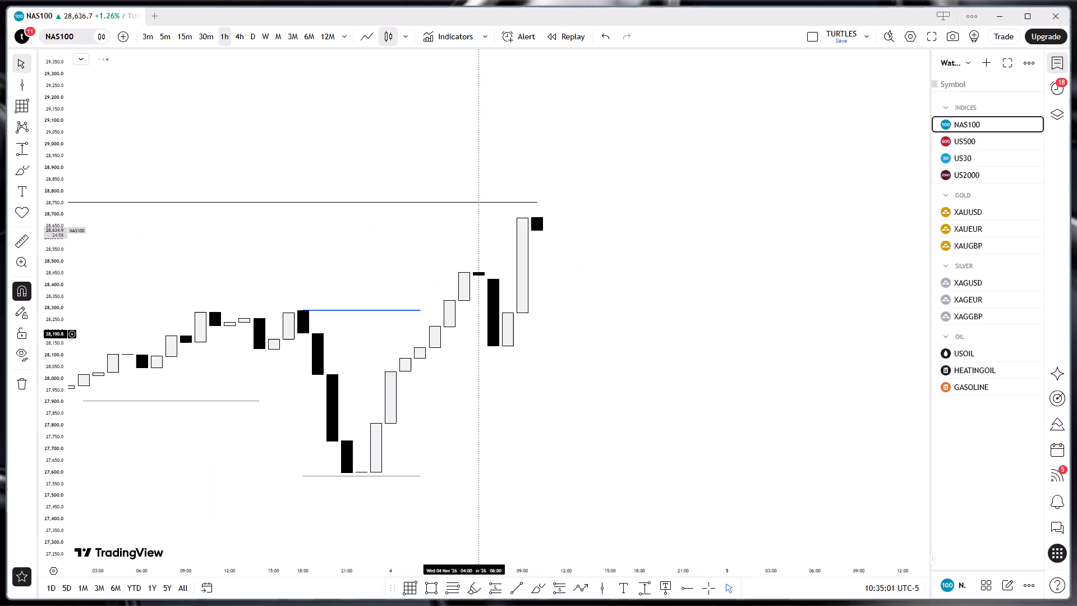
scroll(456, 334, "down", 1)
left_click_drag(600, 356, 583, 346)
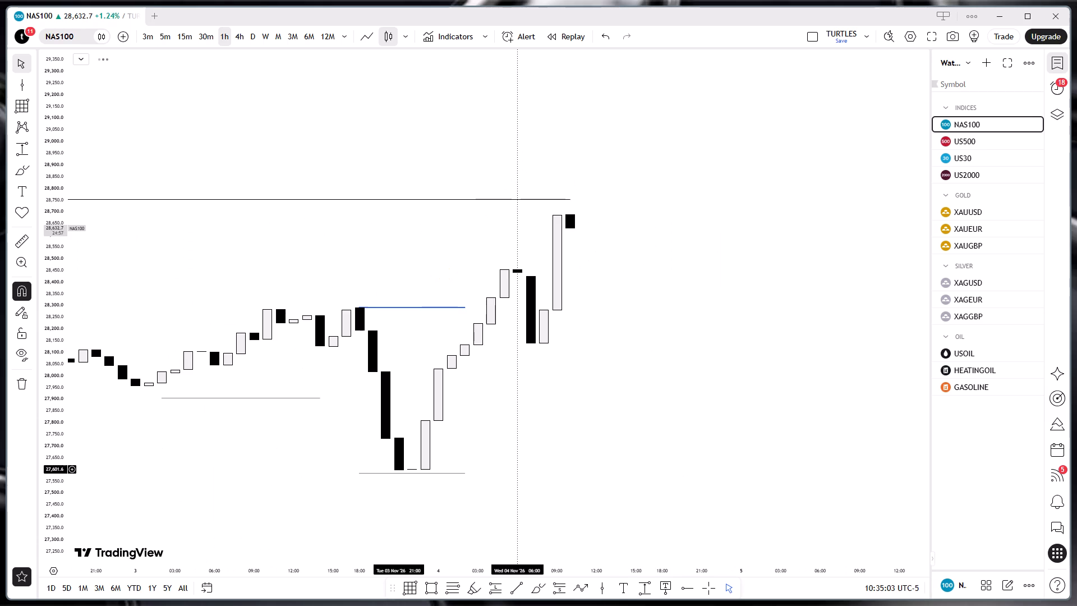
left_click_drag(601, 344, 582, 347)
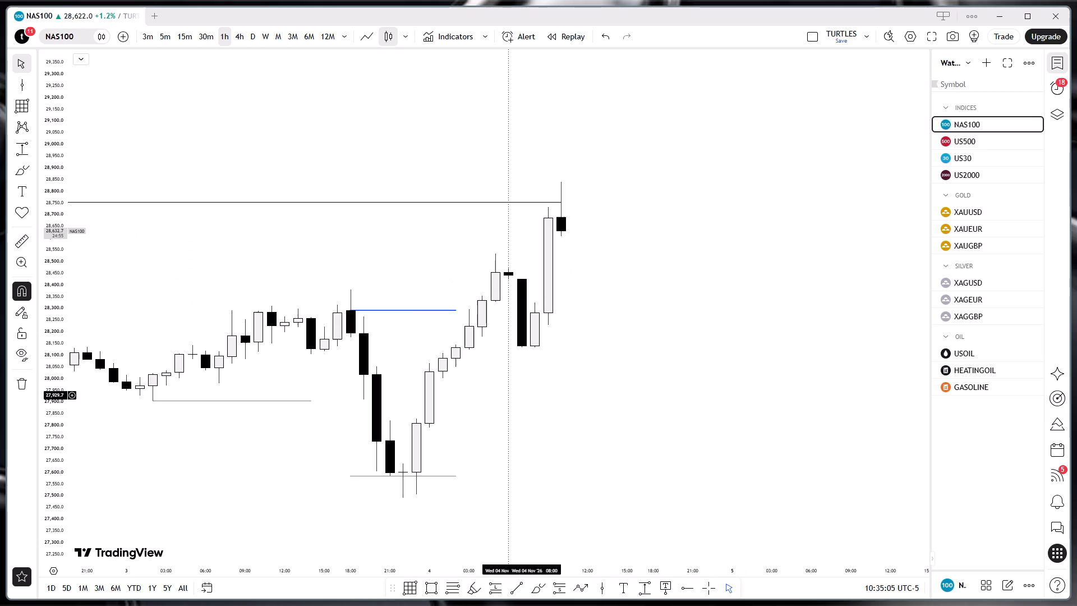
Switch NAS100 to the 30-minute timeframe and examine the candles around and after the 4 November 06:00 vertical line.
left_click(214, 38)
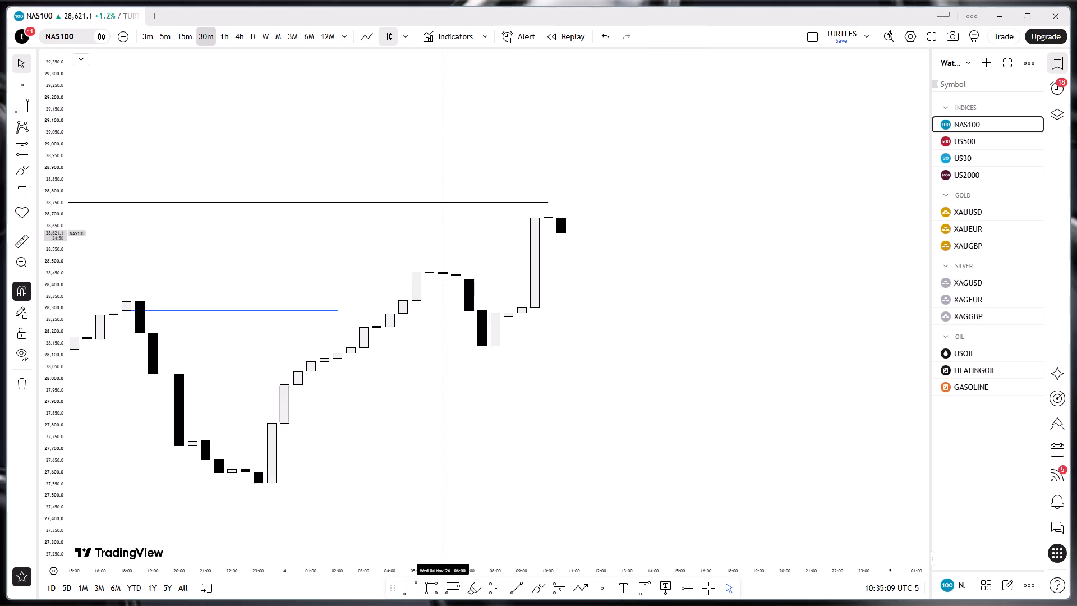
scroll(312, 235, "down", 3)
left_click_drag(50, 504, 43, 397)
scroll(473, 400, "up", 2)
left_click_drag(586, 396, 583, 373)
left_click_drag(568, 371, 555, 361)
left_click(581, 385)
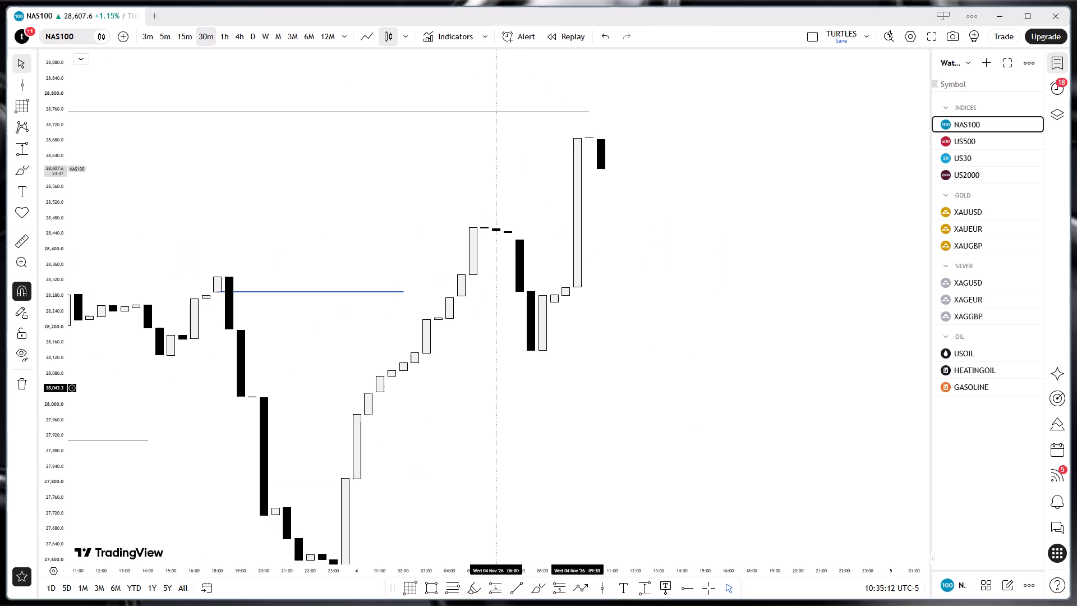
left_click_drag(632, 408, 594, 414)
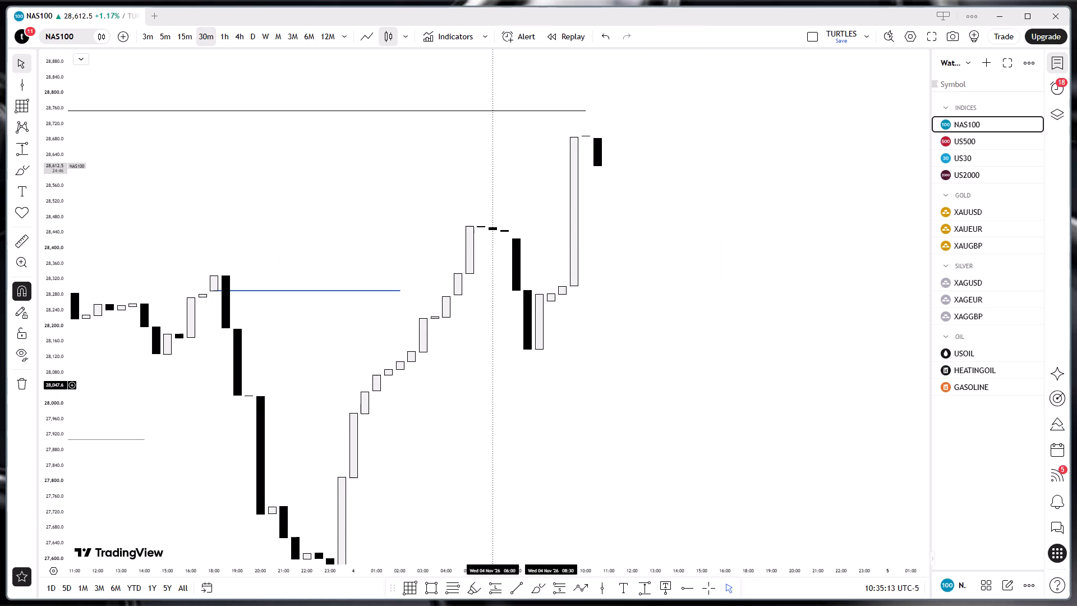
left_click_drag(602, 389, 595, 404)
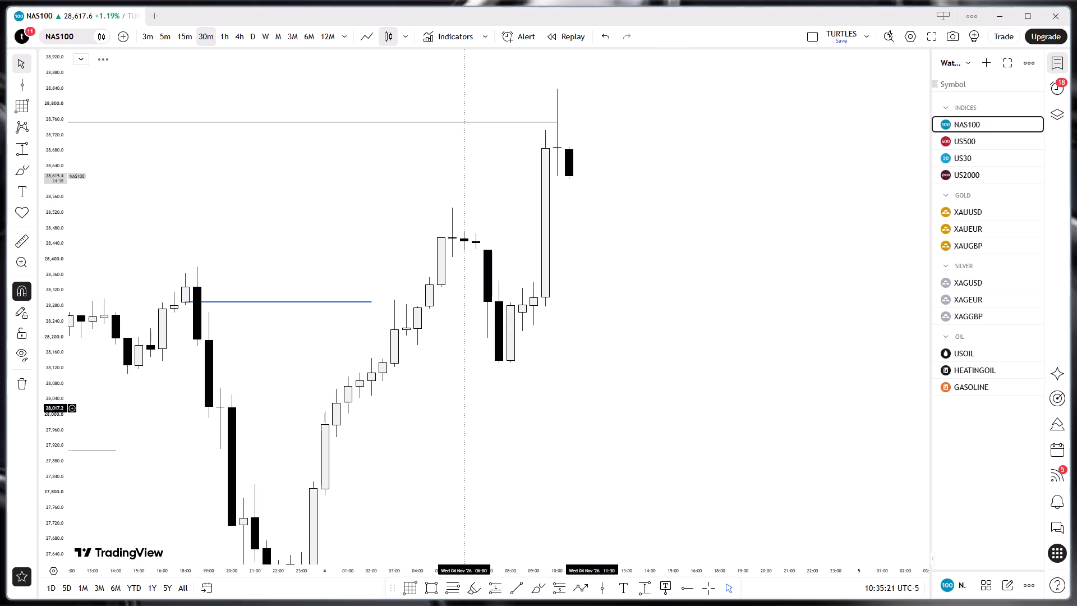
left_click_drag(598, 361, 593, 385)
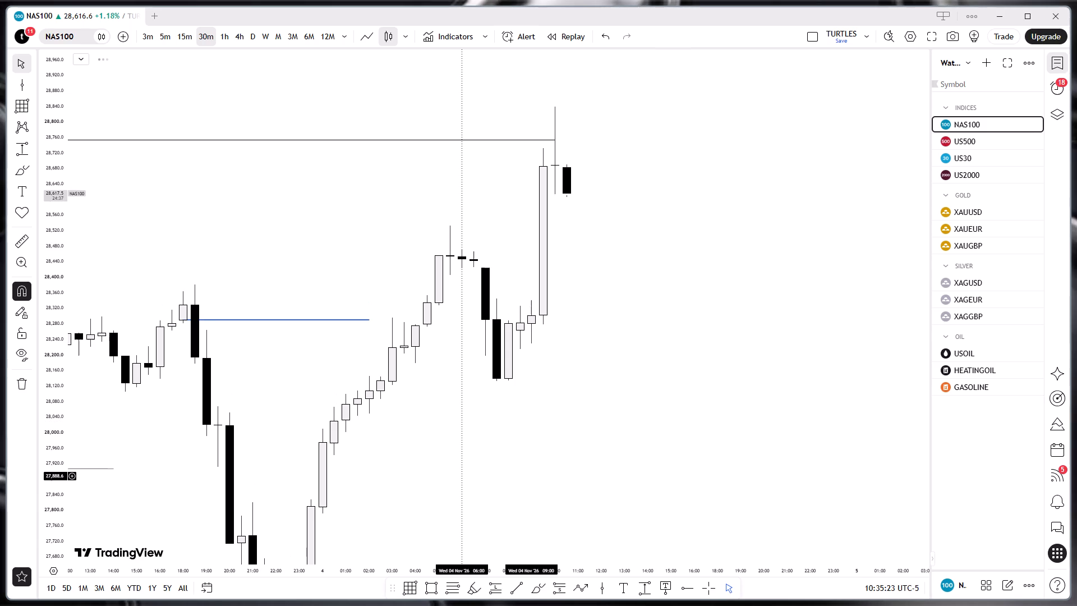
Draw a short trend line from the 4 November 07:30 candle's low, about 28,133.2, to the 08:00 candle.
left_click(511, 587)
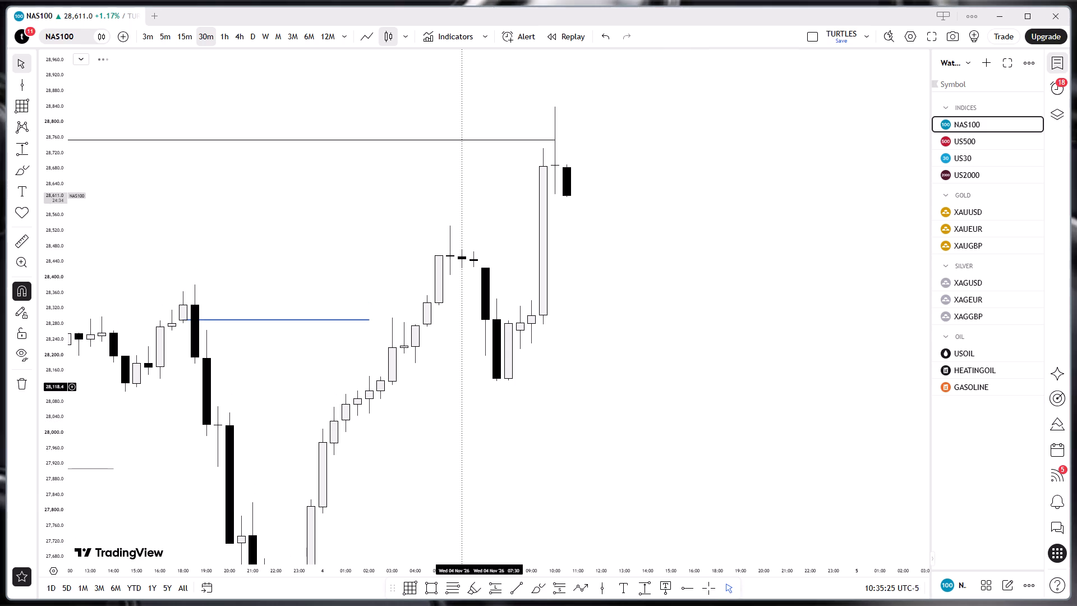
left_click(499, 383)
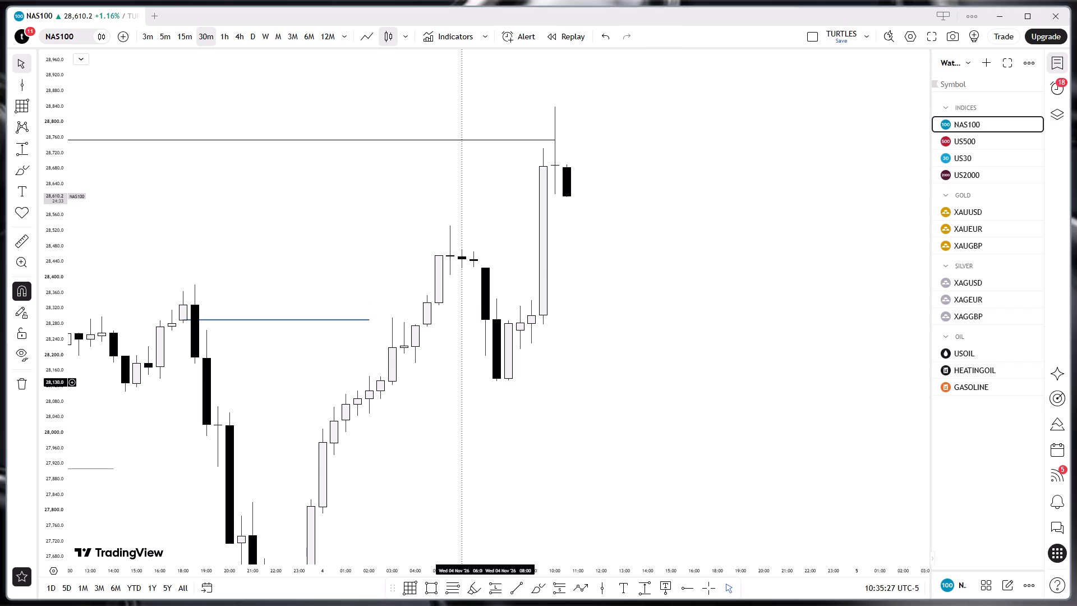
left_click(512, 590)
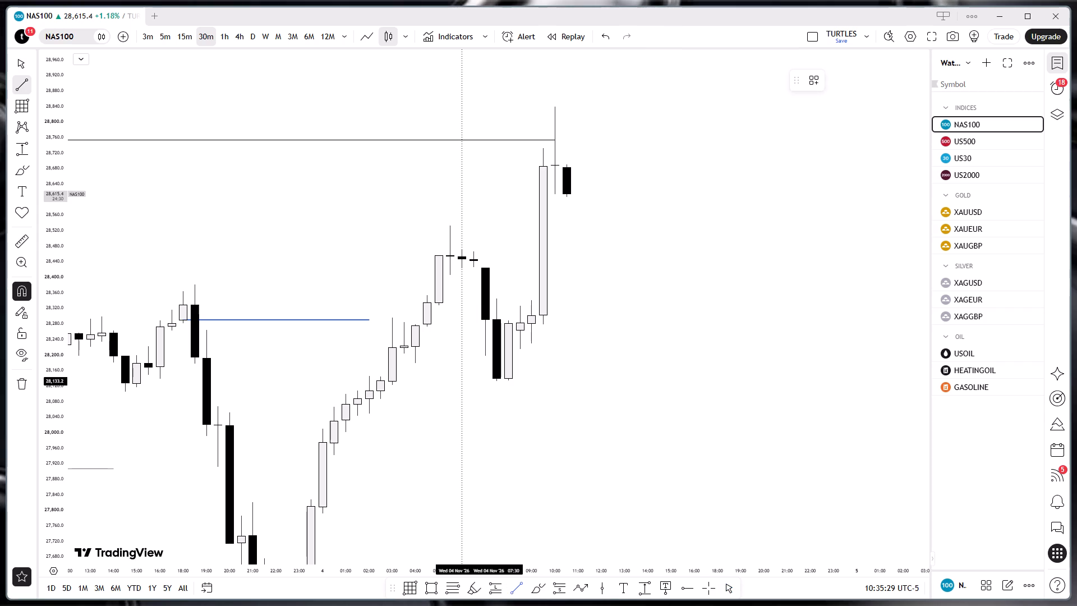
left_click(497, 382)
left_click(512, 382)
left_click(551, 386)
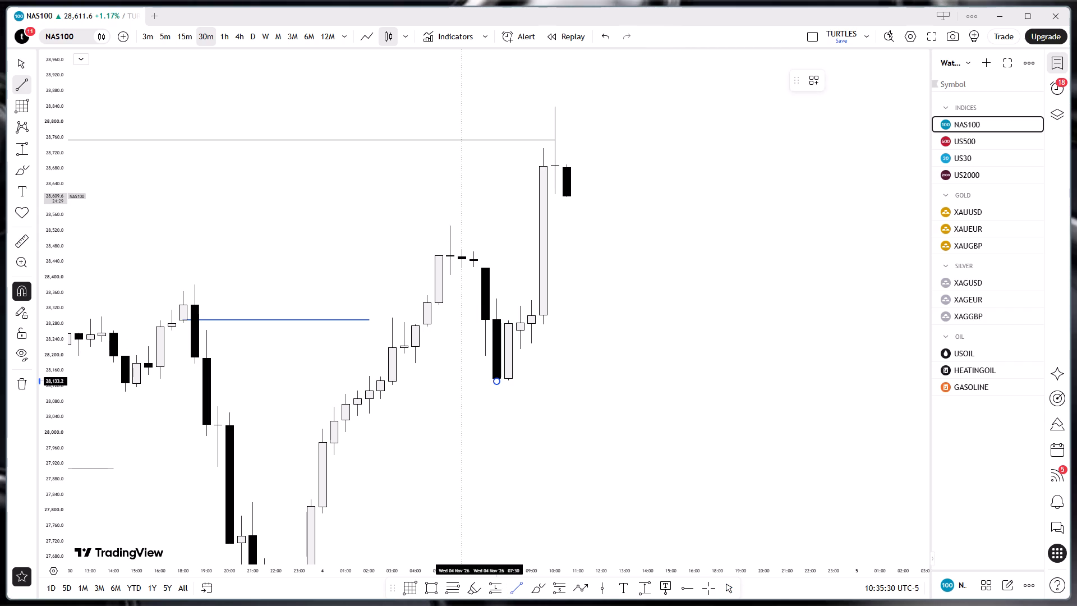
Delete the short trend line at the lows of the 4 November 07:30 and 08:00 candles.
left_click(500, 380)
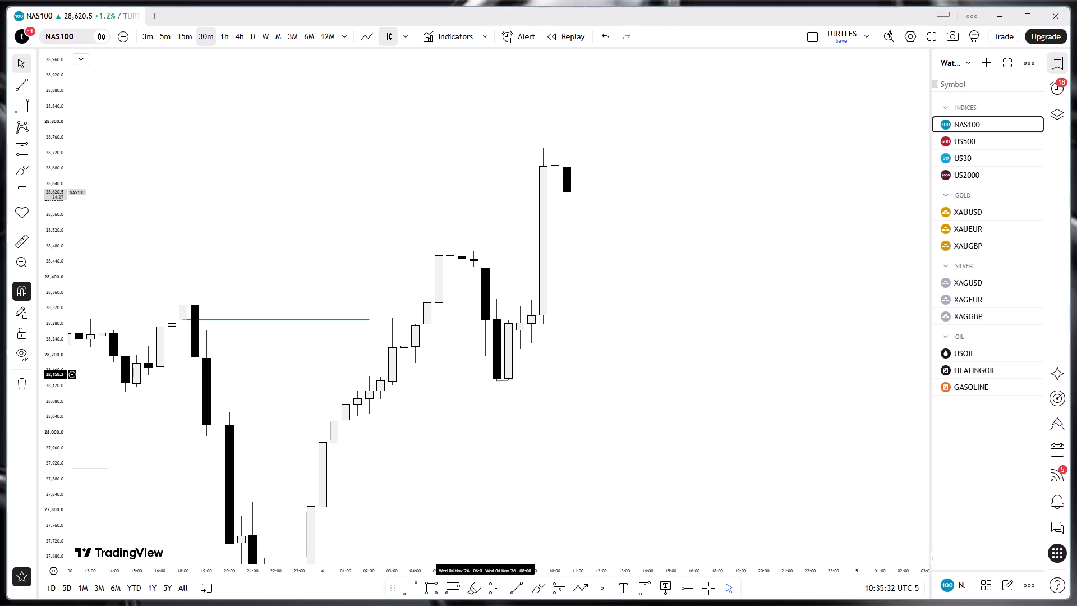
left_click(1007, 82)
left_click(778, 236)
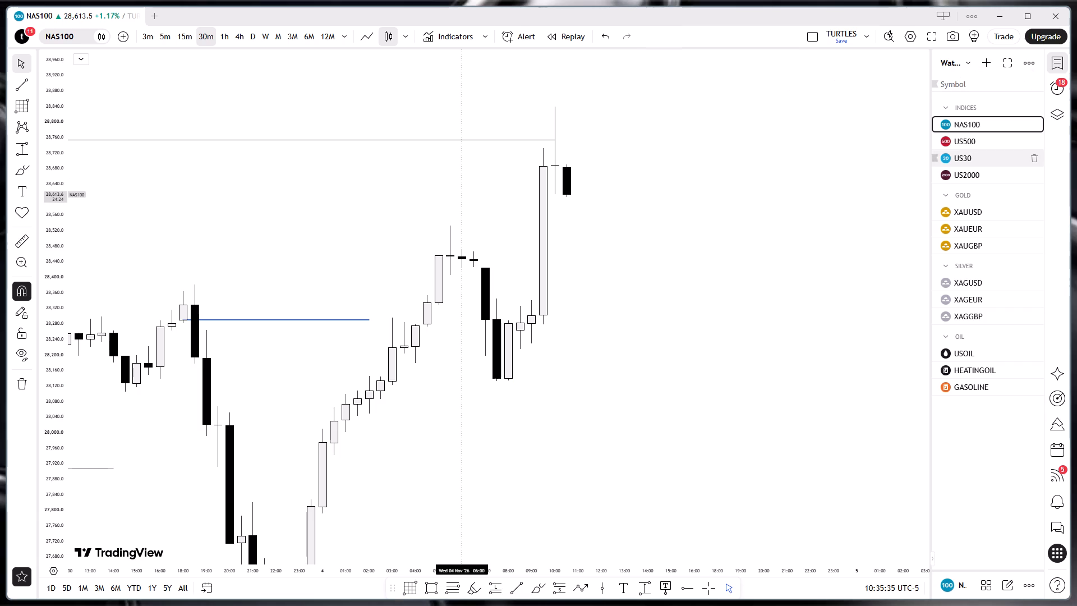
View the US30 and US500 30-minute charts to compare their 4 November price action with NAS100.
left_click(973, 158)
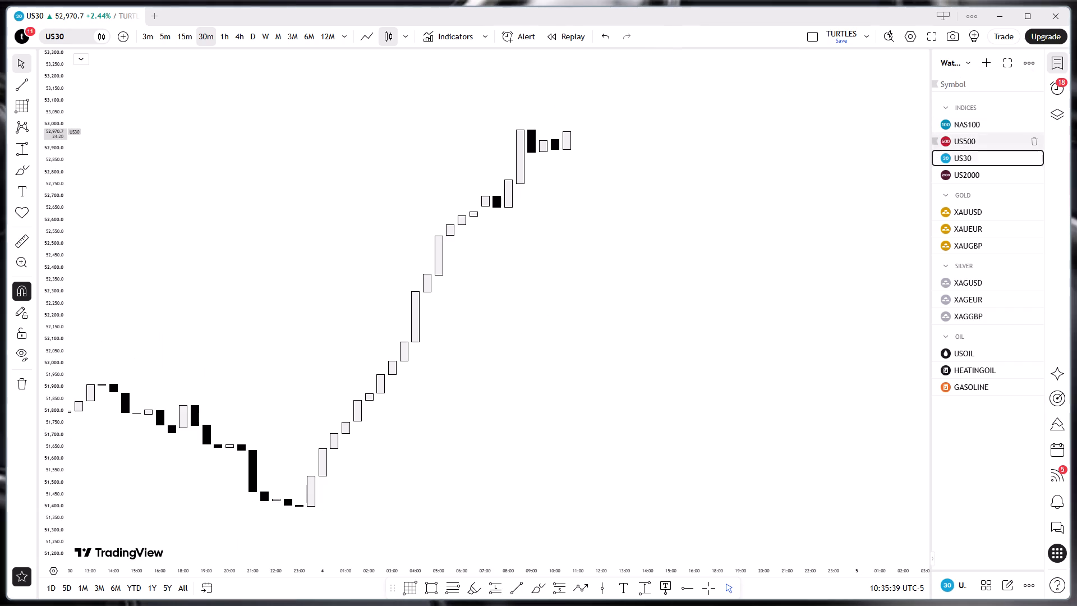
left_click(977, 140)
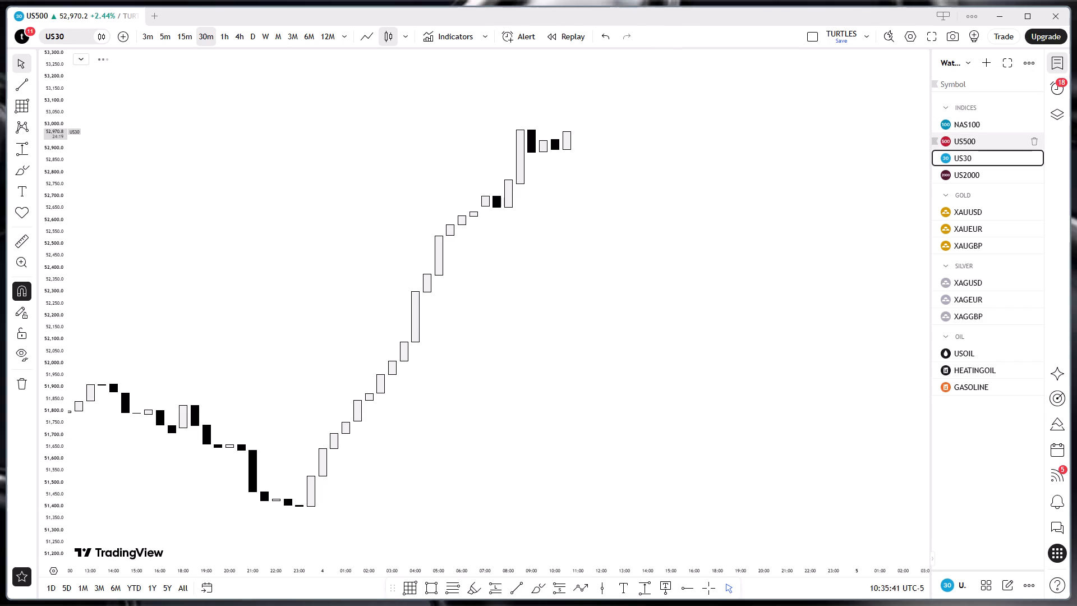
left_click_drag(635, 324, 641, 370)
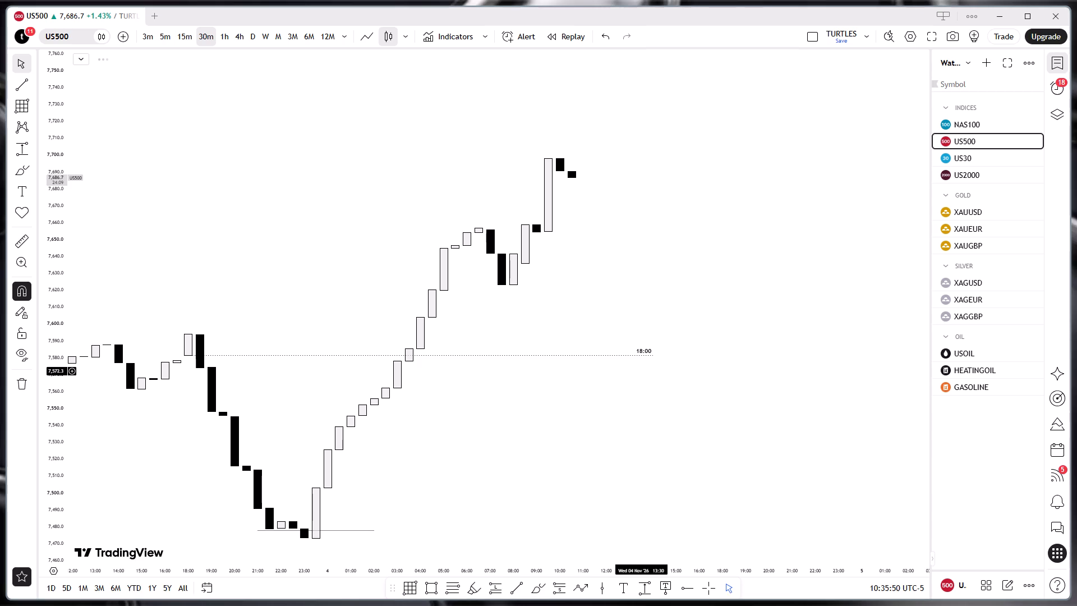
Enable candle wicks in the US500 chart's symbol settings and examine the 4 November candles.
double_click(444, 277)
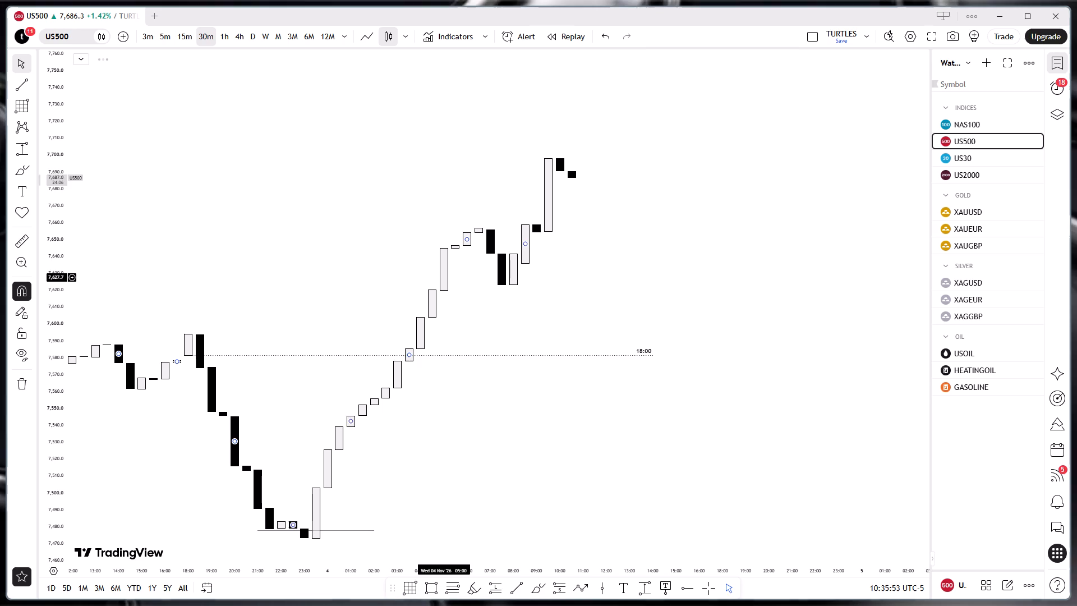
left_click(473, 314)
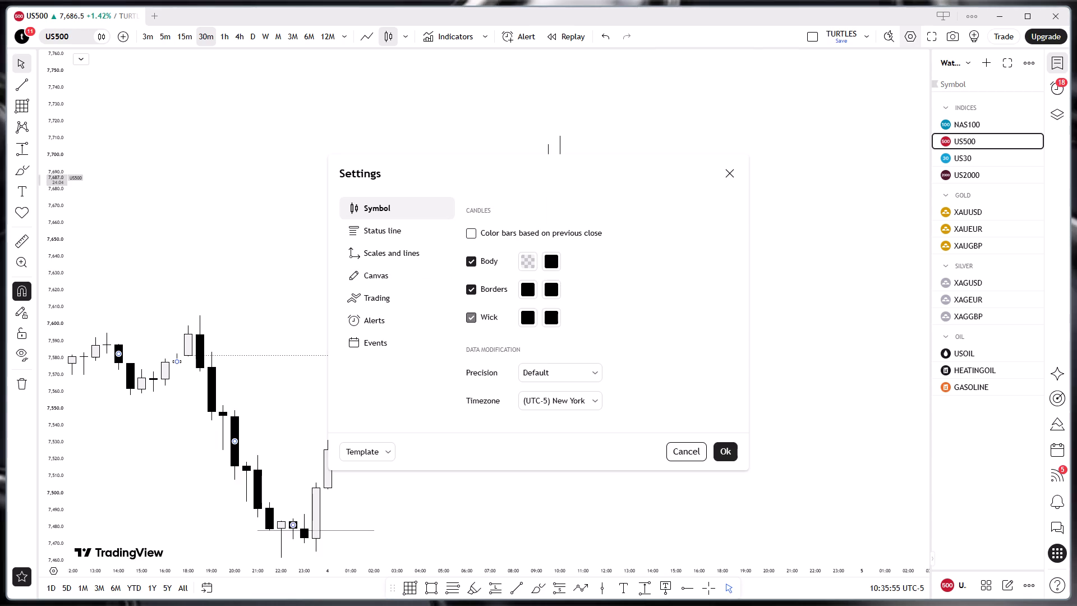
left_click(726, 460)
left_click(714, 299)
left_click_drag(645, 237, 694, 290)
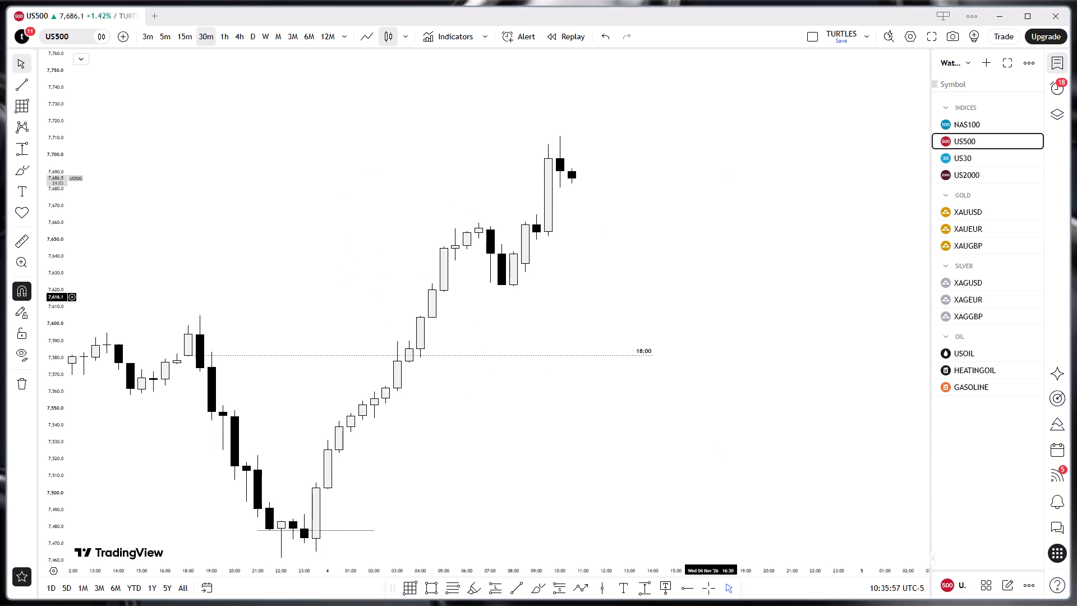
left_click_drag(694, 290, 646, 286)
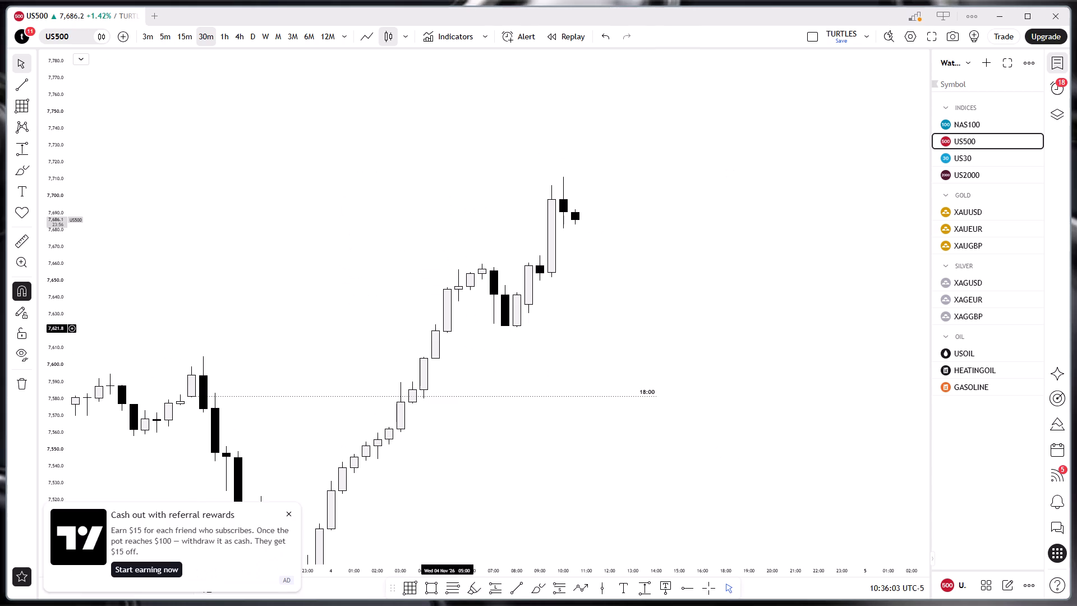
Return to the NAS100 chart and switch it from the 30-minute to the 5-minute timeframe.
left_click(965, 122)
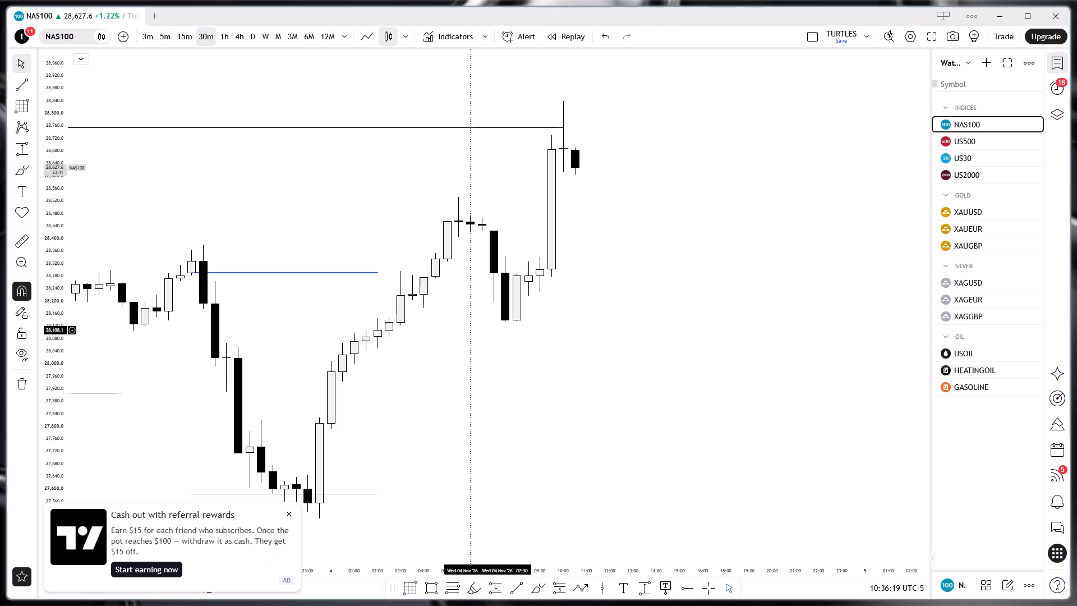
left_click_drag(541, 311, 528, 357)
left_click_drag(532, 339, 495, 338)
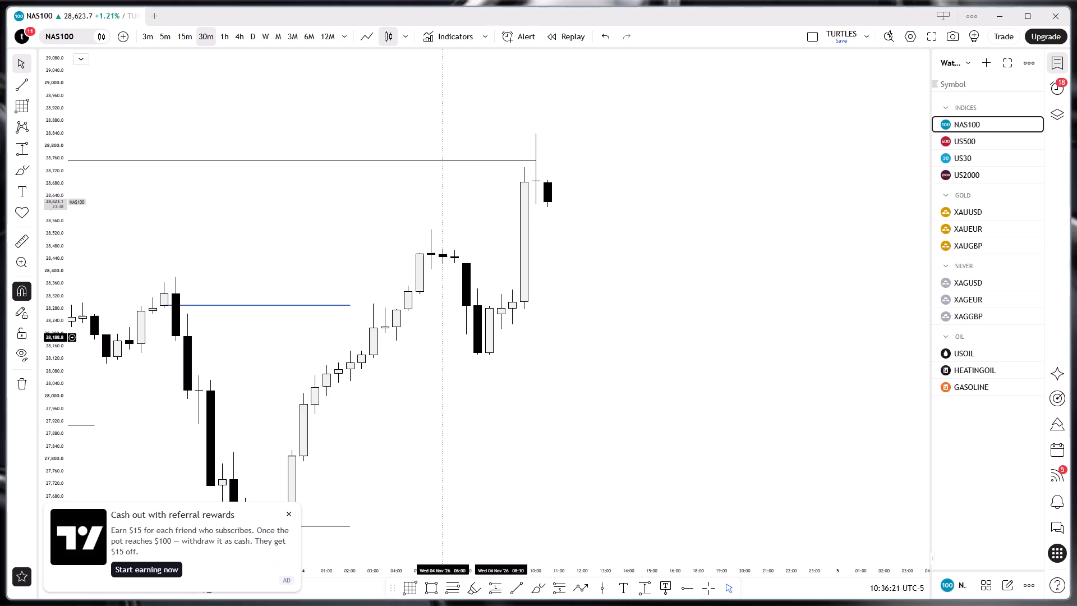
left_click(170, 34)
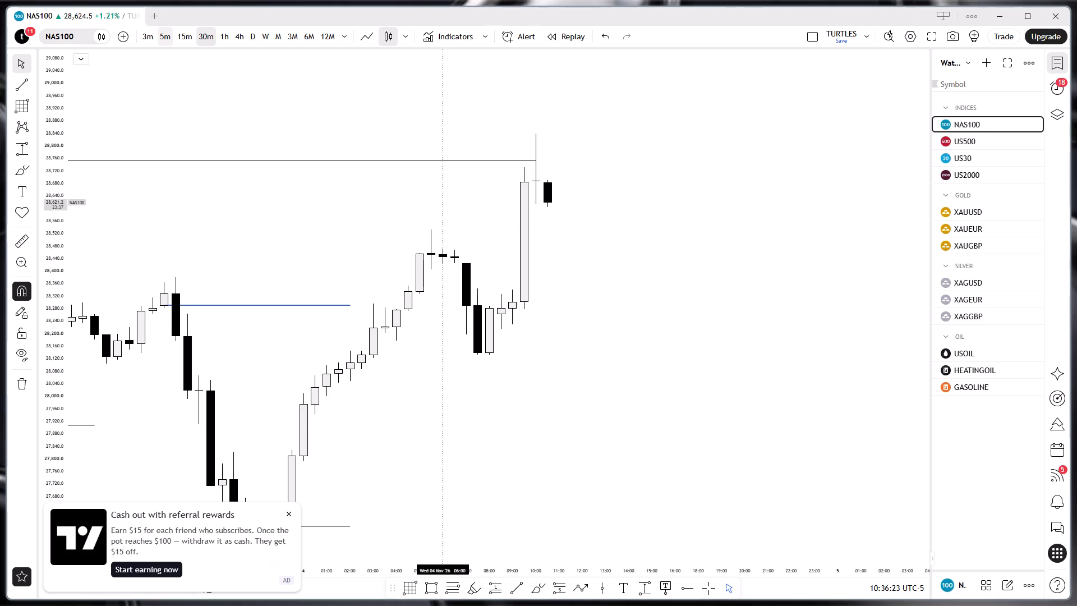
Examine the NAS100 5-minute candles on 4 November, from the early-morning rise through the 08:00 low to the latest candles.
scroll(568, 441, "down", 8)
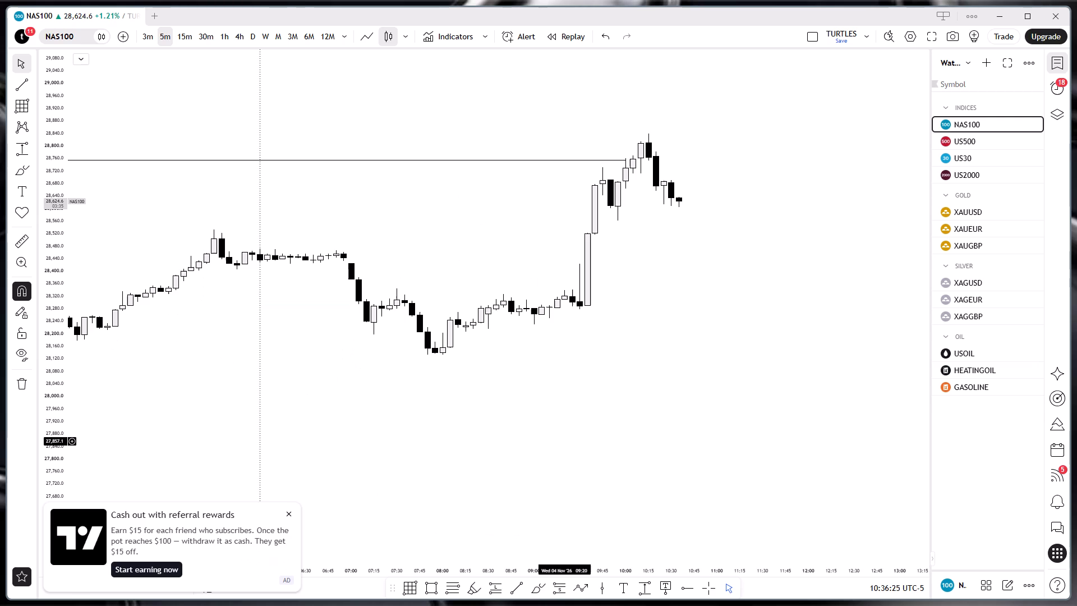
left_click_drag(50, 457, 62, 286)
scroll(656, 423, "up", 2)
left_click_drag(663, 374, 661, 416)
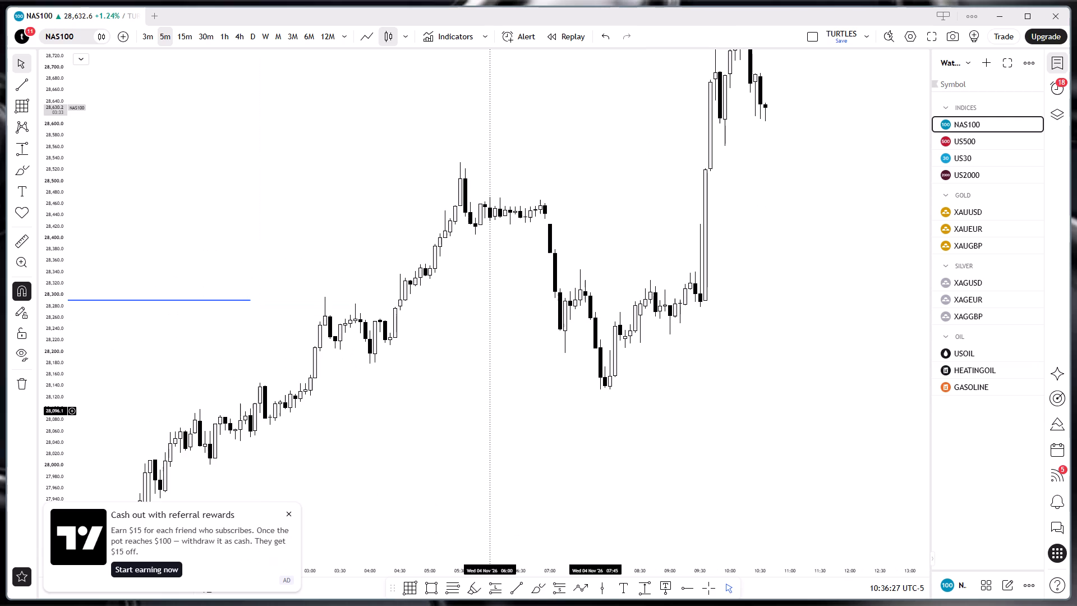
left_click_drag(52, 446, 55, 359)
left_click_drag(733, 376, 661, 384)
left_click_drag(666, 416, 655, 451)
left_click_drag(669, 365, 656, 423)
left_click_drag(656, 423, 659, 434)
left_click_drag(38, 137, 43, 286)
left_click_drag(39, 208, 44, 145)
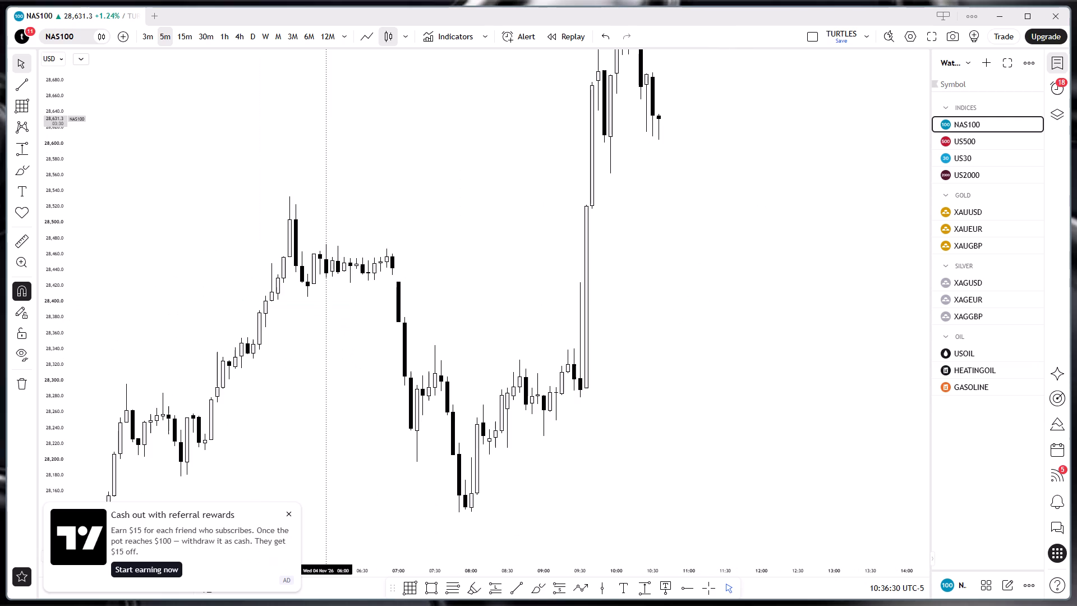
left_click_drag(44, 145, 43, 245)
scroll(297, 321, "down", 3)
left_click_drag(556, 338, 428, 406)
left_click_drag(634, 346, 570, 423)
left_click_drag(559, 468, 574, 390)
left_click_drag(527, 411, 538, 393)
left_click_drag(559, 416, 514, 535)
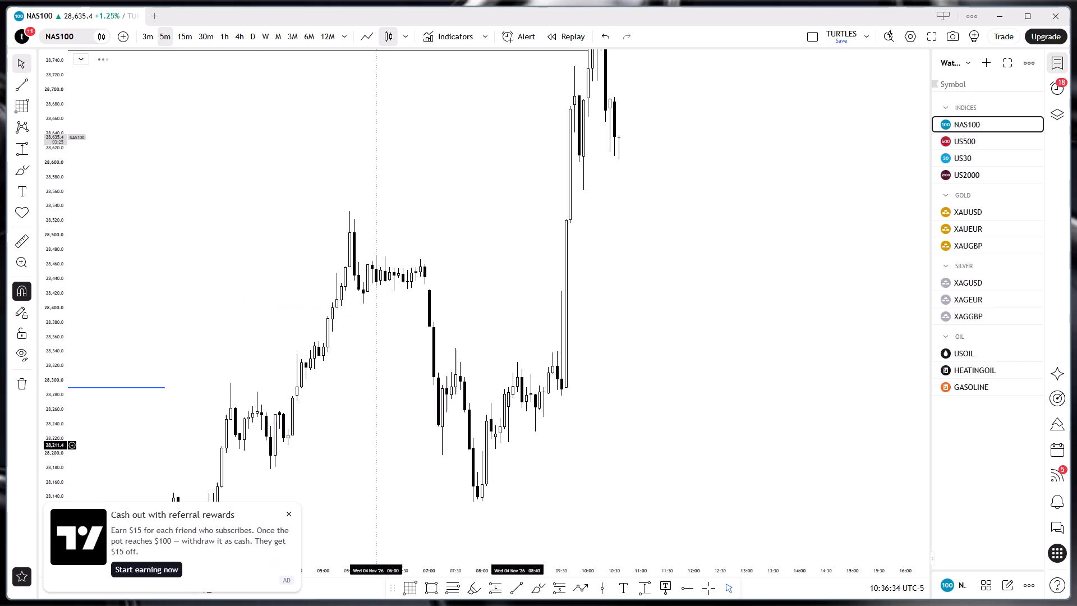
left_click_drag(552, 412, 554, 369)
left_click_drag(586, 401, 586, 327)
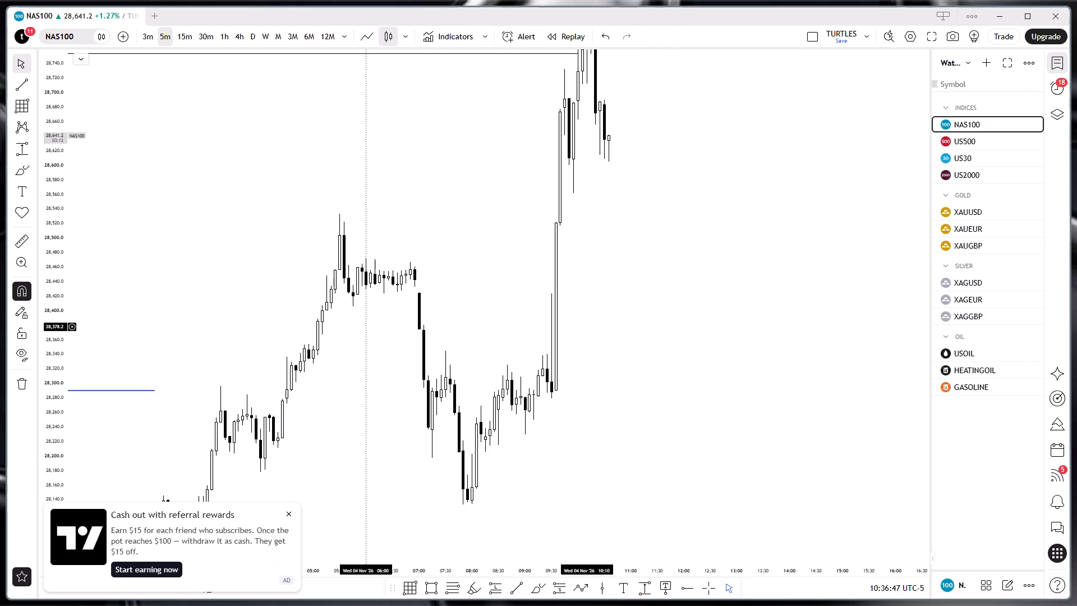
Switch to Turtles Charts, look through the saved CL1! and YM1! chart designs, and minimize the window to the desktop.
left_click(1006, 16)
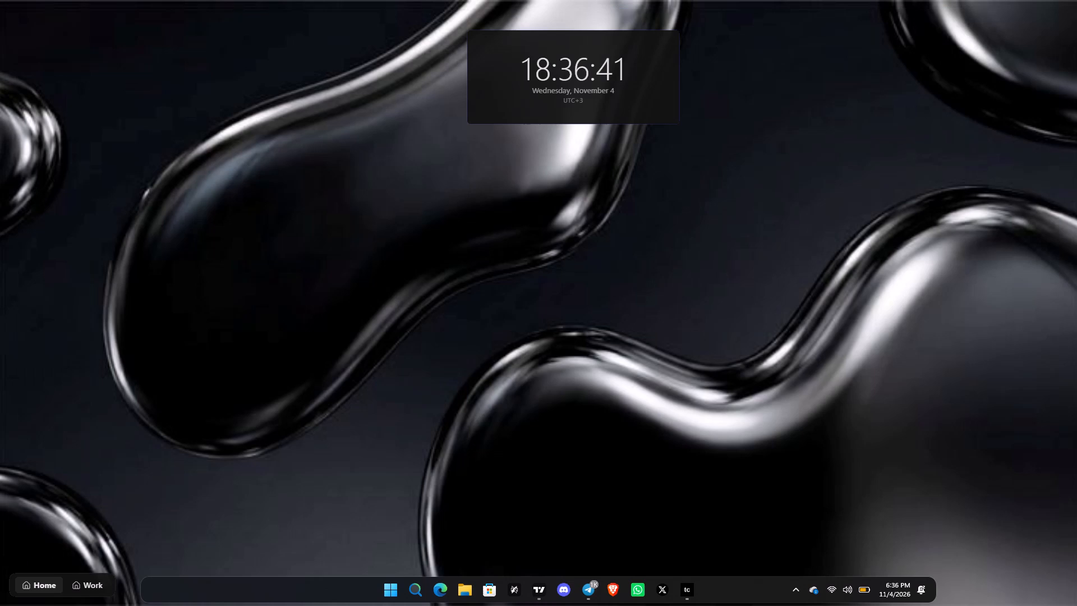
left_click(690, 587)
left_click(790, 366)
left_click_drag(803, 342, 850, 320)
left_click_drag(836, 342, 847, 339)
scroll(841, 345, "down", 5)
scroll(841, 345, "up", 3)
scroll(840, 345, "down", 7)
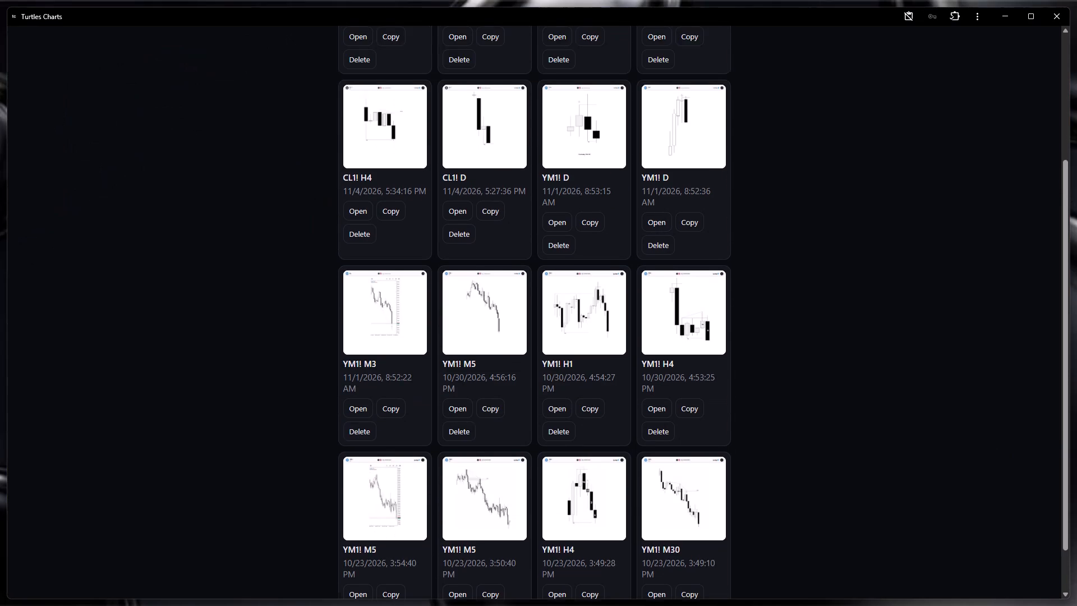
scroll(839, 346, "down", 5)
scroll(839, 346, "up", 11)
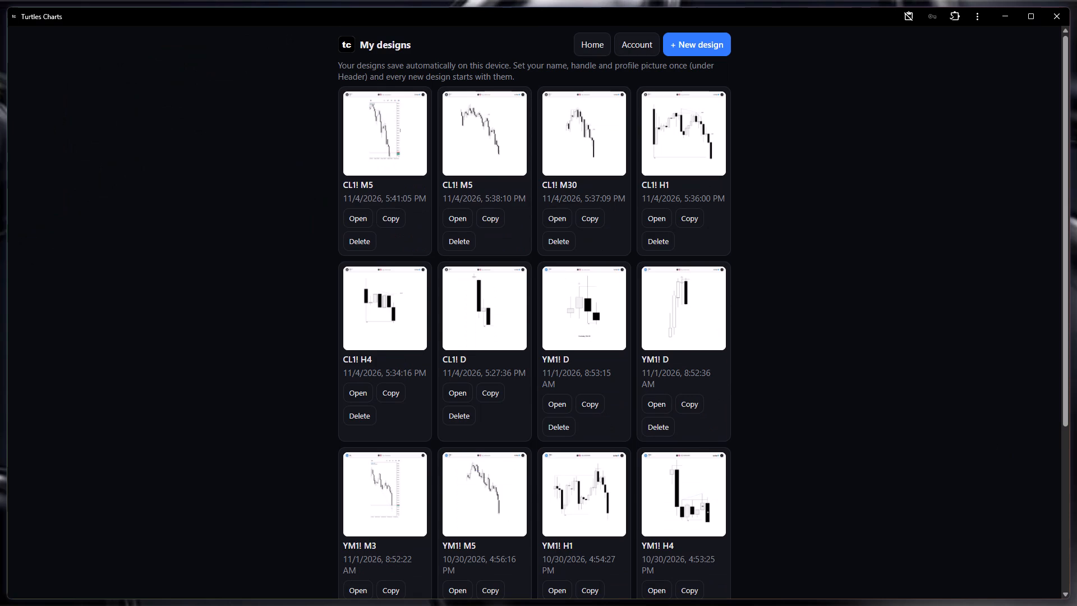
left_click(1011, 14)
left_click(917, 284)
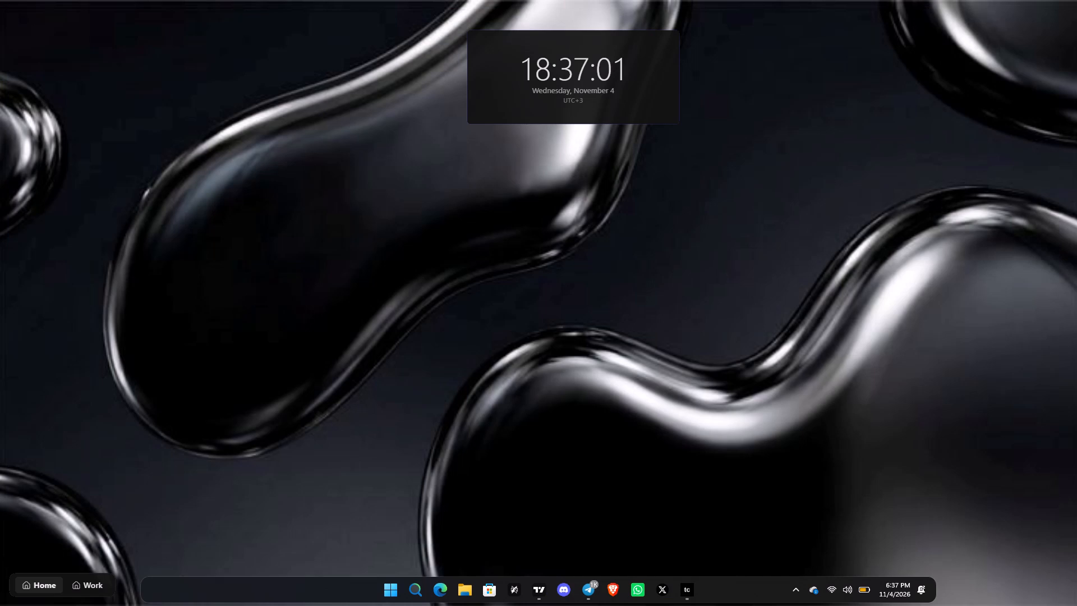
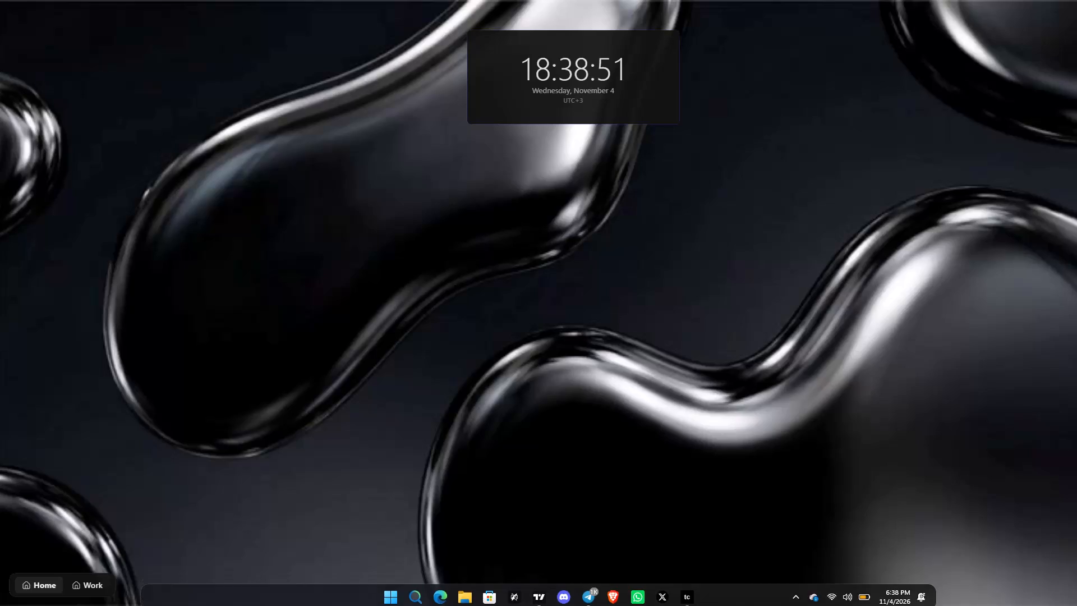
Switch to TradingView and examine the full 4 November move on the NAS100 5-minute chart.
double_click(416, 591)
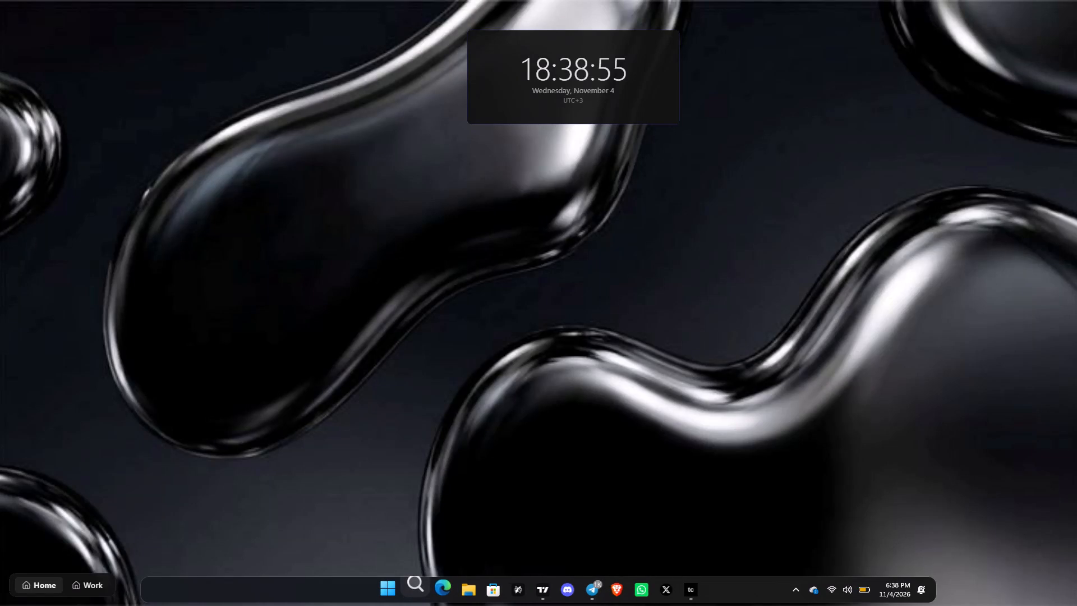
double_click(541, 591)
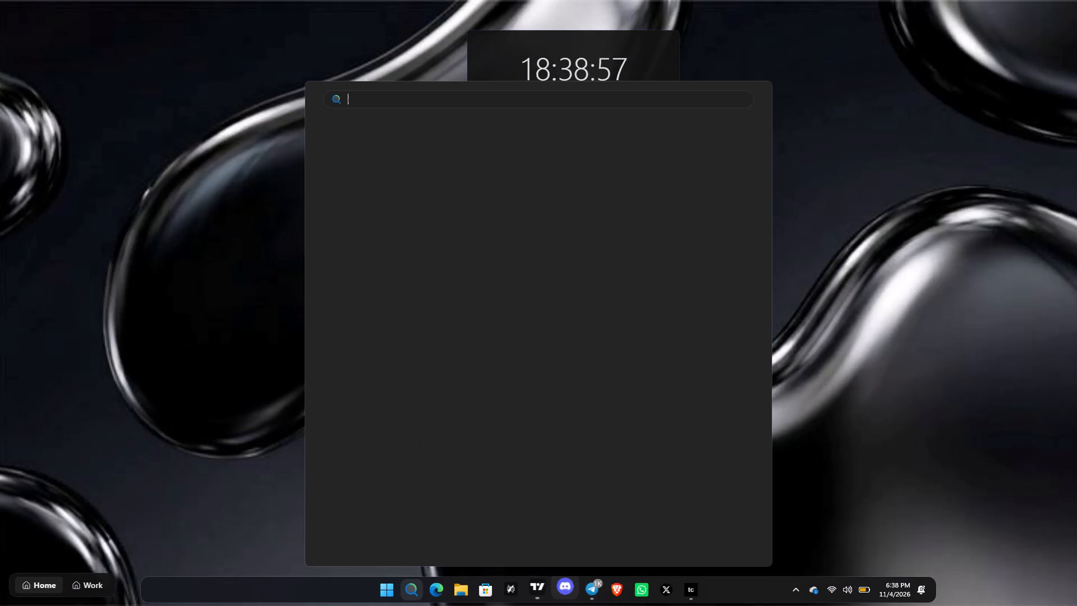
left_click(541, 591)
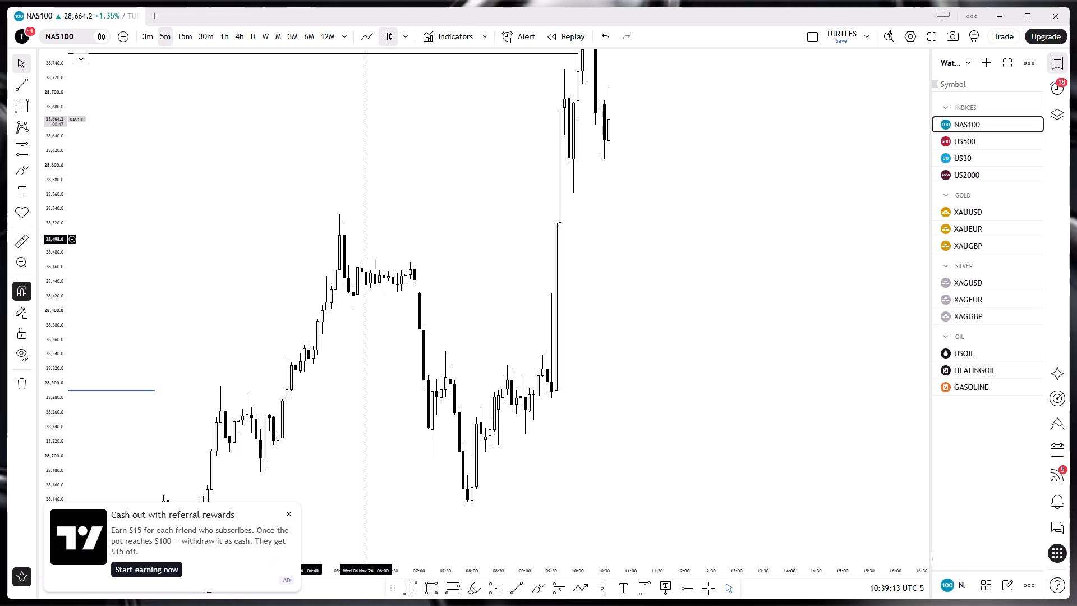
left_click_drag(63, 158, 92, 346)
scroll(58, 375, "right", 1)
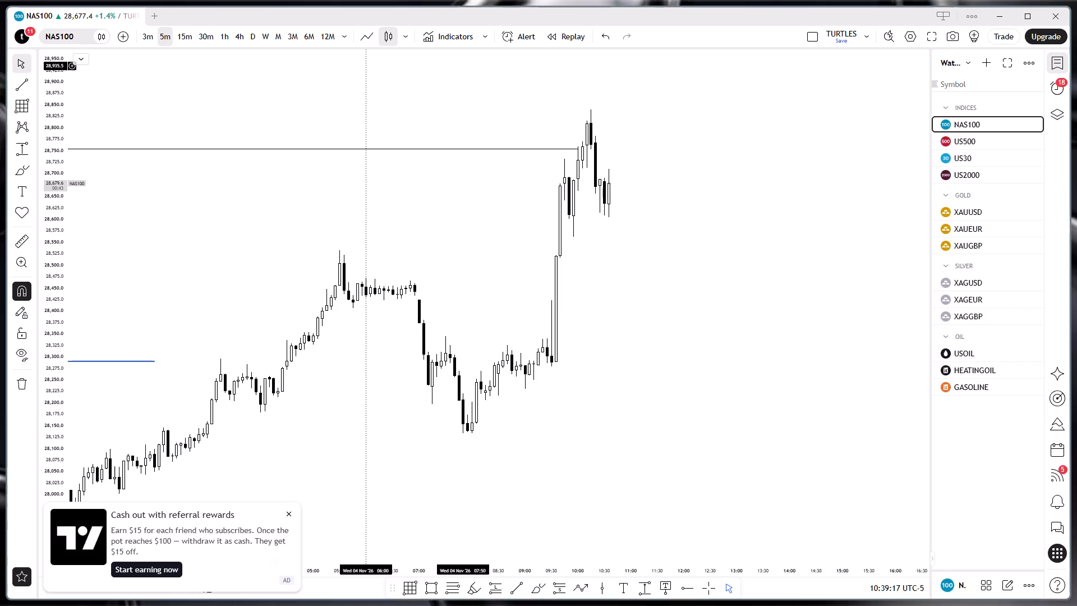
scroll(500, 412, "left", 1)
scroll(333, 53, "down", 1)
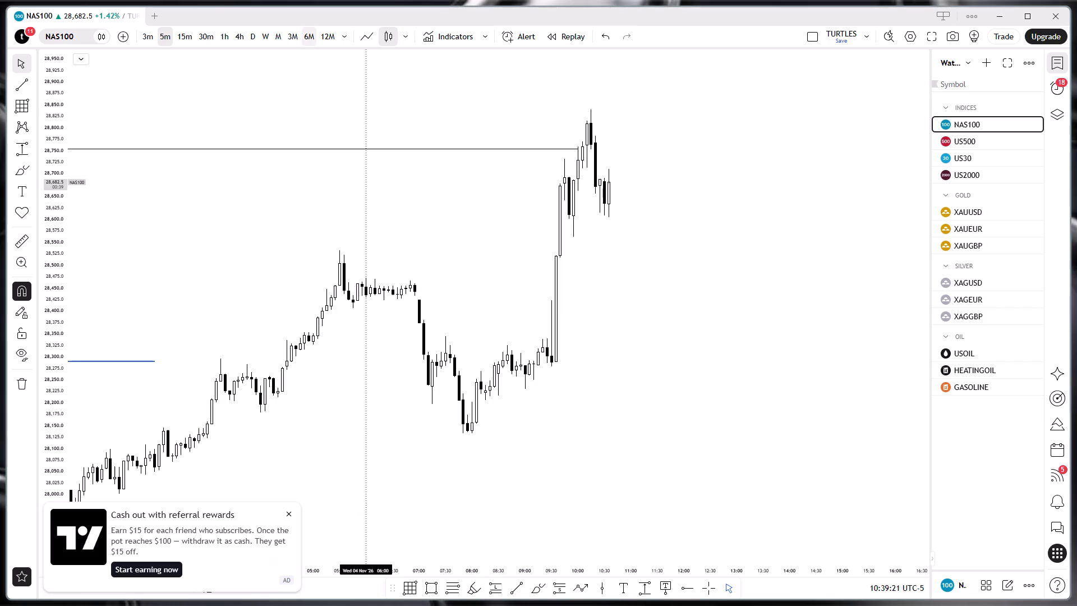
Switch NAS100 to the 1-hour timeframe, examine the swings from late October to 4 November, and dismiss the referral advert.
left_click(228, 39)
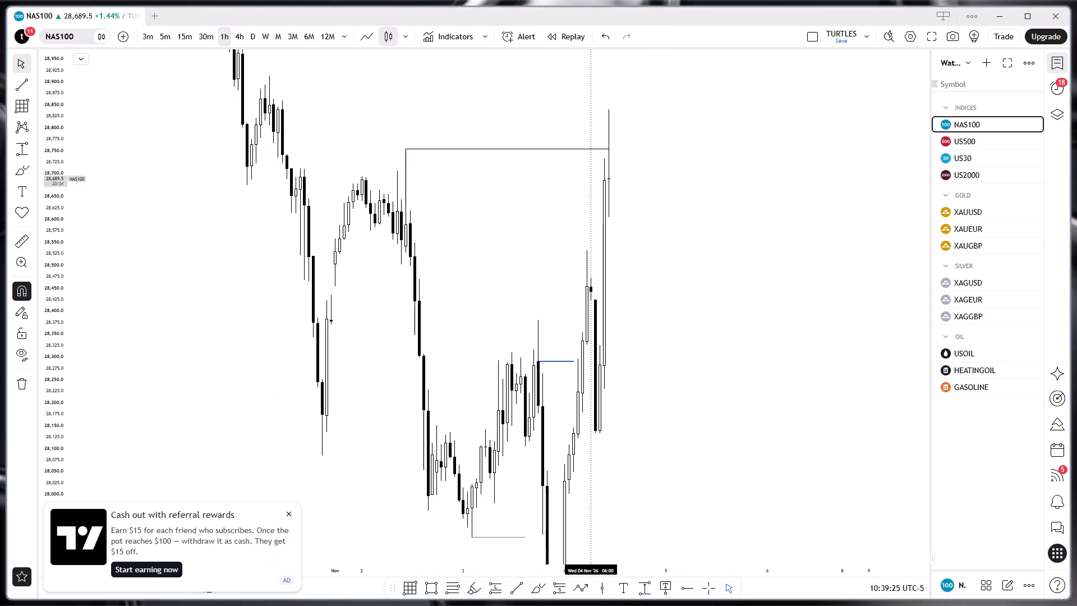
left_click_drag(923, 324, 895, 475)
left_click_drag(808, 426, 825, 191)
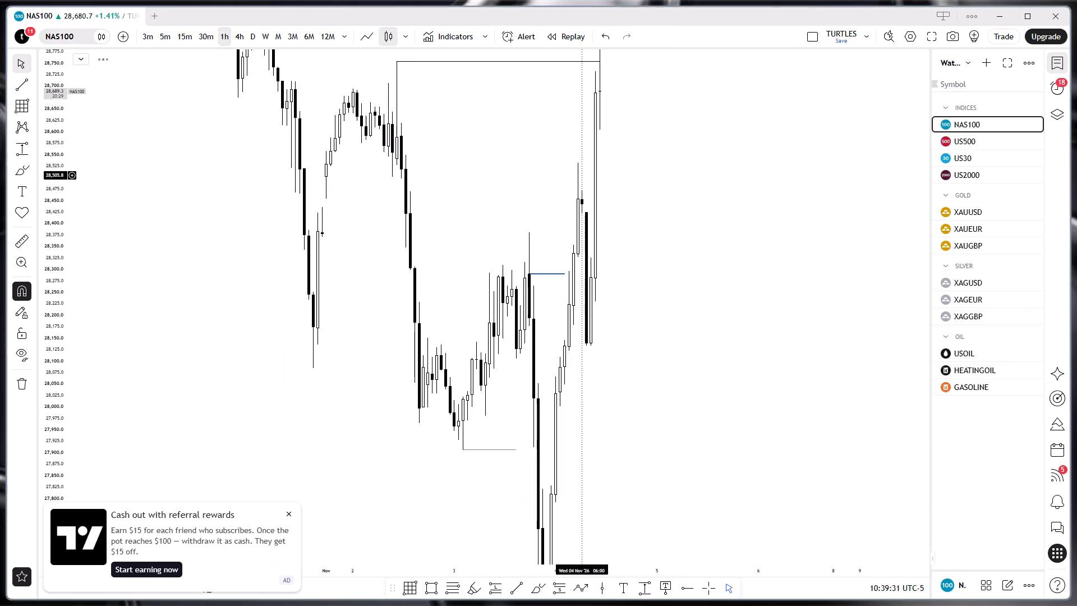
left_click_drag(61, 137, 85, 351)
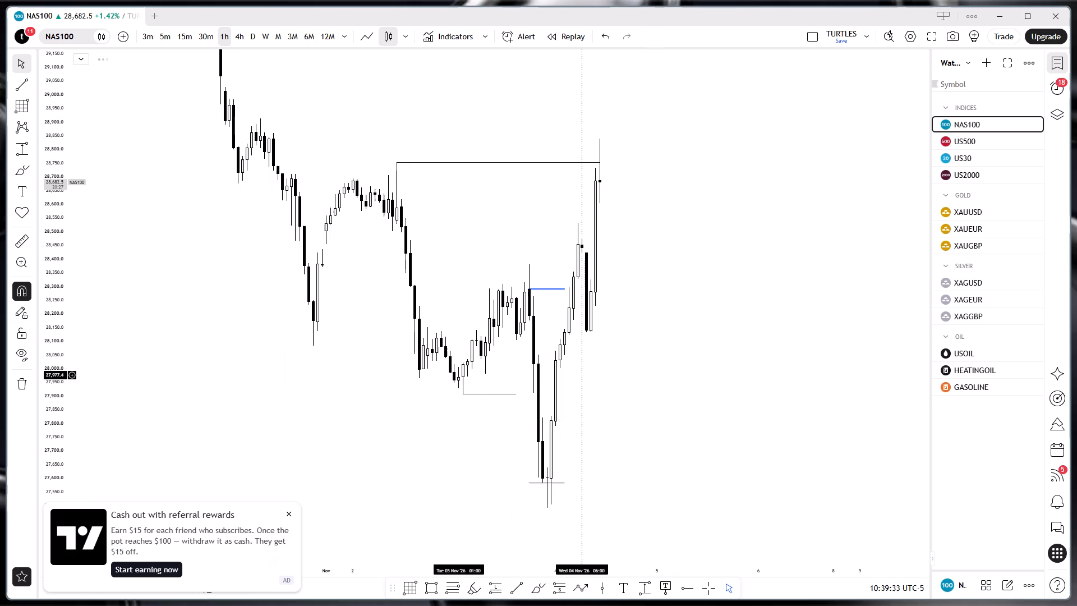
left_click_drag(812, 370, 798, 377)
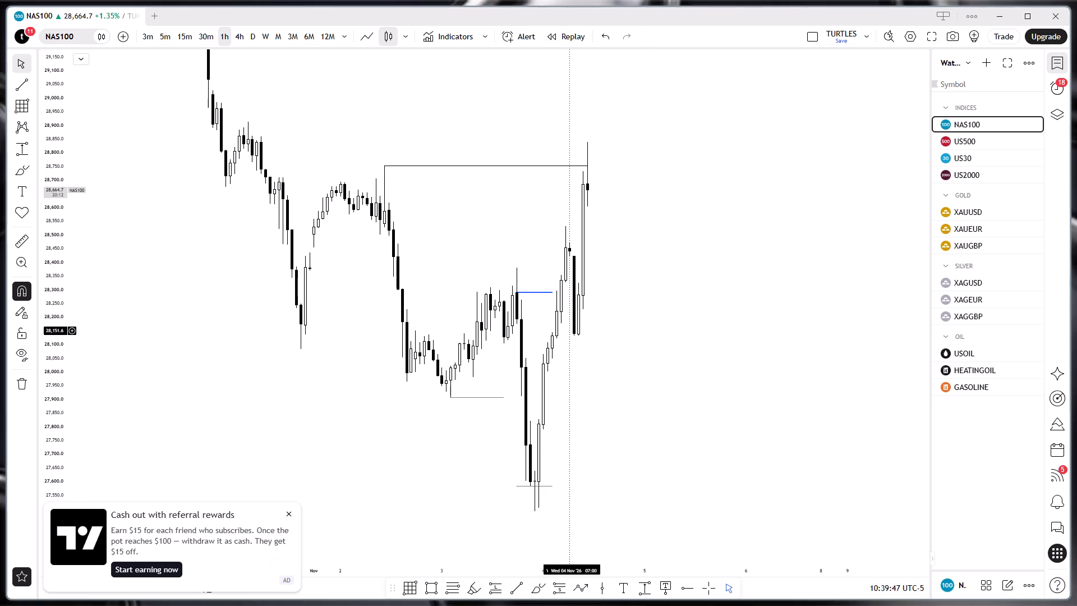
left_click_drag(47, 487, 59, 488)
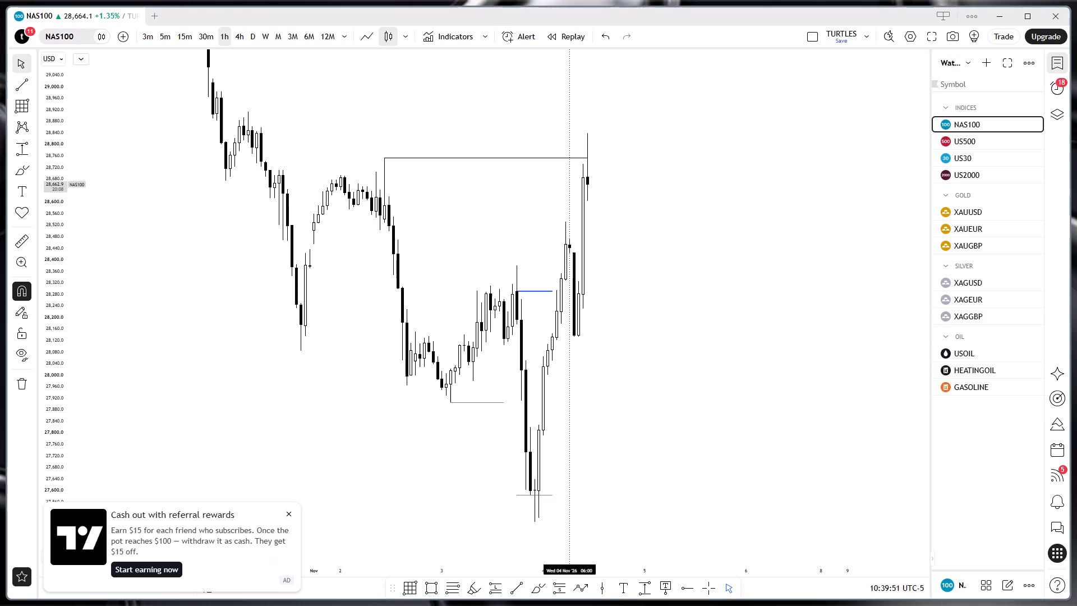
left_click_drag(59, 488, 62, 528)
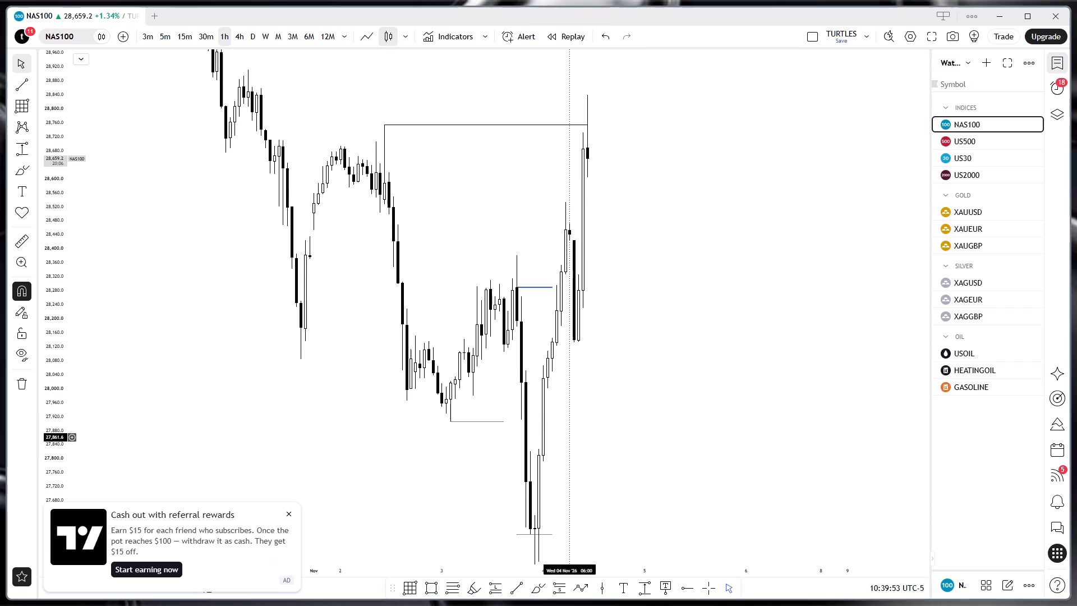
left_click(246, 480)
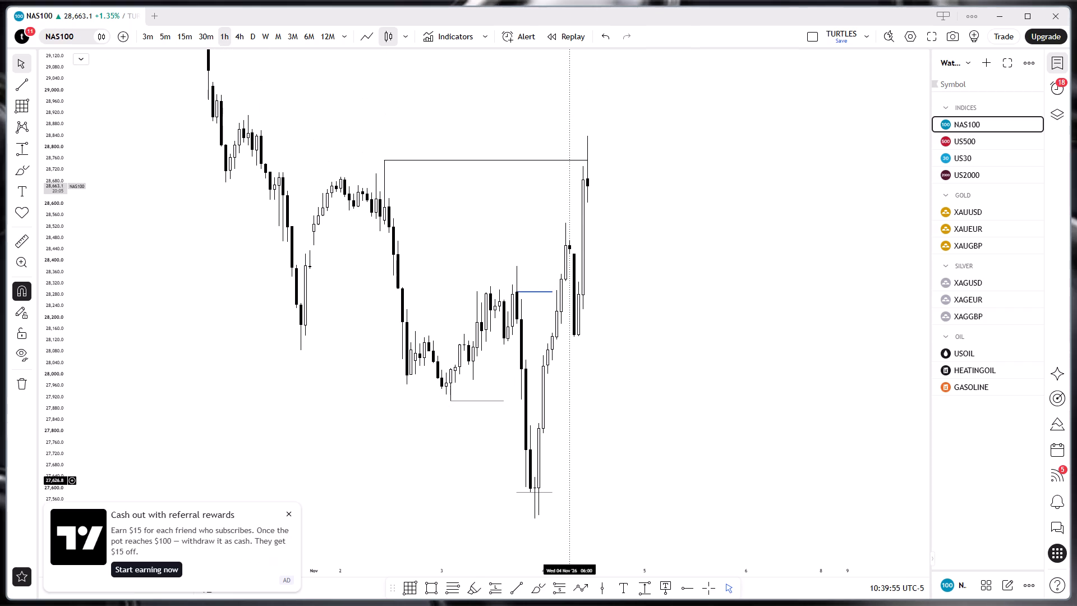
left_click(289, 516)
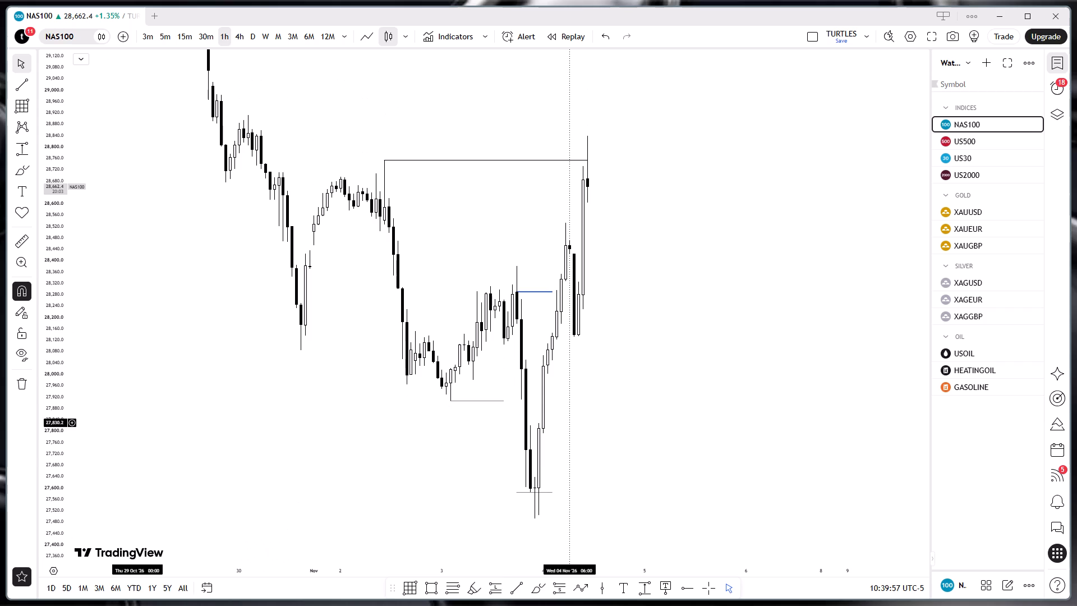
Draw a horizontal trend line at about 28,140 from the 4 November 07:00 candle low to about 5 November 10:00.
left_click_drag(17, 98, 20, 88)
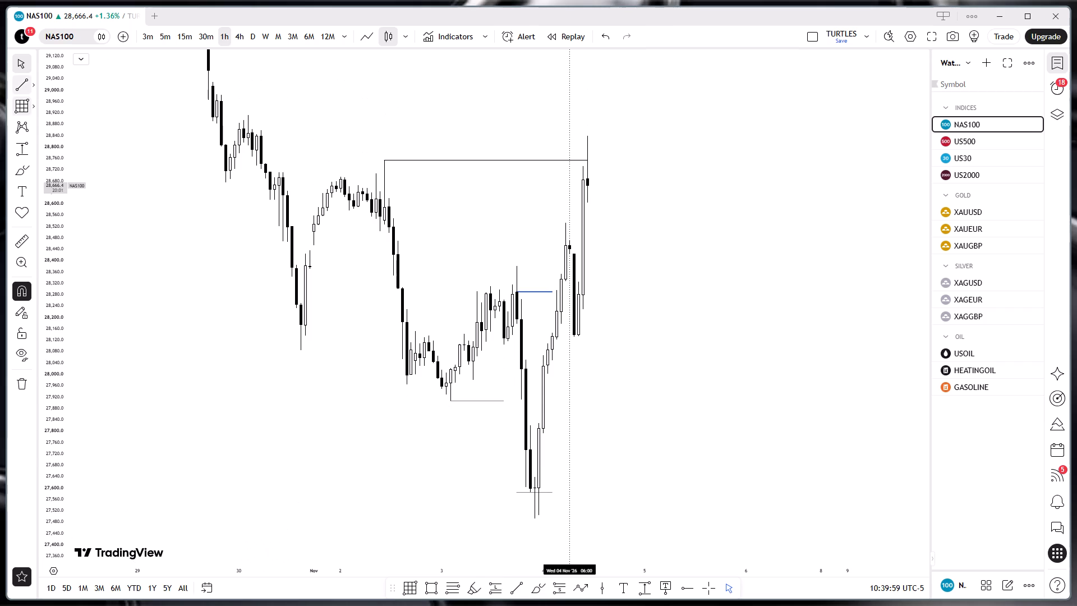
left_click(20, 88)
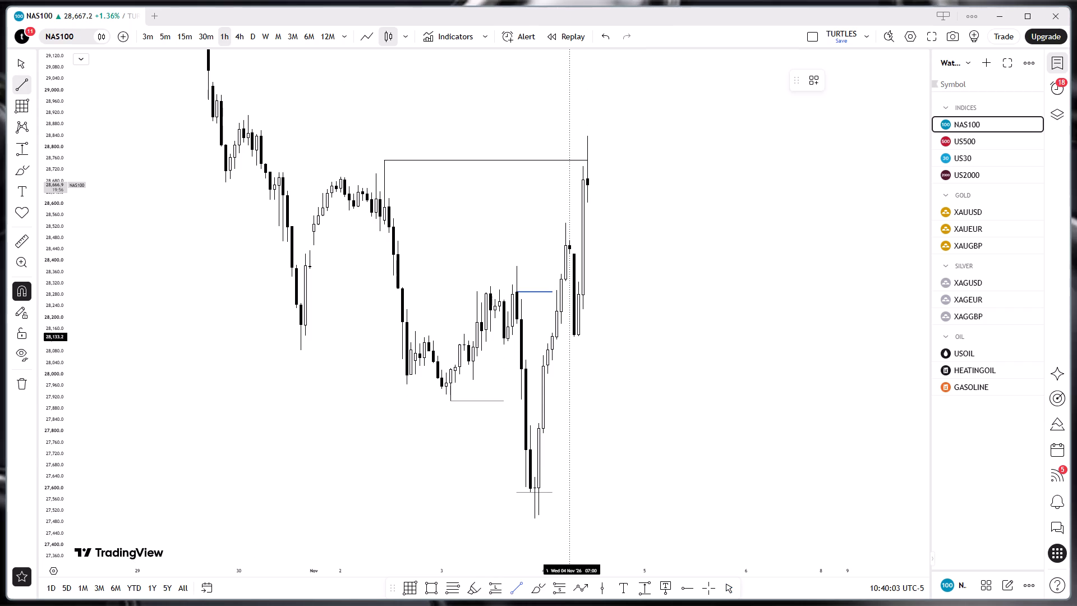
left_click_drag(572, 335, 688, 325)
left_click(688, 325, "shift")
left_click_drag(688, 325, 688, 325, "shift")
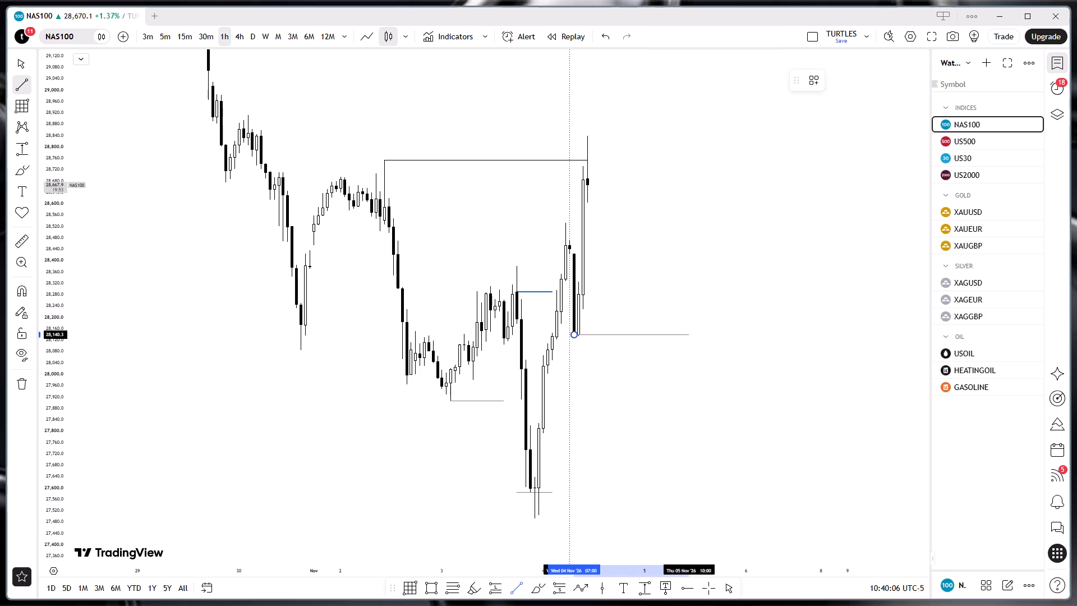
left_click_drag(688, 325, 718, 269, "shift")
left_click_drag(718, 269, 777, 269)
left_click(777, 269)
scroll(708, 313, "left", 1)
Move the new trend line slightly below the 4 November 07:00 candle low and deselect it.
left_click(660, 330)
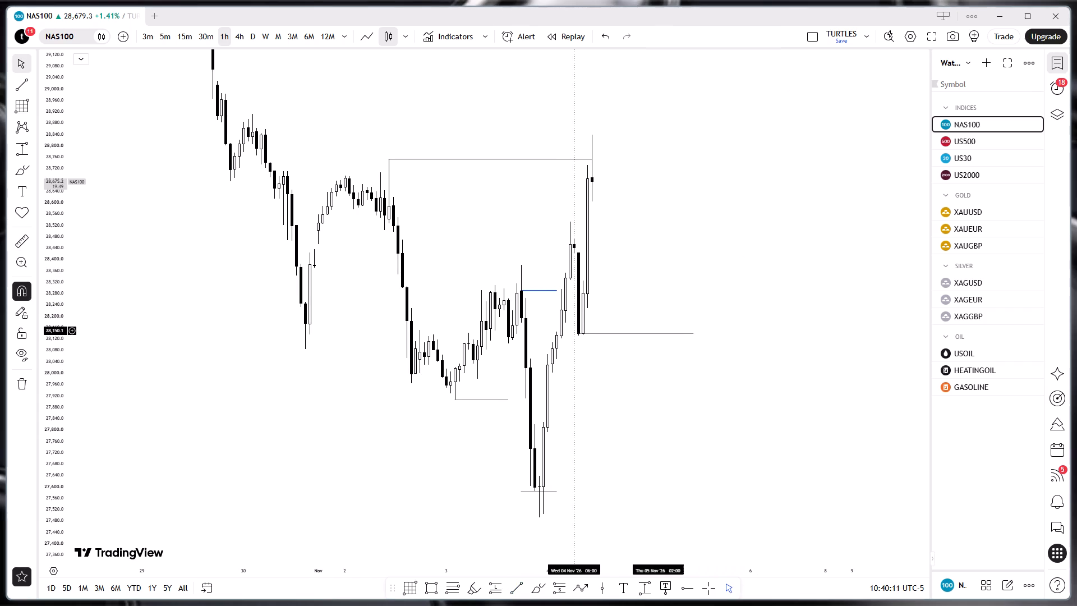
left_click(660, 332)
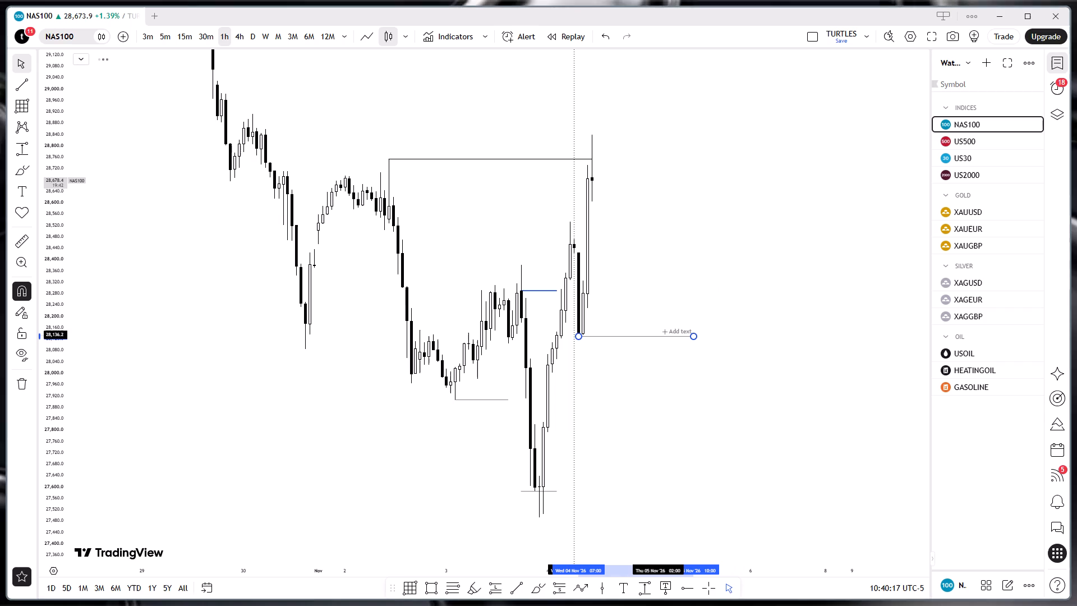
left_click(702, 370)
left_click_drag(702, 370, 912, 260)
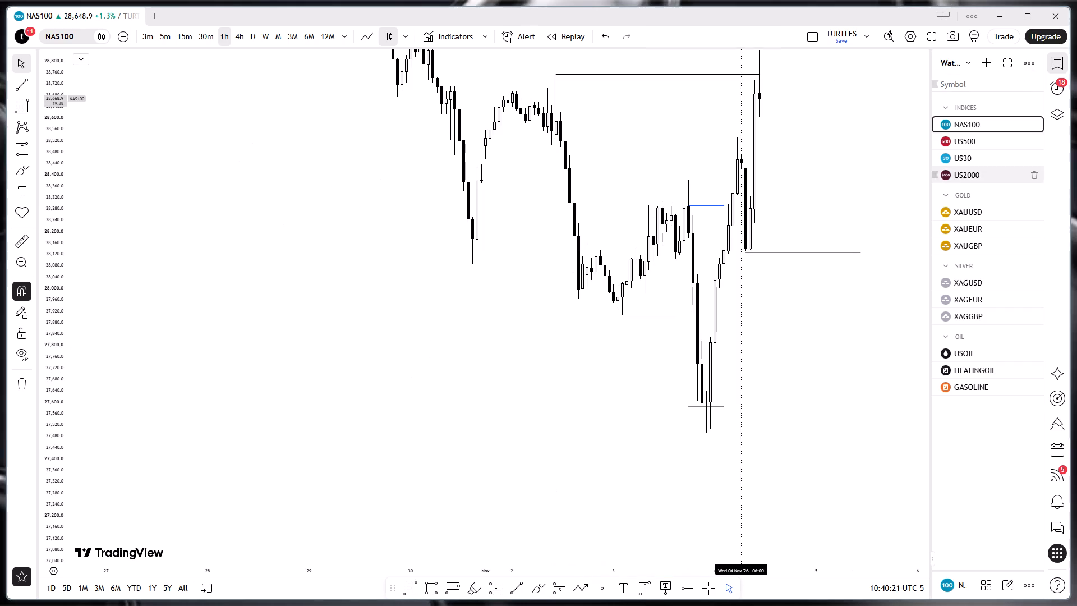
Switch to the US30 chart and examine its 1-hour swings from late October through the 4 November rally.
double_click(961, 158)
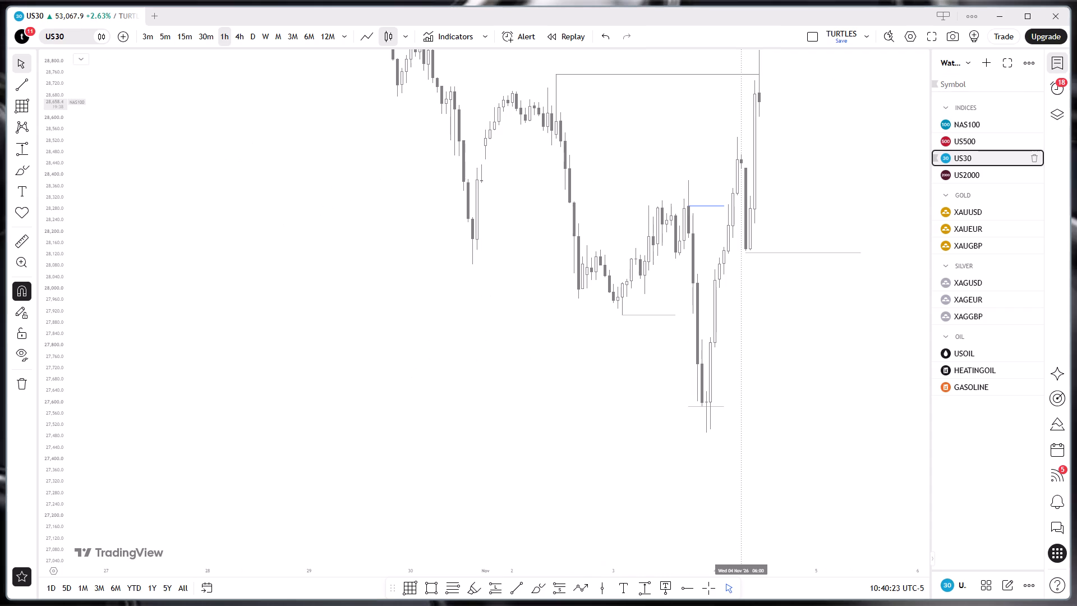
left_click_drag(790, 281, 959, 161)
left_click_drag(959, 161, 849, 299)
scroll(329, 218, "right", 1)
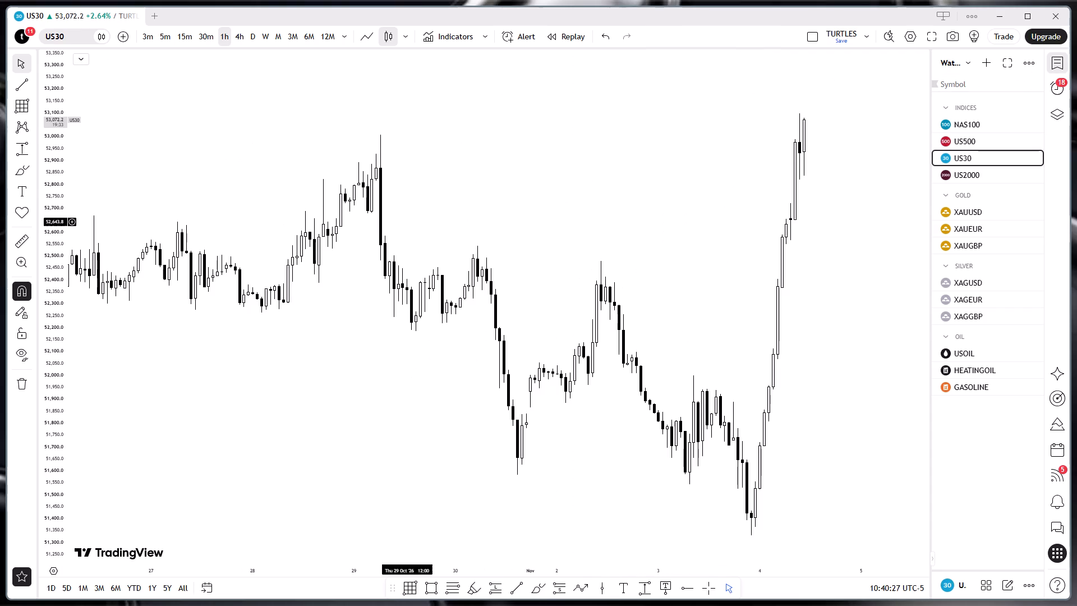
scroll(407, 222, "right", 1)
scroll(329, 218, "right", 2)
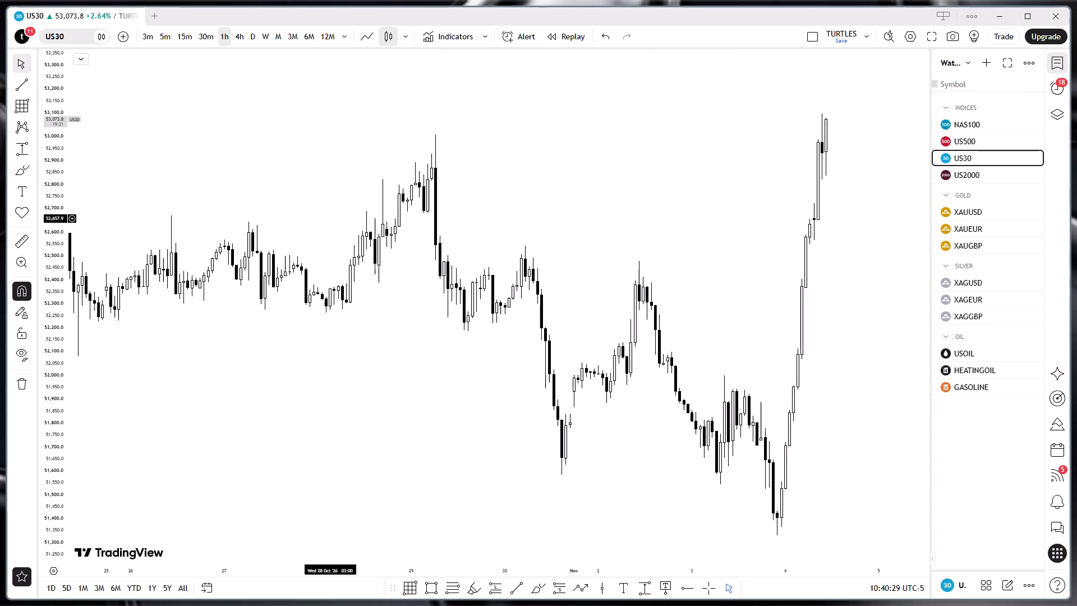
Switch US30 to the weekly timeframe and examine the 2026 candles around the August peak and the latest week.
left_click(261, 37)
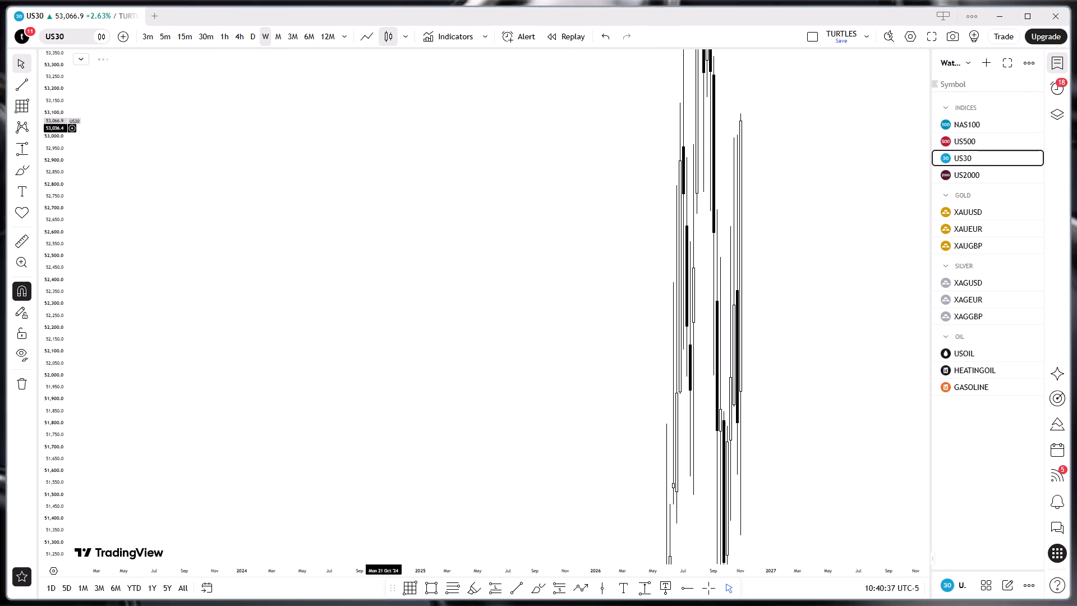
left_click_drag(63, 162, 71, 435)
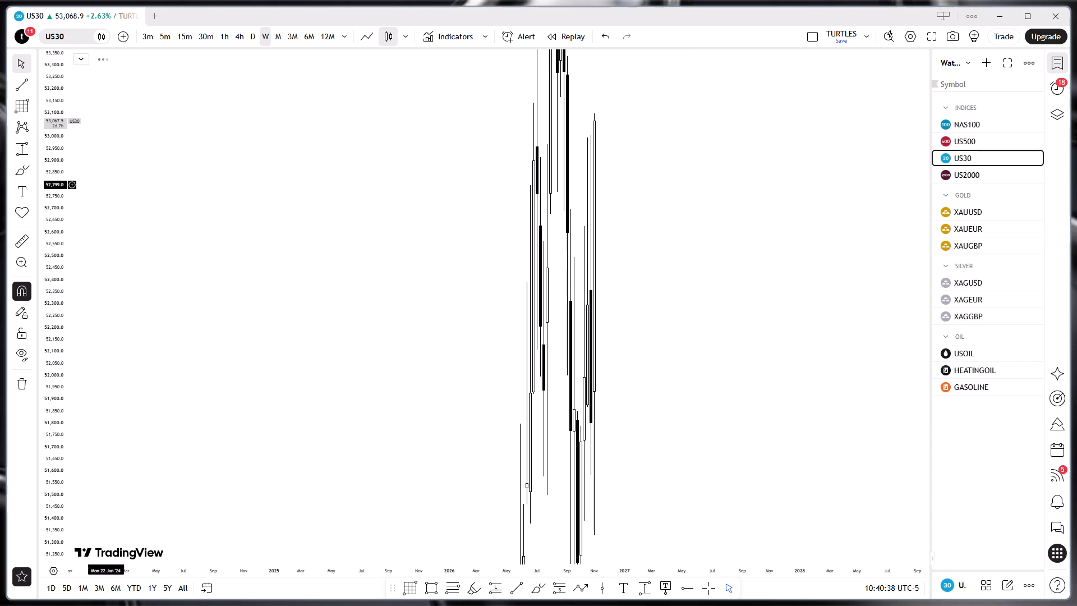
scroll(776, 292, "left", 1)
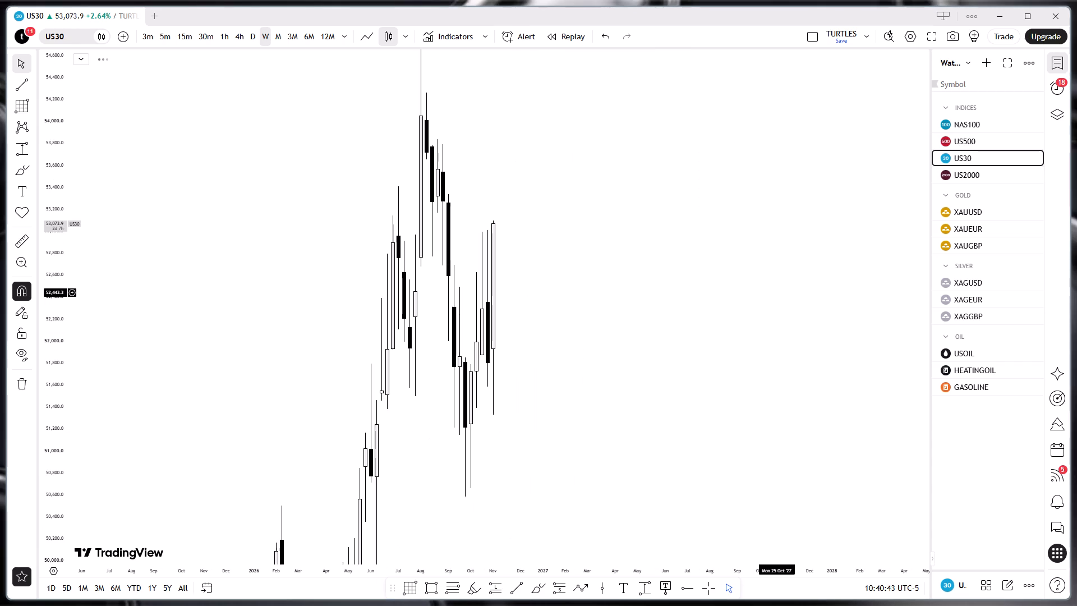
Open US500, switch to the daily timeframe, and compare its candles with NAS100 and US30 from late August to 4 November.
left_click(966, 149)
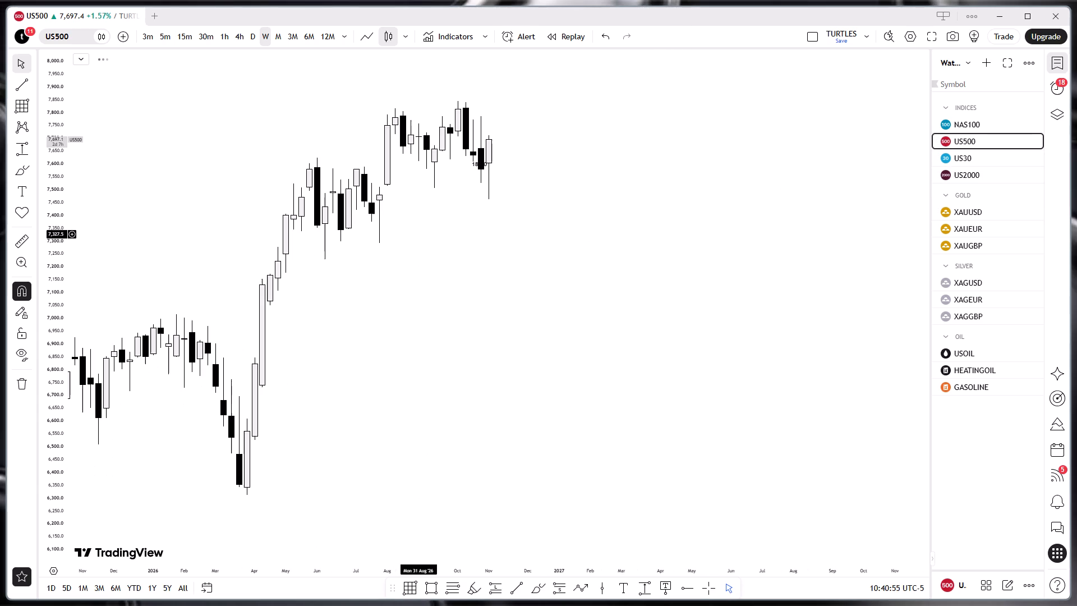
left_click(253, 37)
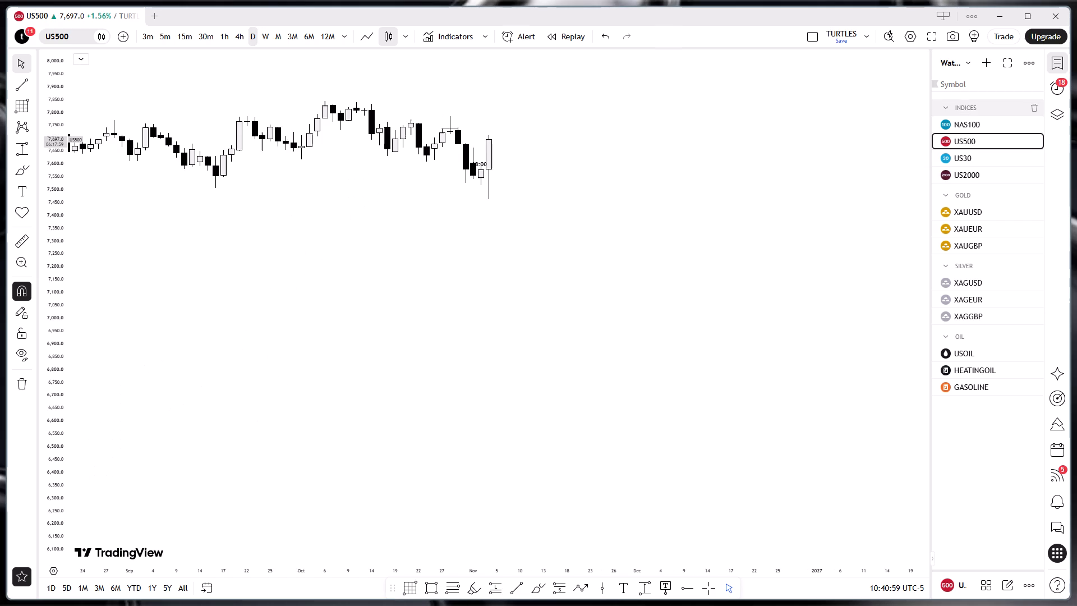
left_click(961, 127)
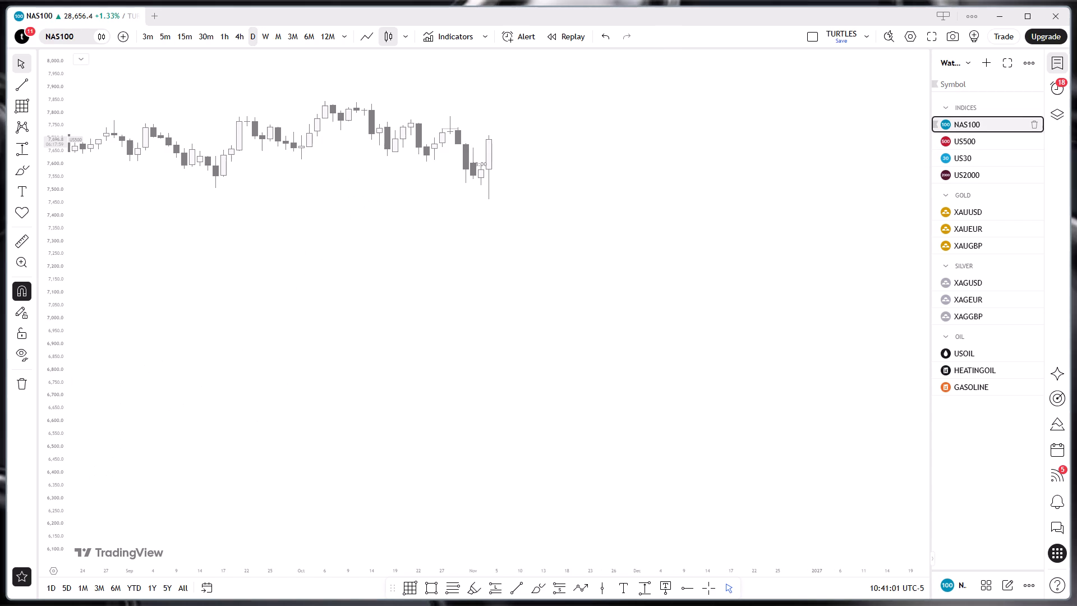
scroll(568, 267, "up", 1)
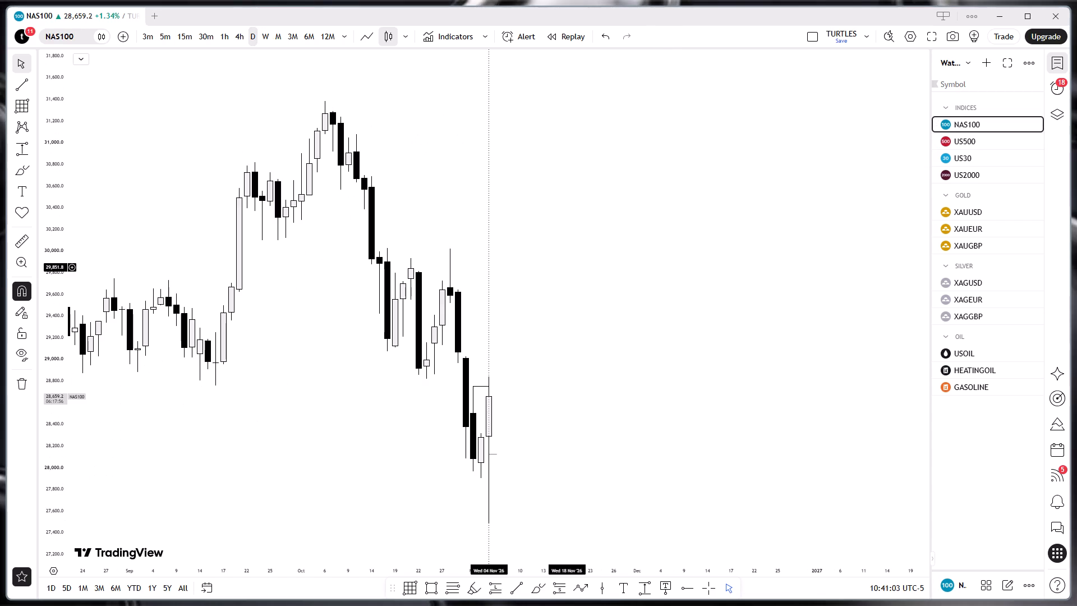
scroll(568, 270, "up", 1)
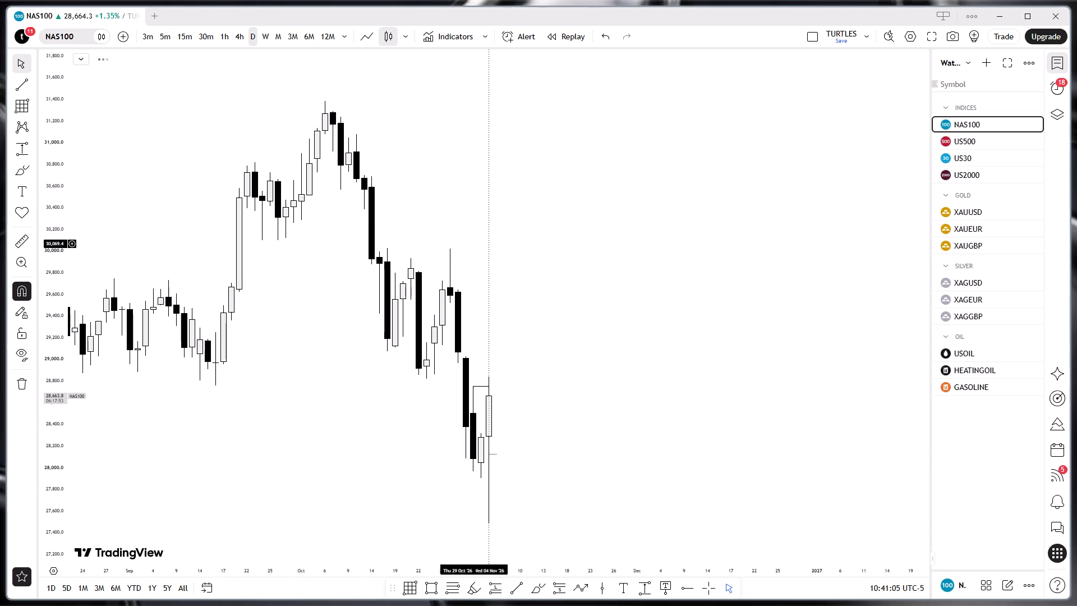
scroll(458, 244, "up", 1)
scroll(219, 357, "left", 2)
left_click_drag(59, 456, 52, 460)
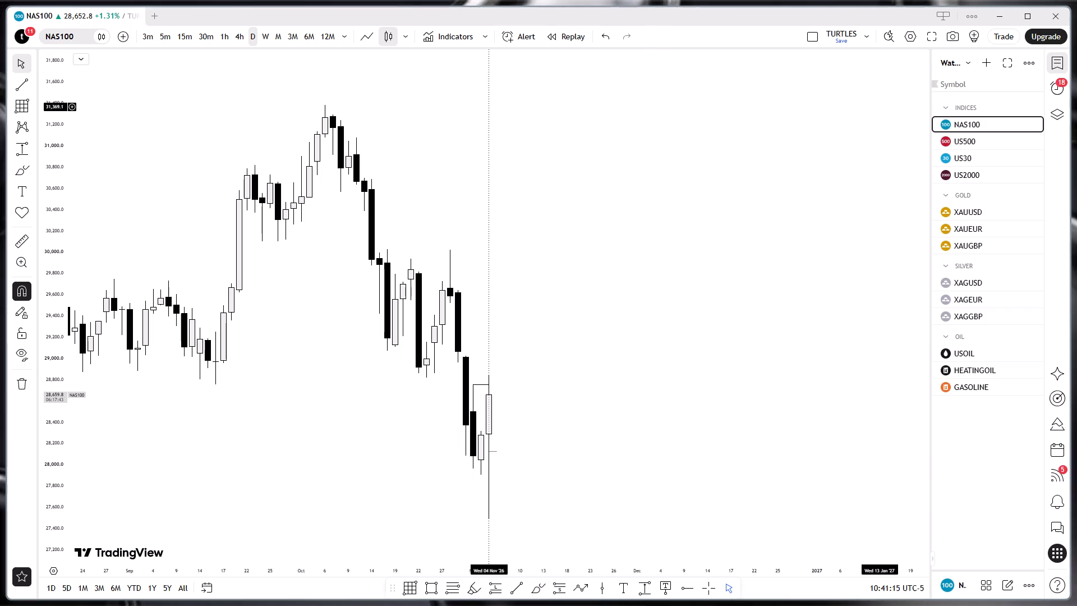
left_click(942, 157)
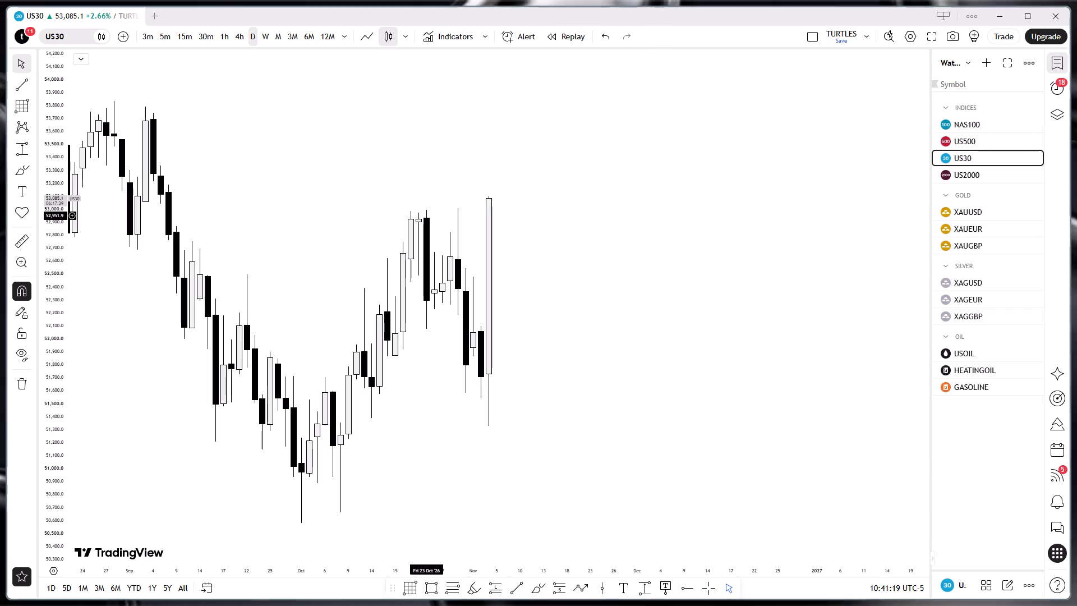
left_click_drag(238, 195, 423, 215)
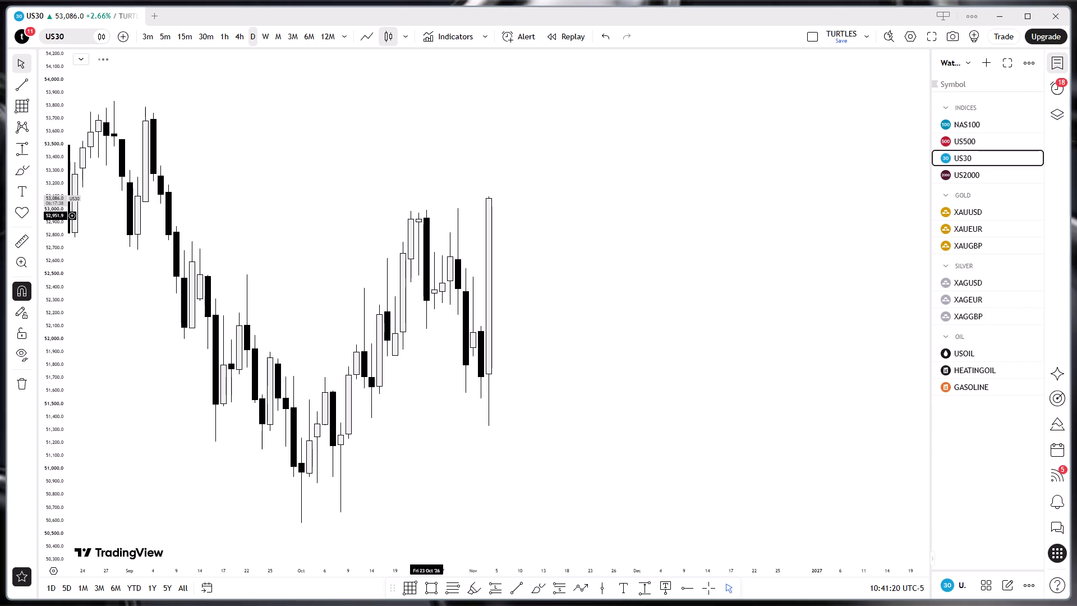
Examine the US30 daily candles from the early-August peak through the October low to the 4 November rally.
left_click_drag(423, 215, 468, 262)
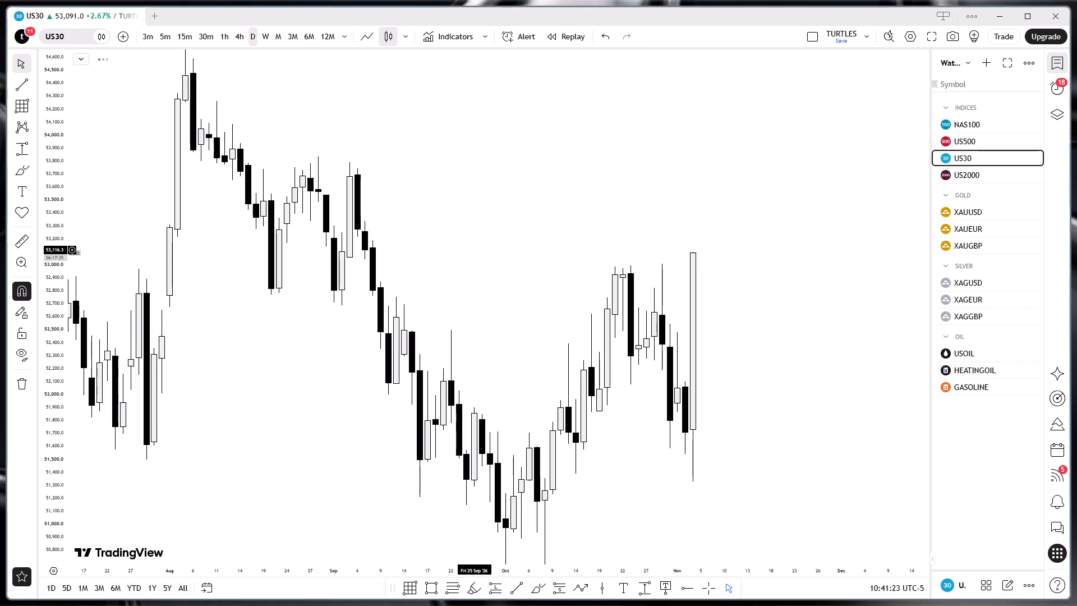
scroll(636, 281, "left", 1)
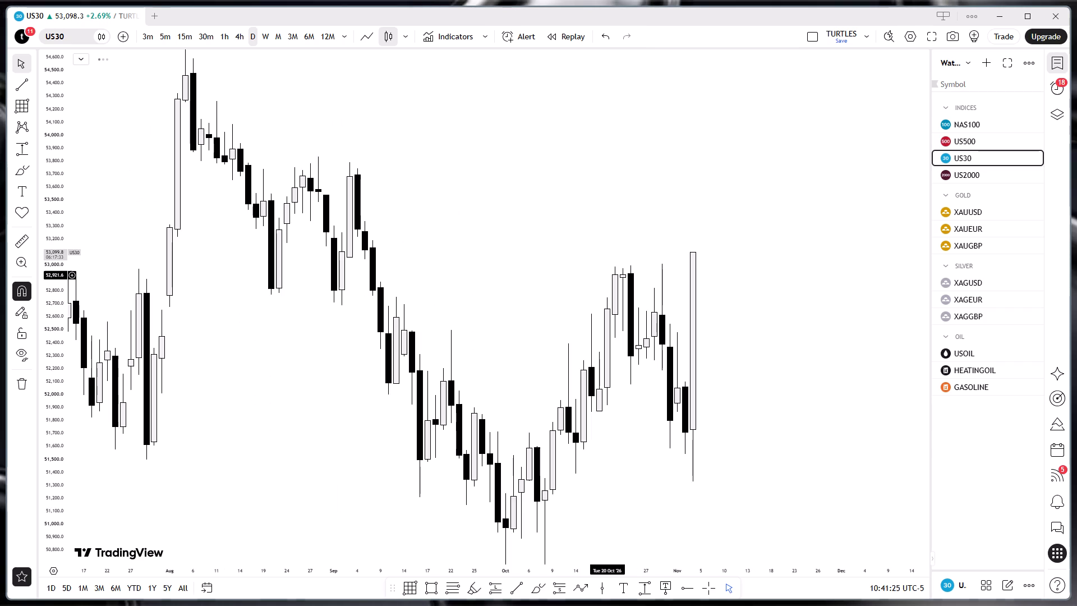
scroll(610, 274, "left", 2)
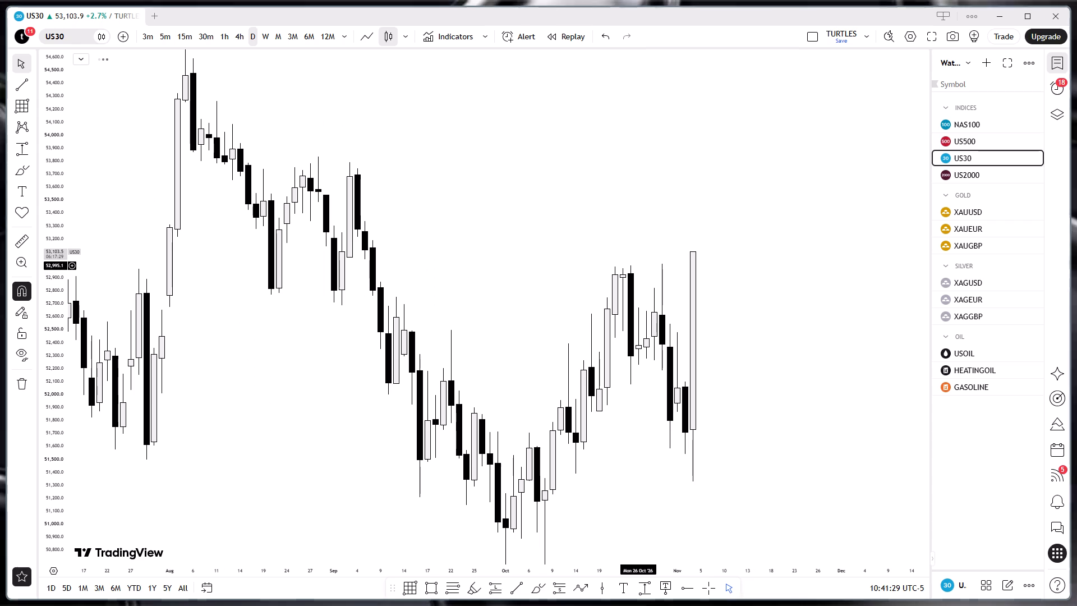
scroll(639, 265, "left", 1)
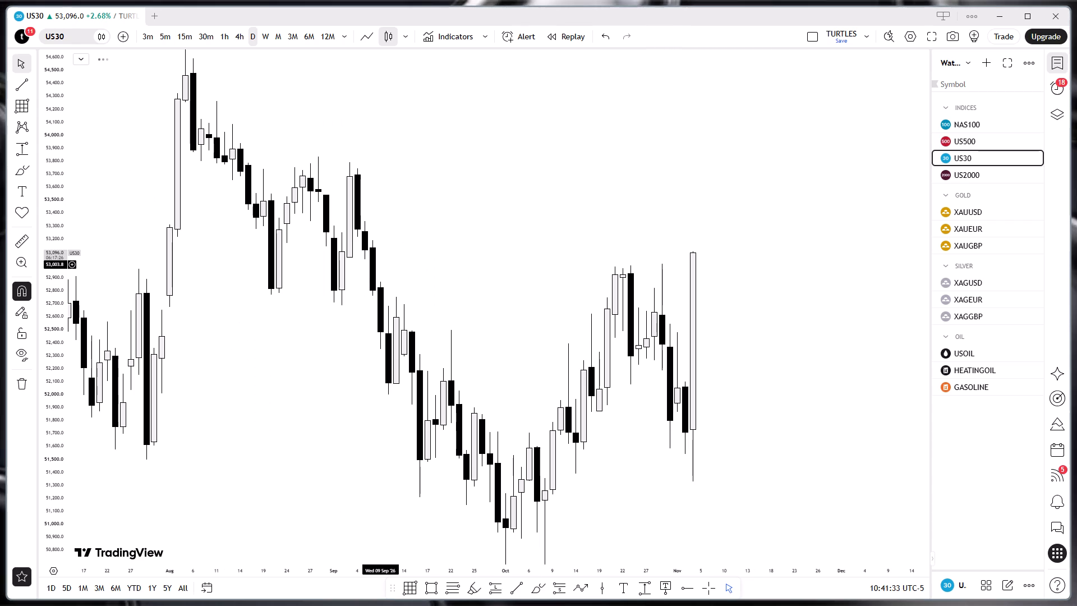
scroll(371, 260, "down", 2)
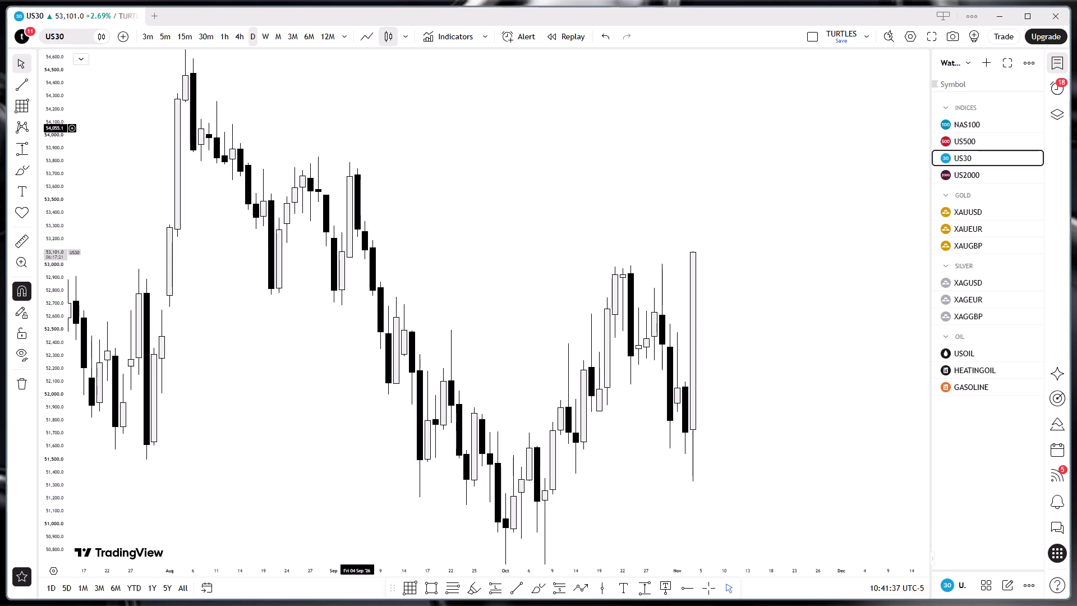
scroll(447, 213, "up", 1)
scroll(58, 283, "down", 1)
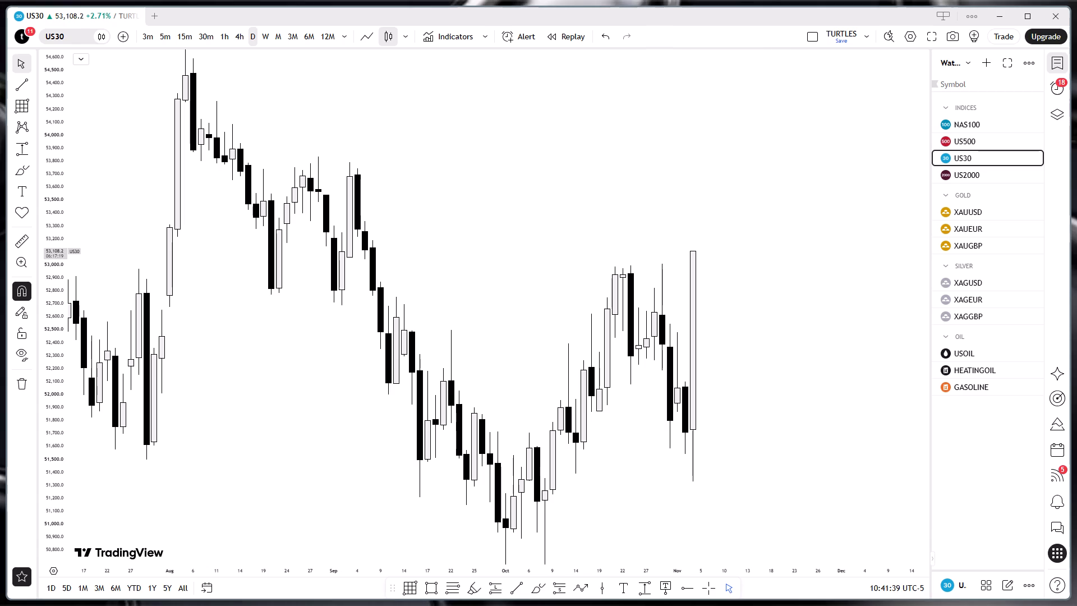
left_click_drag(48, 210, 45, 410)
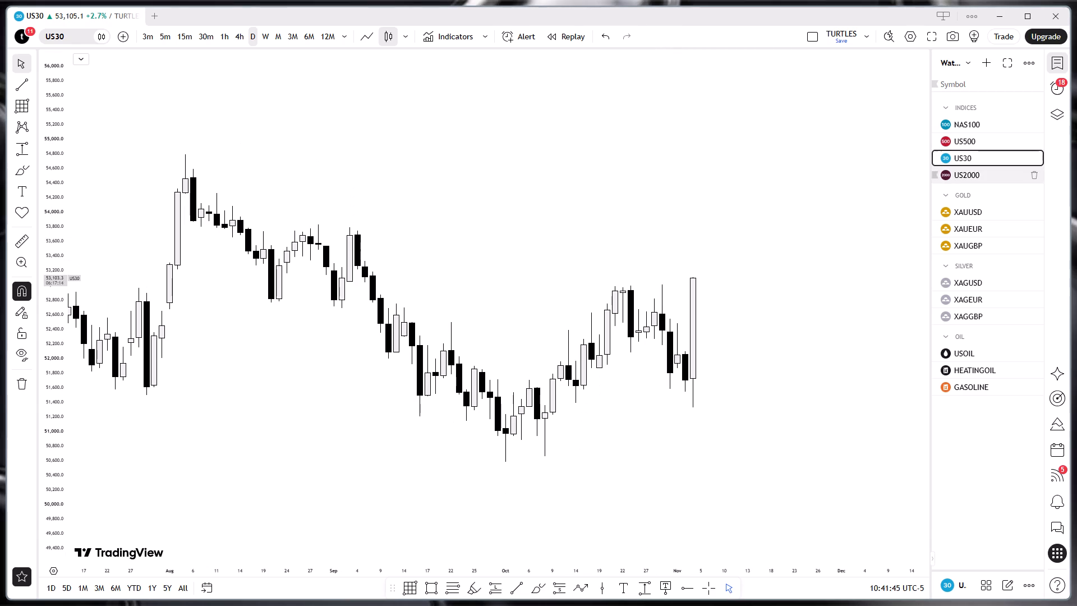
Open US500, switch to the 4-hour timeframe, and examine the late-October swings and the 3–4 November reversal.
left_click(964, 146)
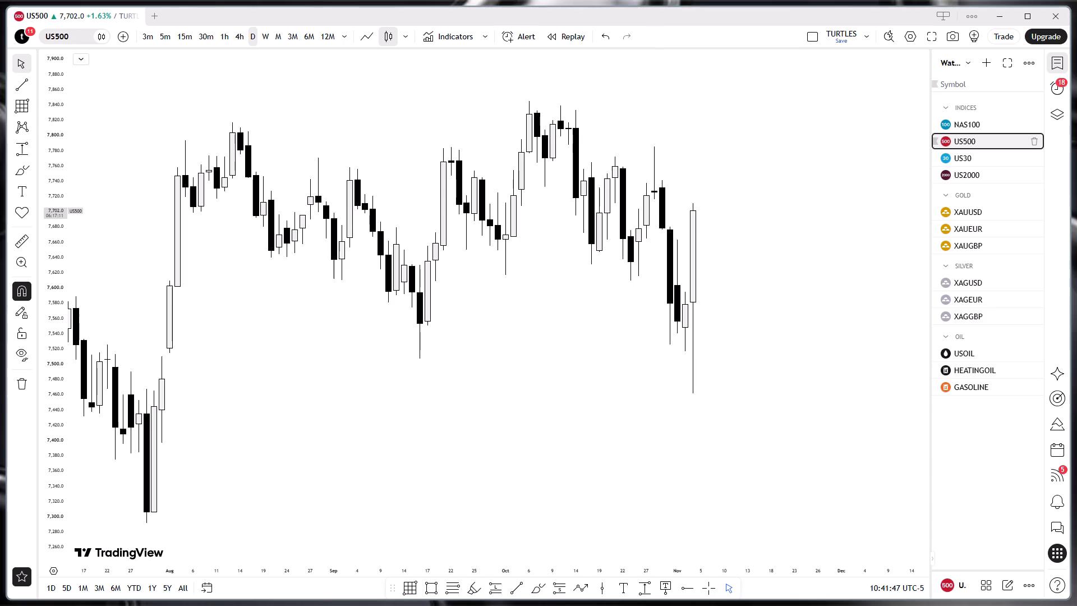
left_click(238, 39)
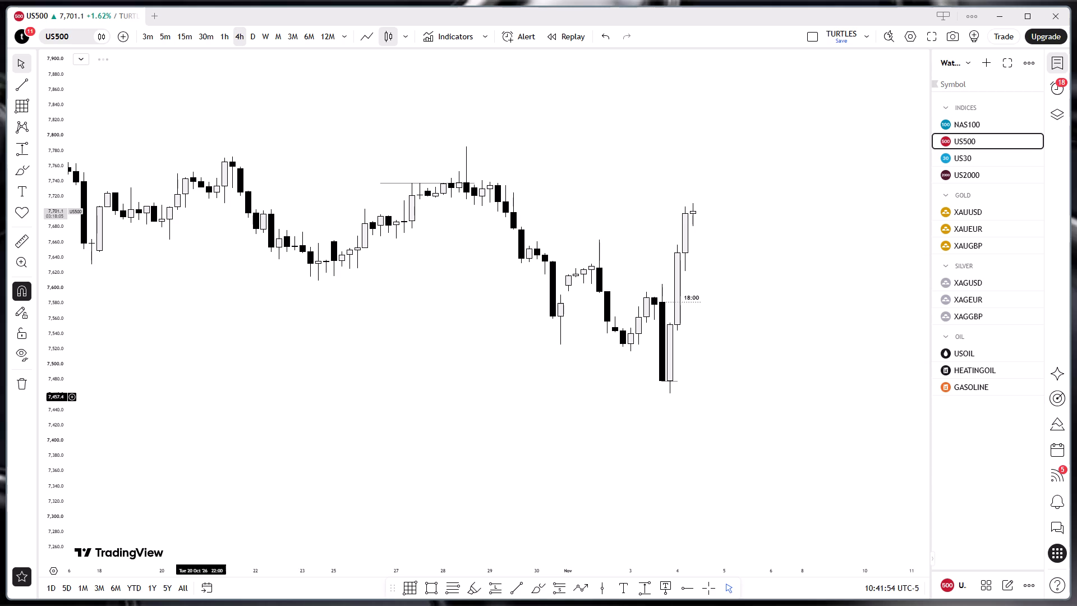
left_click_drag(47, 496, 89, 262)
left_click_drag(63, 198, 111, 191)
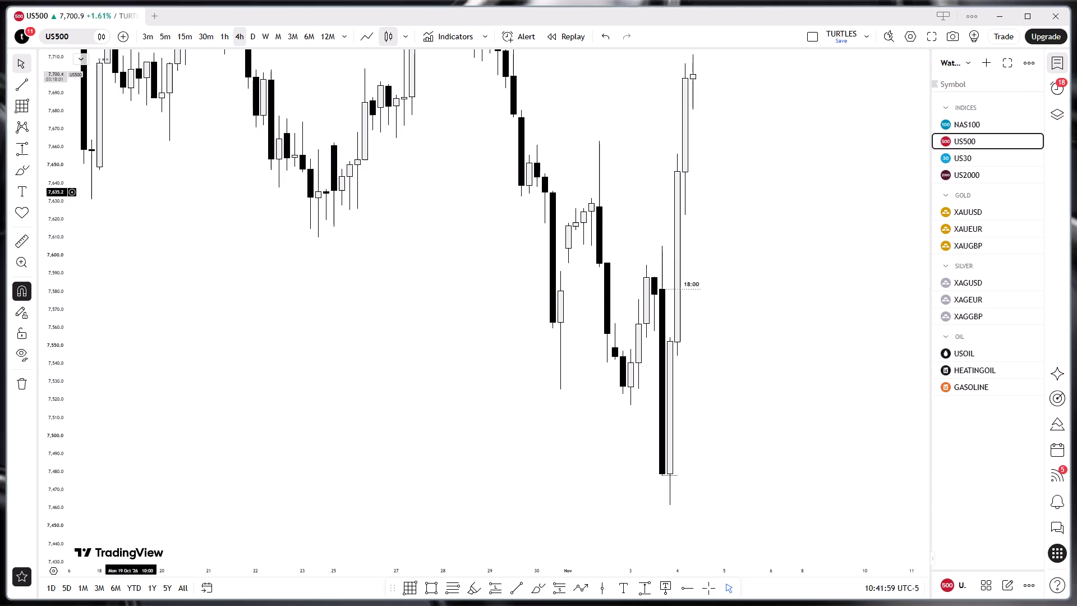
left_click_drag(111, 191, 78, 324)
scroll(75, 333, "down", 2)
On the US500 1-hour chart, draw a level trend line from the 4 November 07:00 candle's body low, about 7,623.4, to 14:00.
left_click(222, 43)
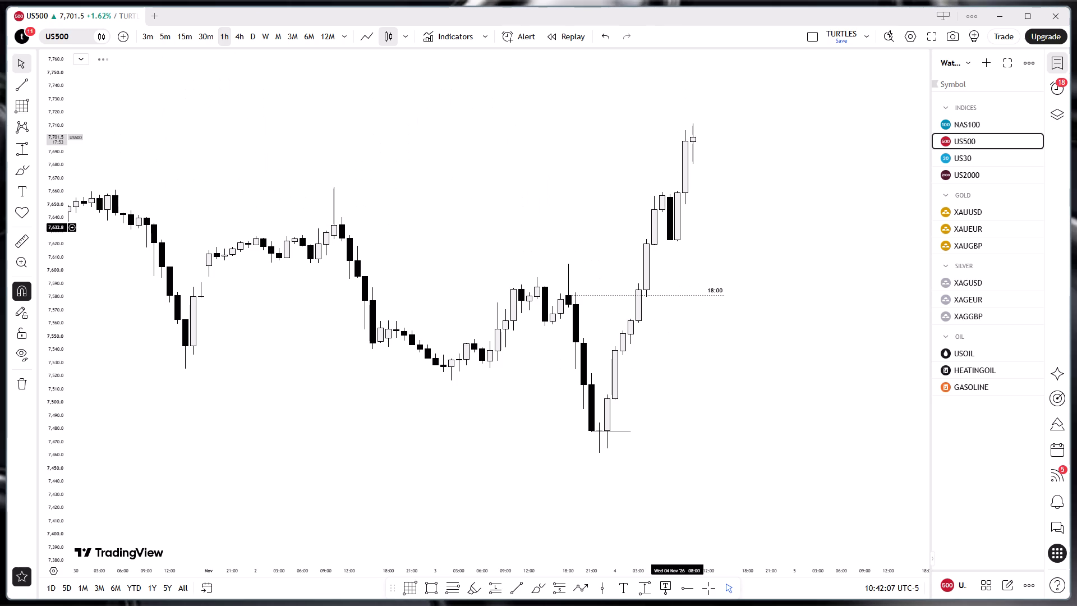
left_click_drag(60, 496, 89, 270)
scroll(91, 259, "down", 1)
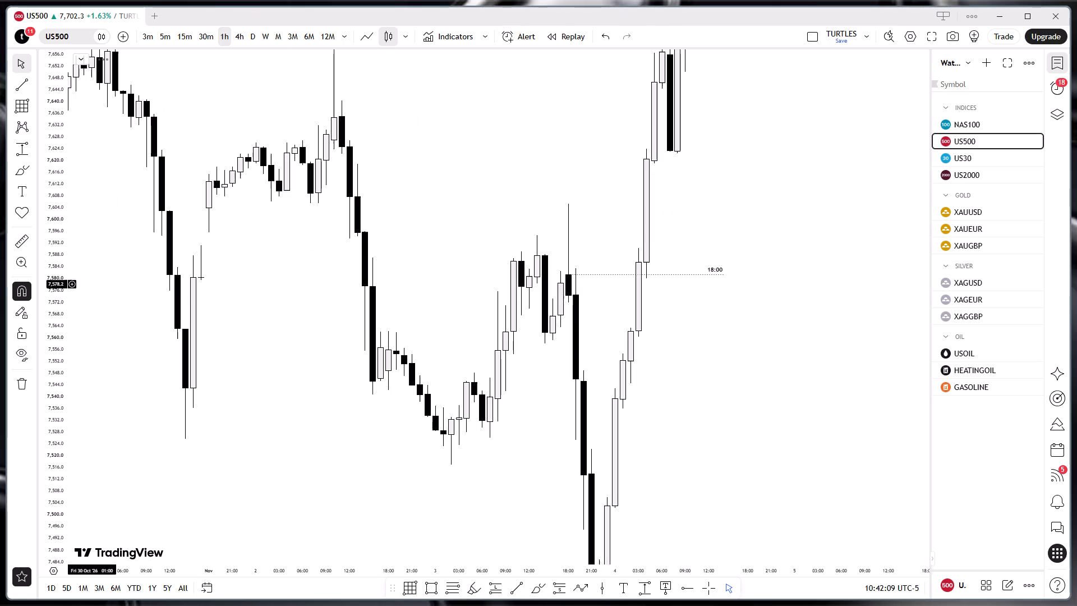
left_click_drag(89, 270, 106, 220)
scroll(89, 270, "down", 1)
scroll(106, 220, "down", 1)
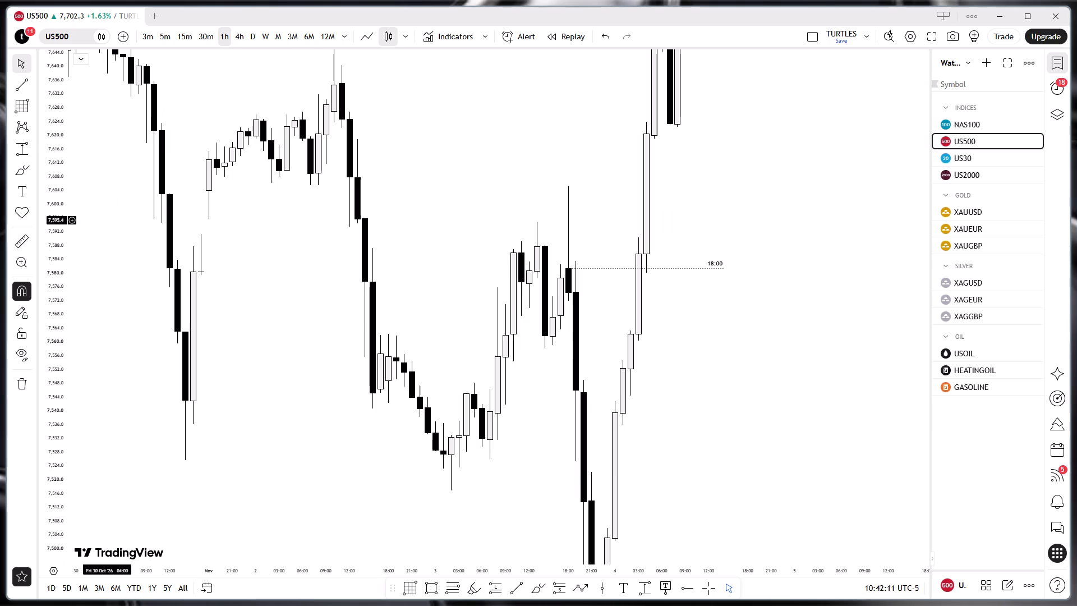
scroll(106, 220, "down", 1)
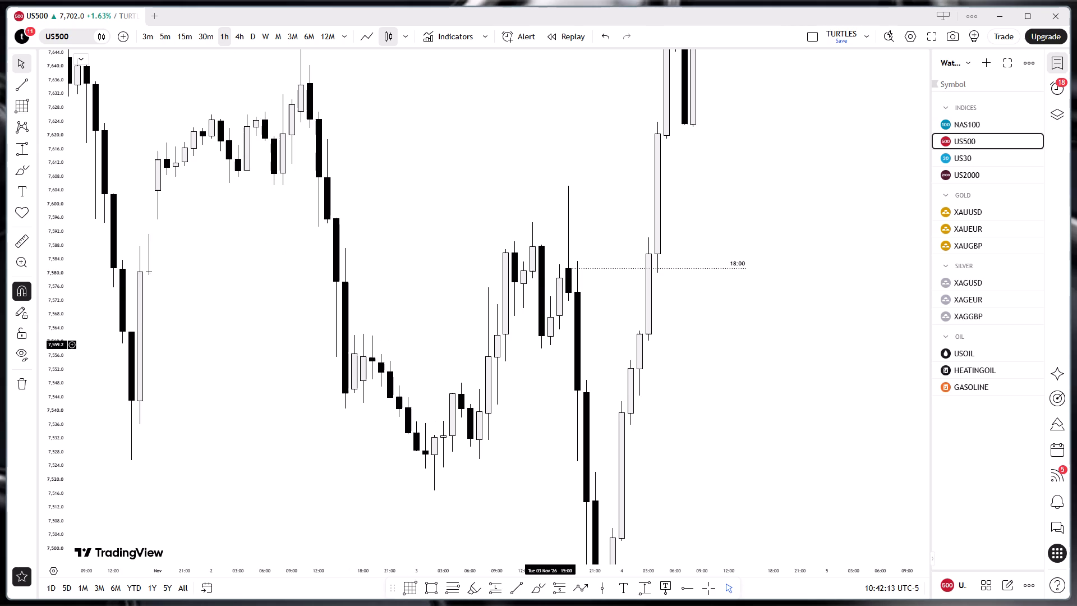
scroll(550, 345, "right", 1)
left_click_drag(822, 393, 550, 345)
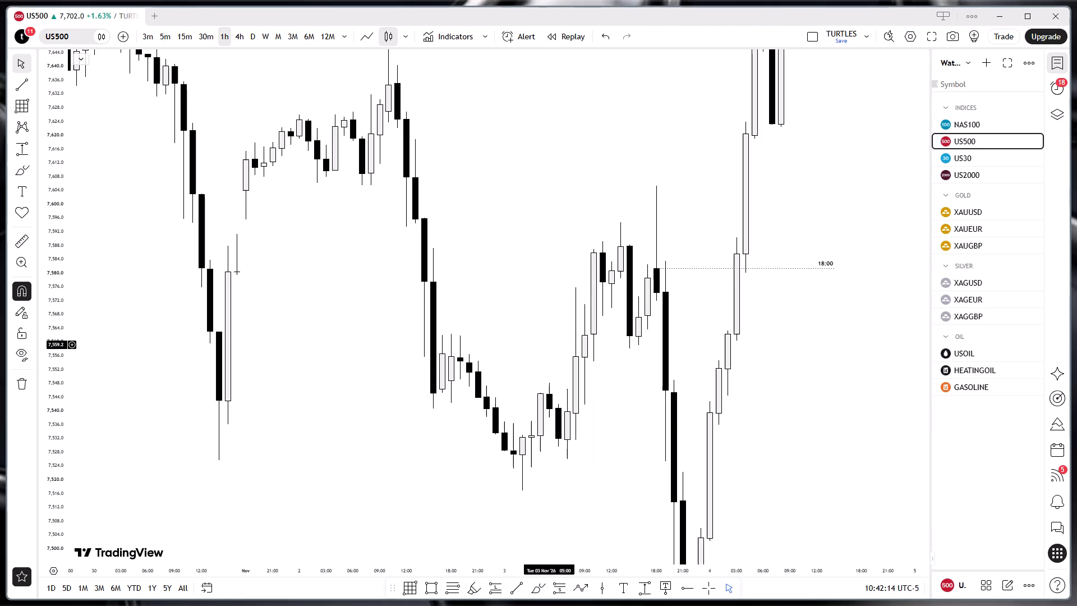
left_click_drag(550, 345, 477, 605)
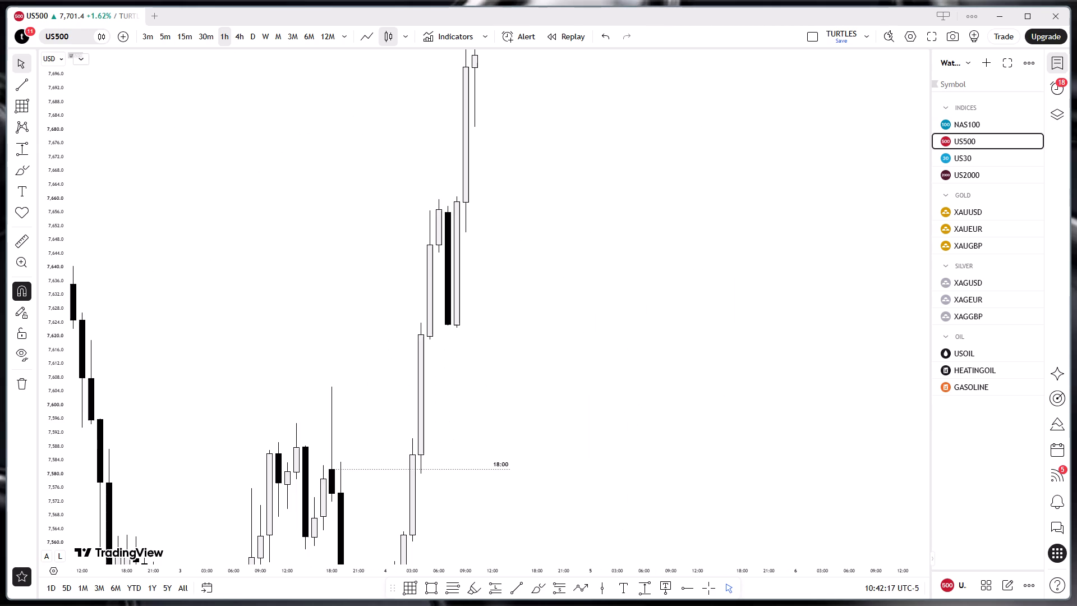
left_click_drag(55, 527, 89, 222)
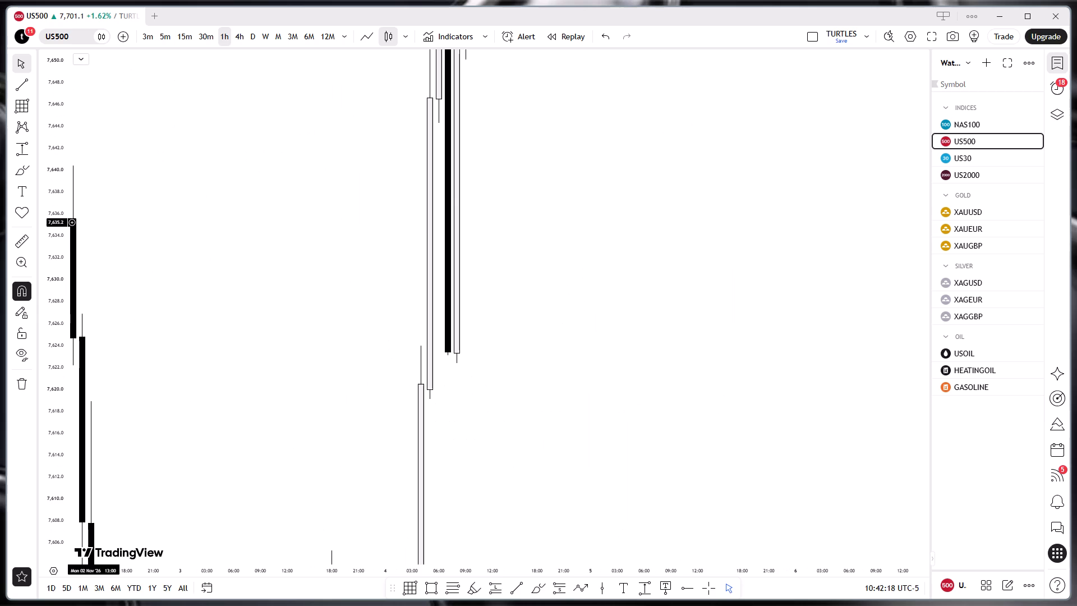
left_click(22, 84)
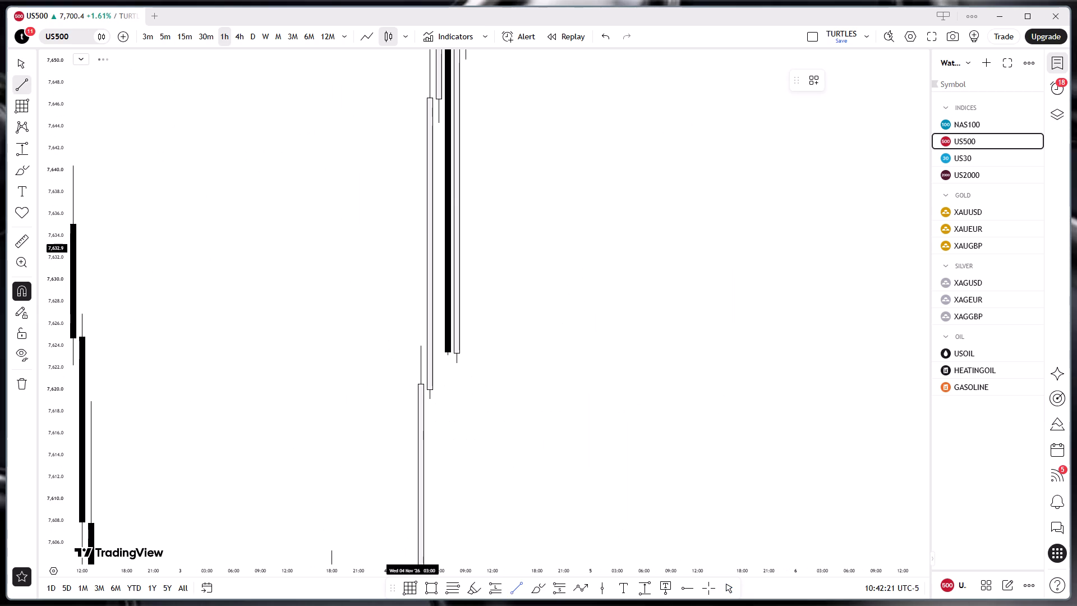
left_click(447, 353)
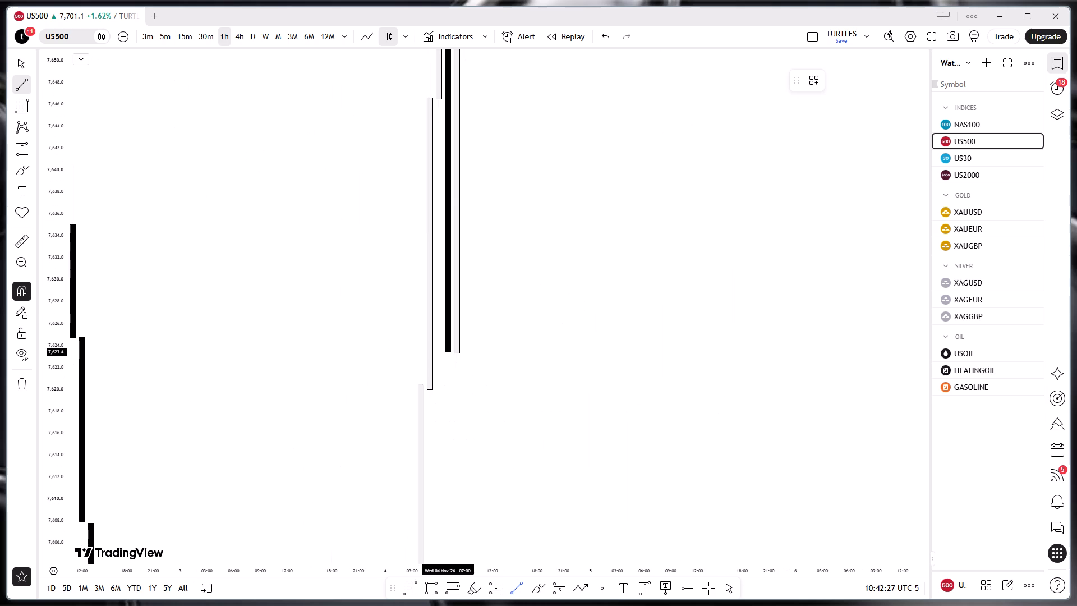
left_click(509, 371, "shift")
left_click_drag(509, 371, 516, 394)
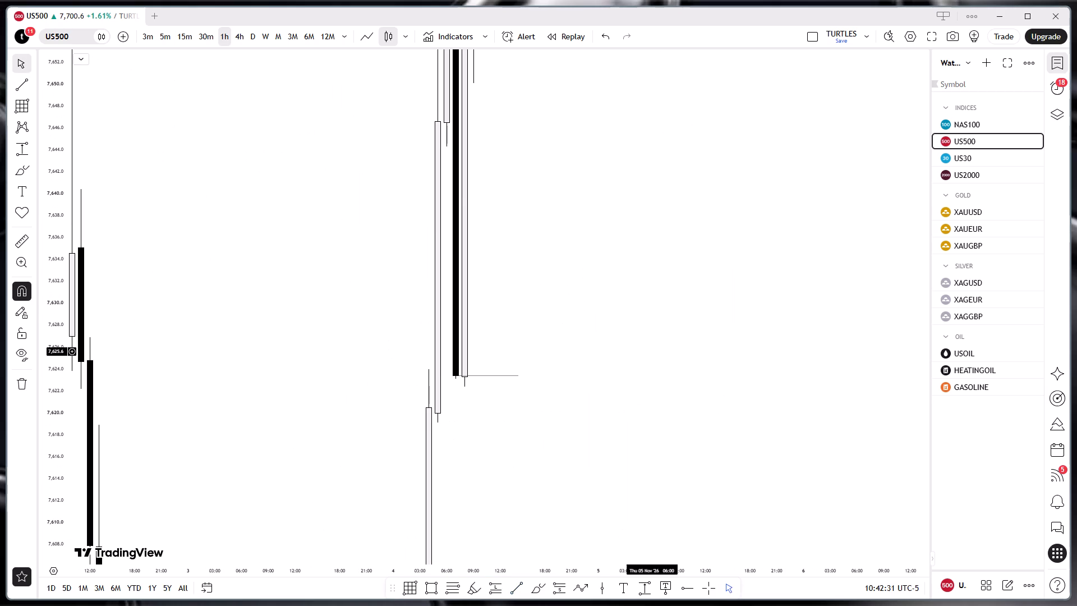
Move the new trend line slightly down to 7,623.1 at the 07:00 candle's low and deselect it.
left_click(490, 377)
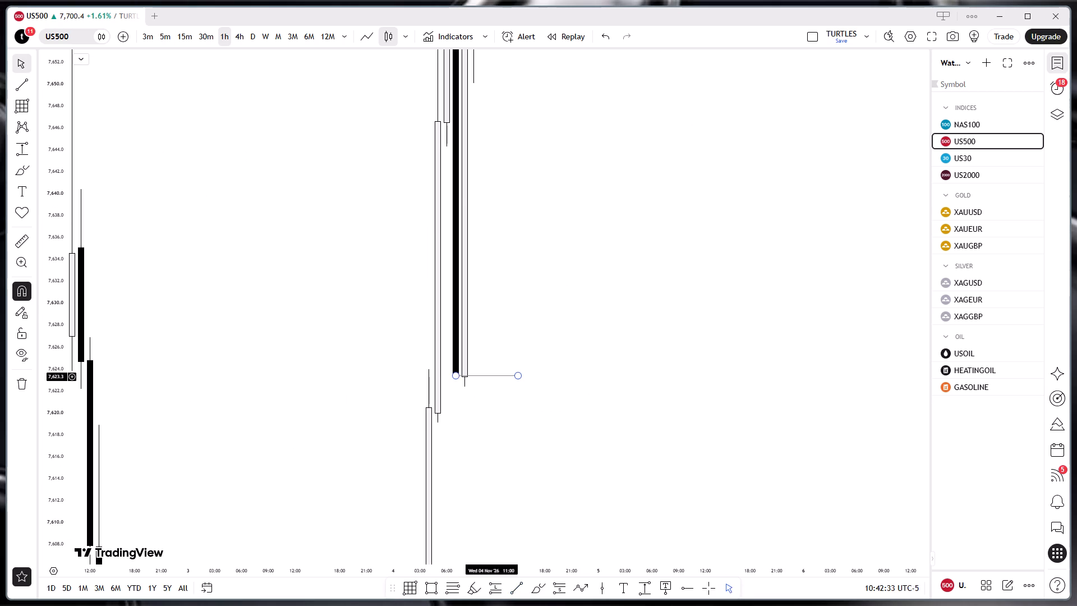
left_click(719, 348)
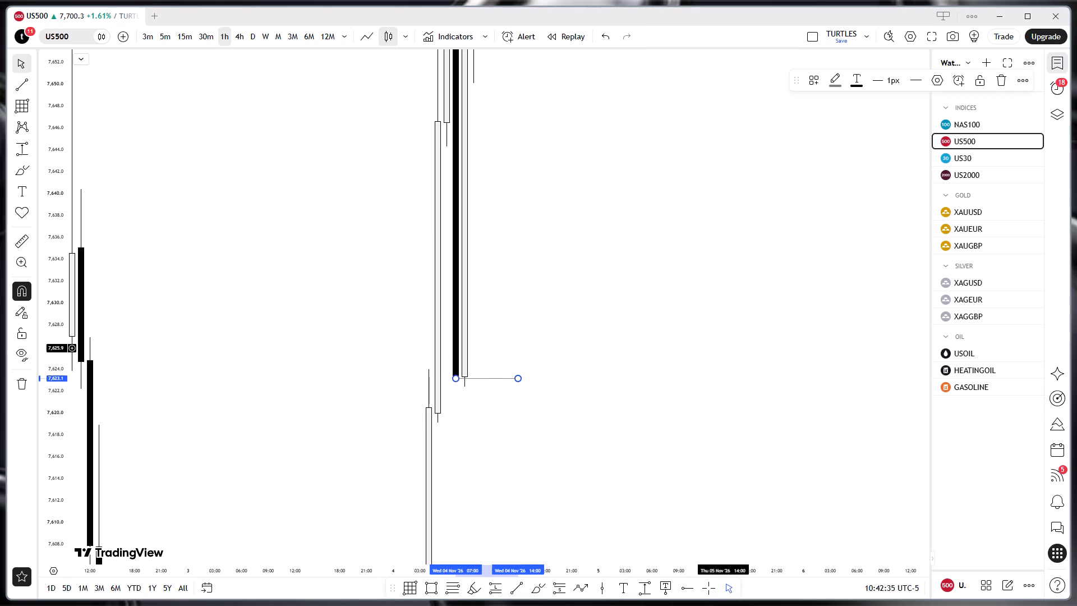
Draw a level trend line from the top of the 4 November 07:00 candle's body, about 7,656, to early 5 November and deselect it.
left_click_drag(63, 151, 26, 550)
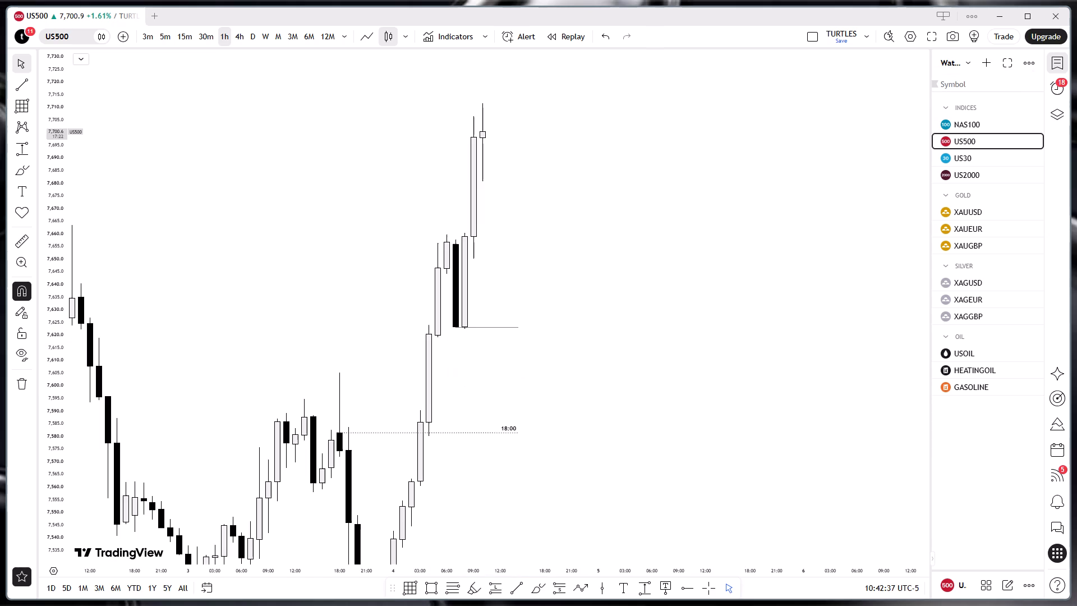
left_click_drag(26, 550, 69, 457)
scroll(34, 535, "down", 1)
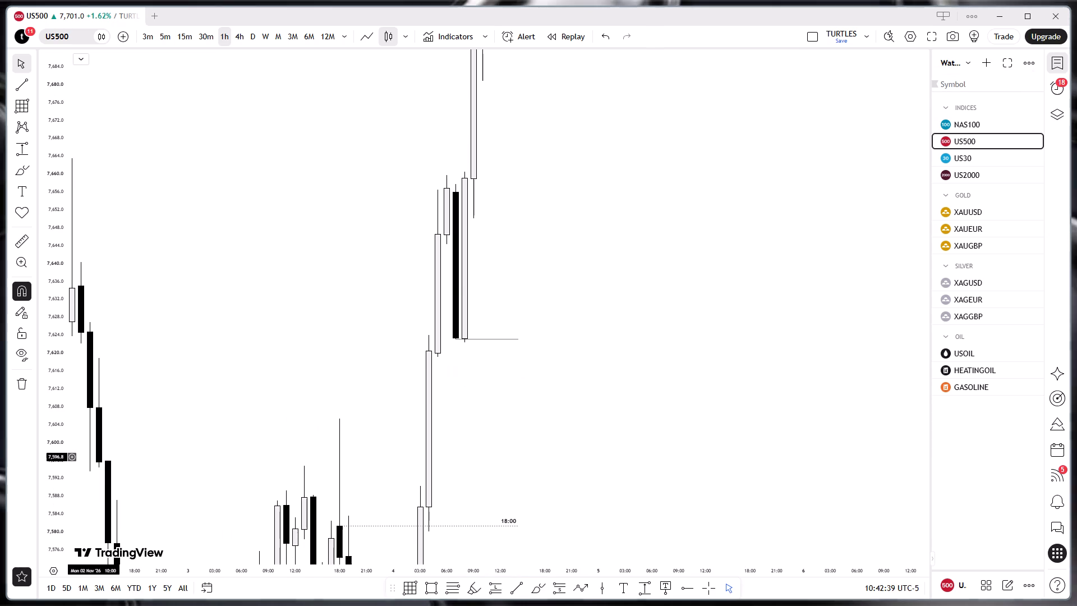
left_click_drag(53, 111, 10, 140)
scroll(8, 367, "down", 1)
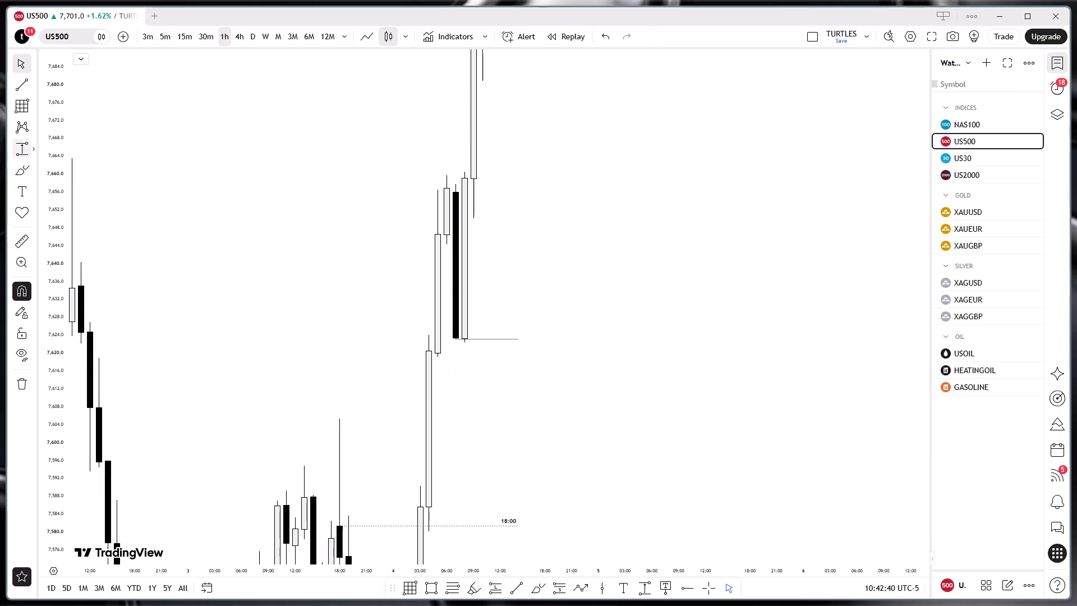
left_click_drag(10, 140, 8, 371)
scroll(10, 140, "down", 1)
left_click(21, 85)
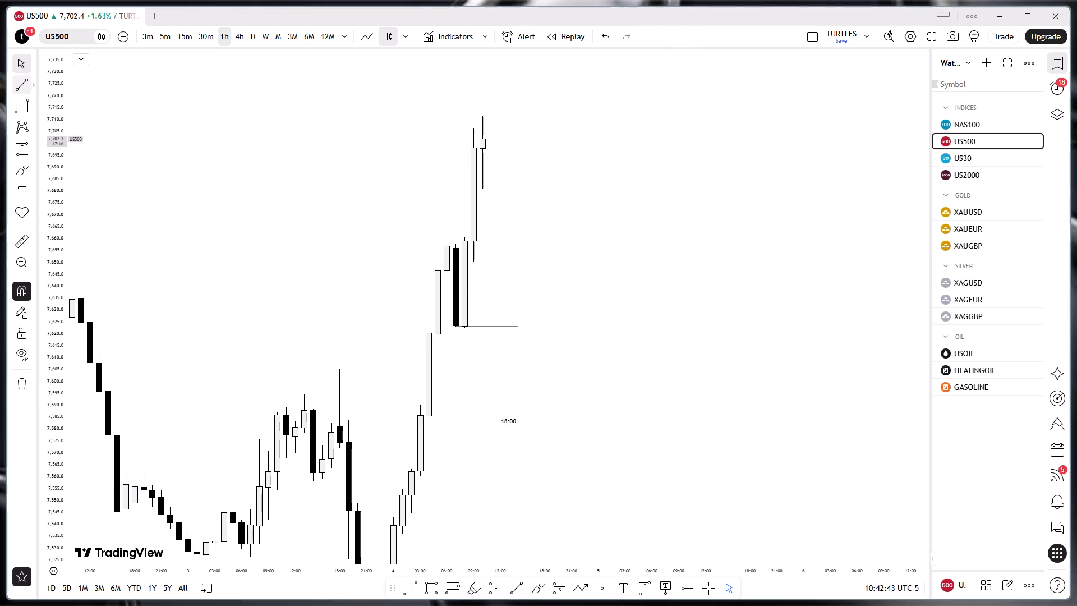
left_click_drag(454, 246, 459, 246)
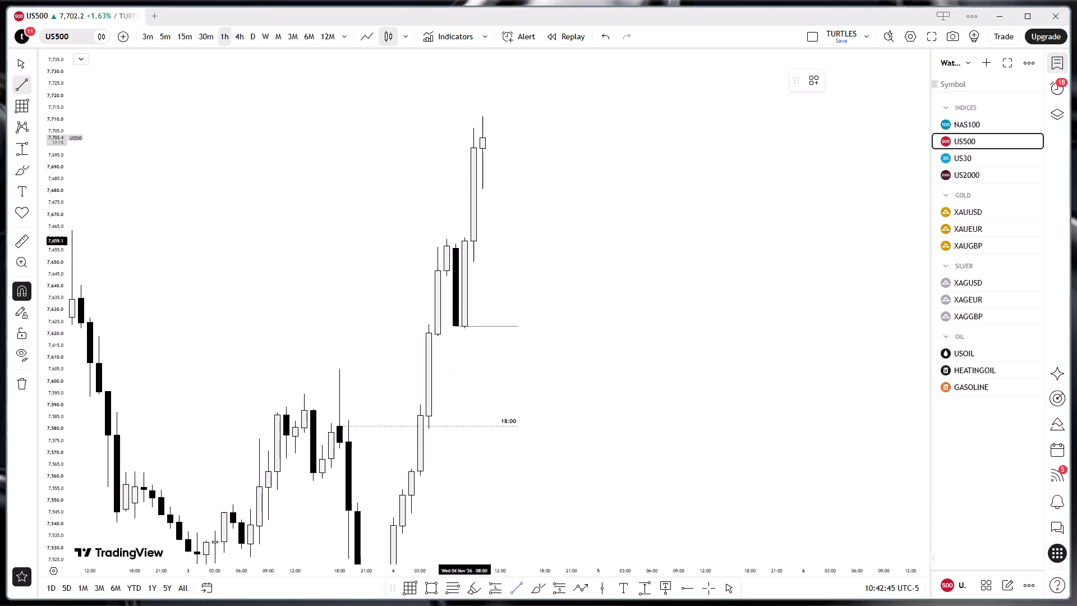
left_click_drag(459, 246, 610, 220)
left_click(610, 220, "shift")
left_click(559, 151)
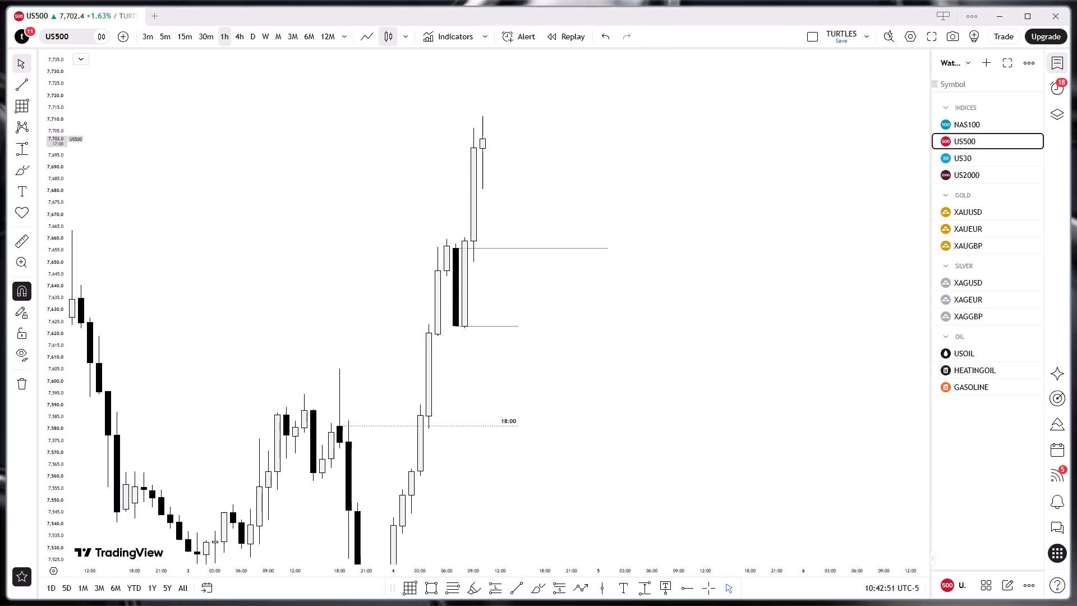
Draw a level trend line from the 4 November 09:00 candle's low, about 7,650, to 16:00 and deselect it.
left_click(21, 90)
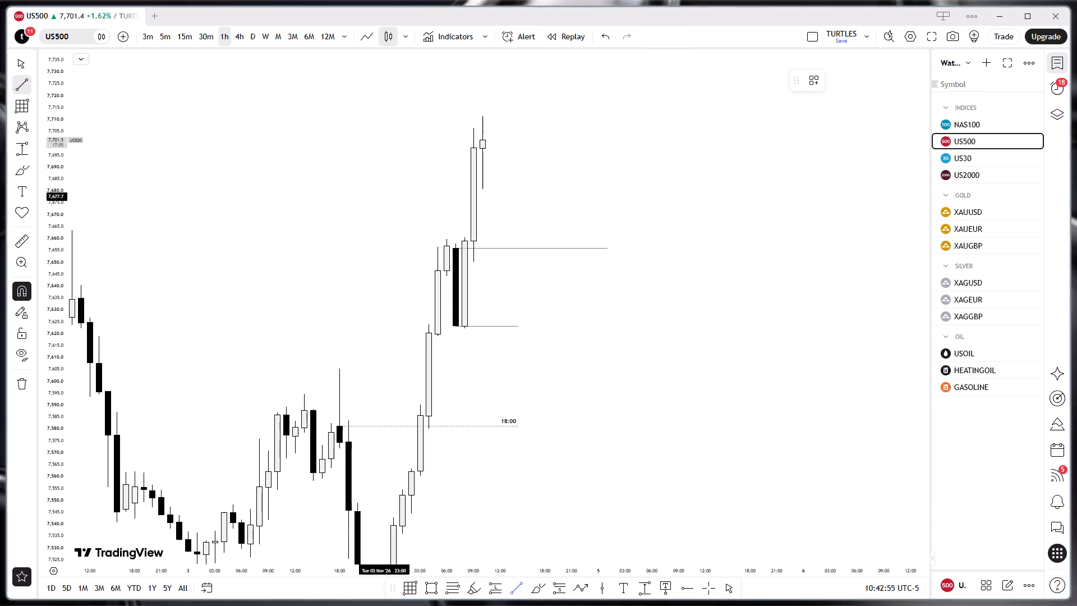
left_click(474, 260)
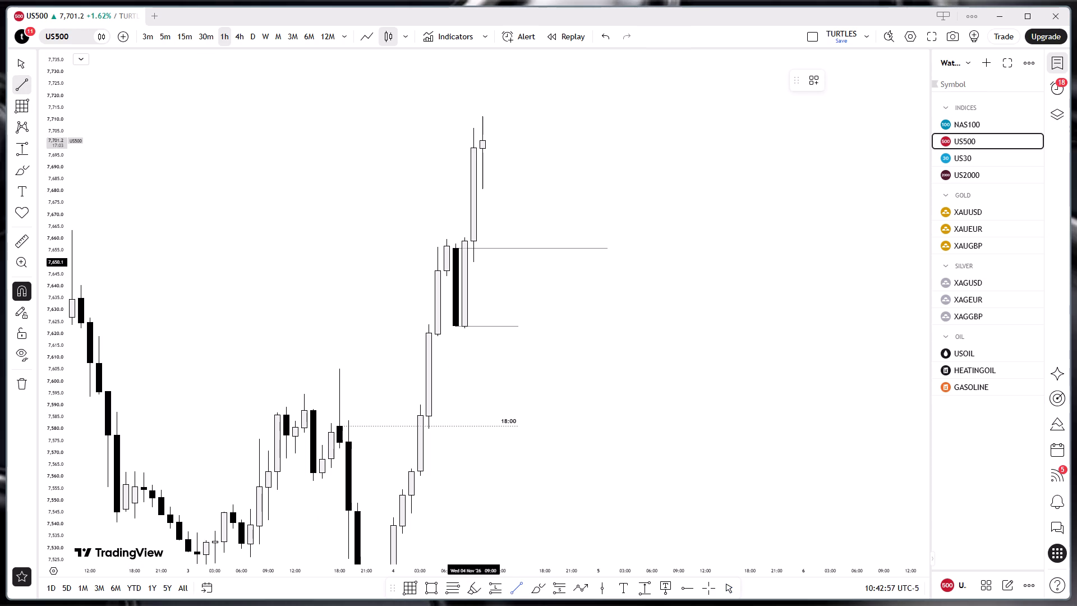
left_click(538, 266, "shift")
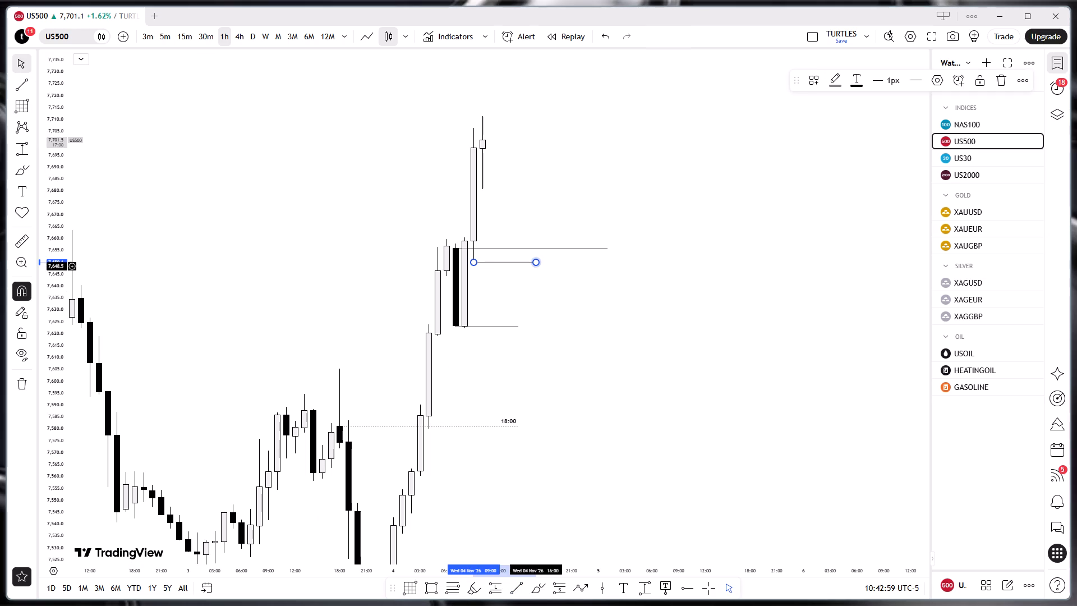
left_click(629, 290)
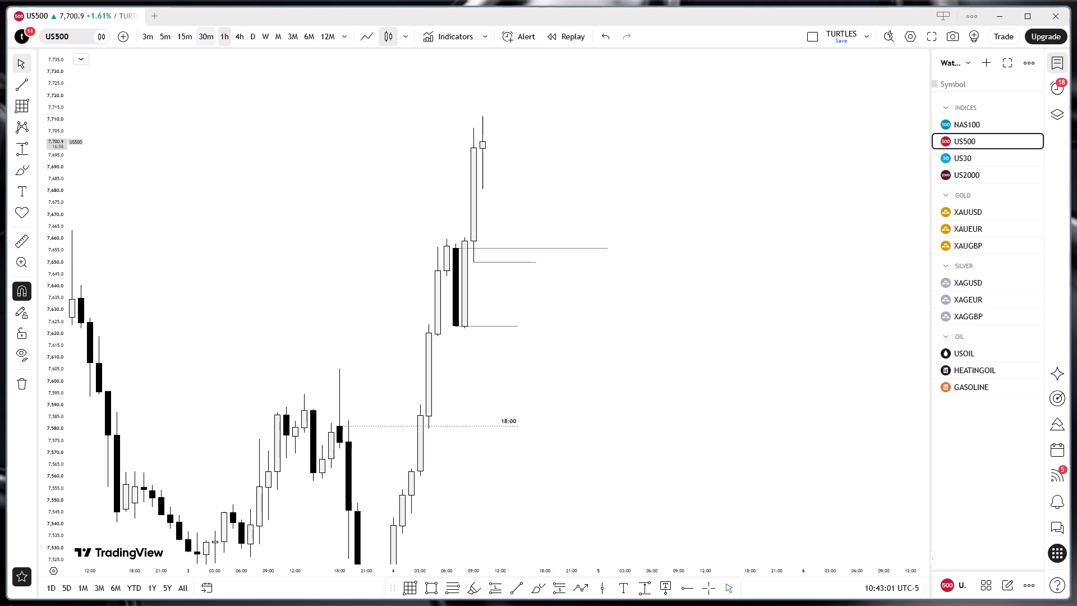
Compare recent price action of US500, US30 and NAS100 on the 30-minute timeframe.
left_click(204, 42)
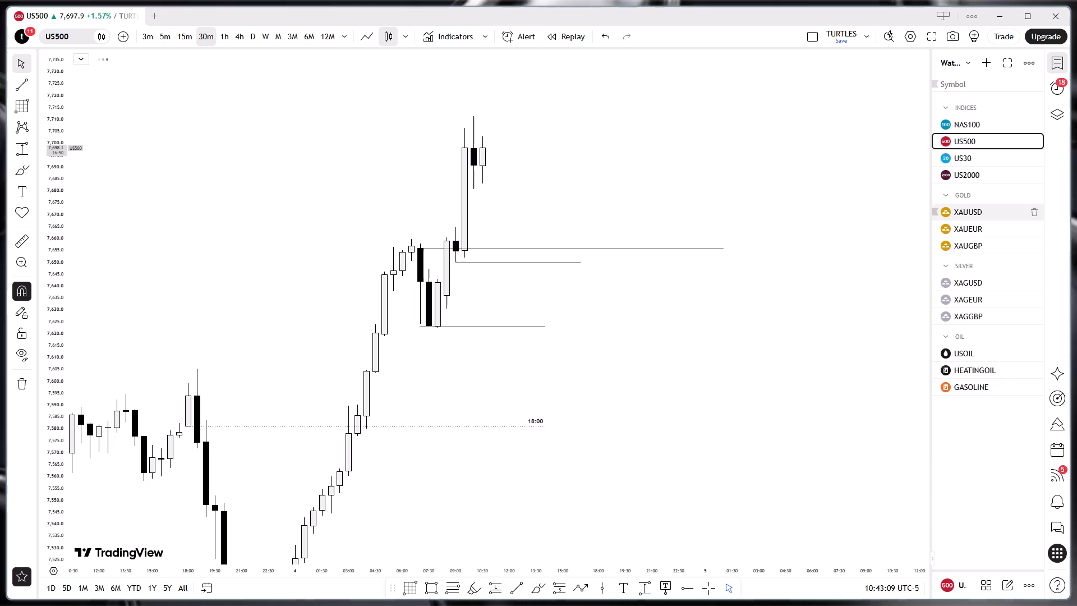
left_click(966, 161)
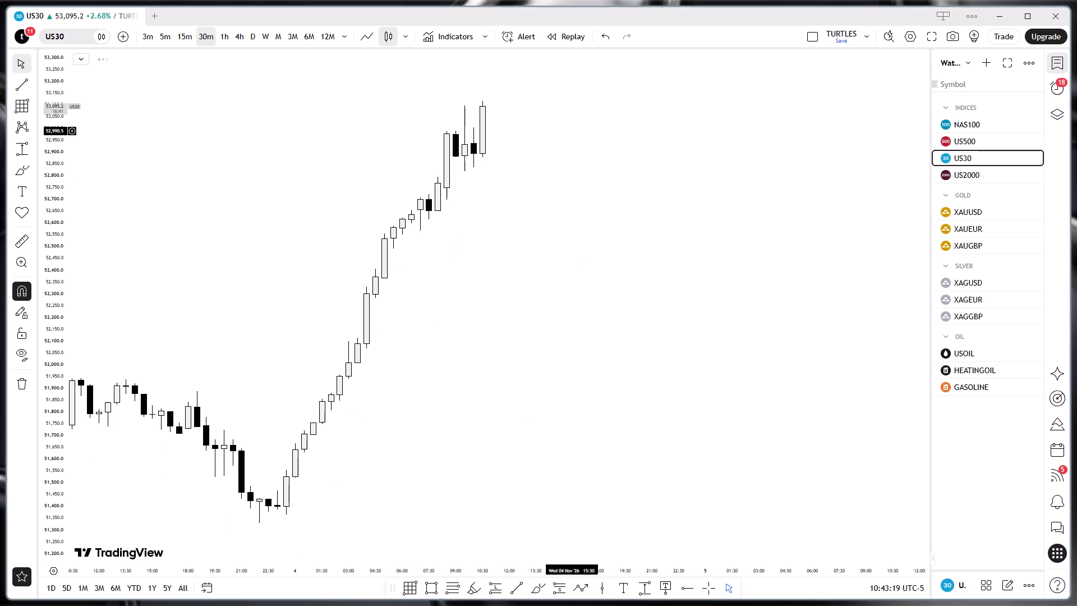
left_click(972, 139)
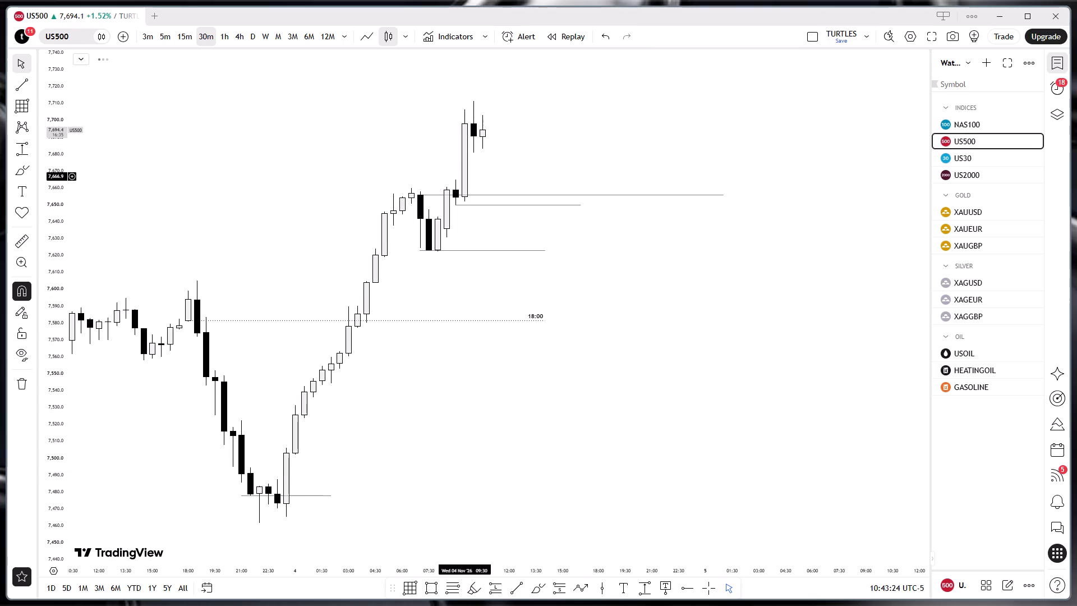
left_click(977, 126)
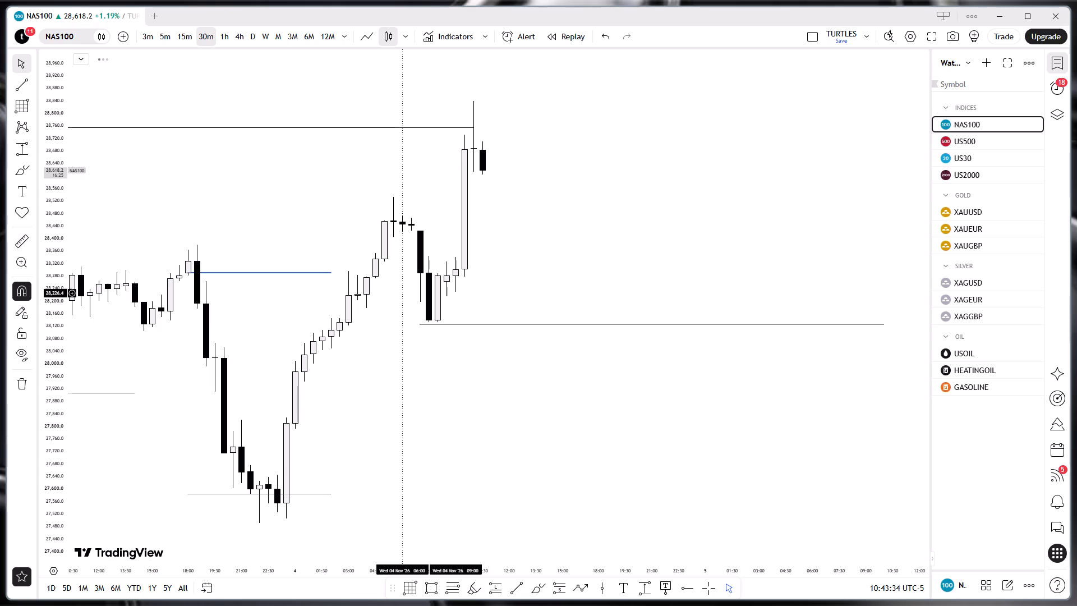
left_click(964, 146)
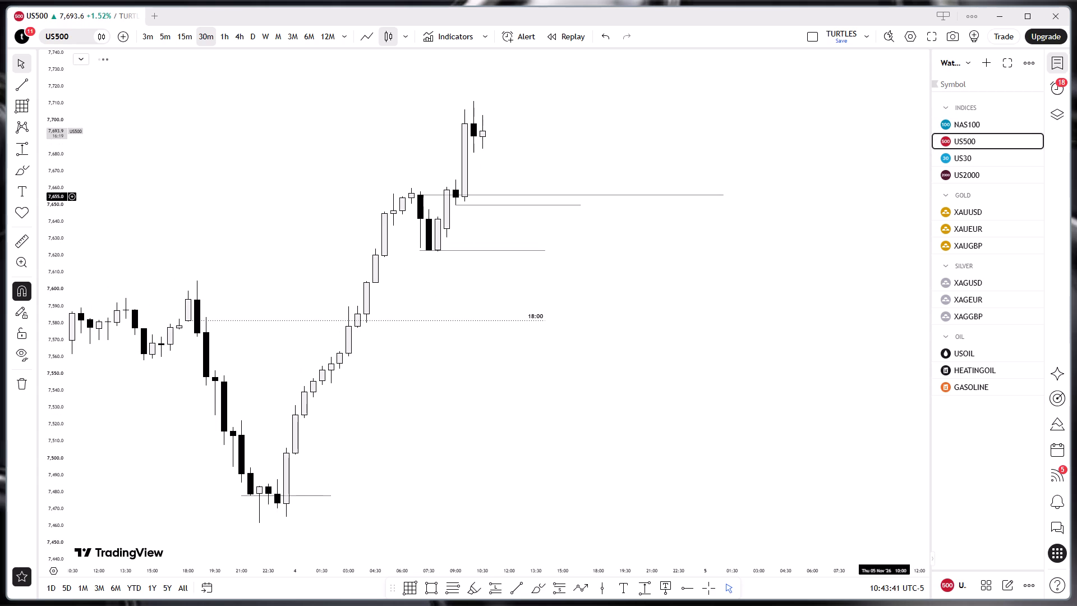
left_click(1012, 158)
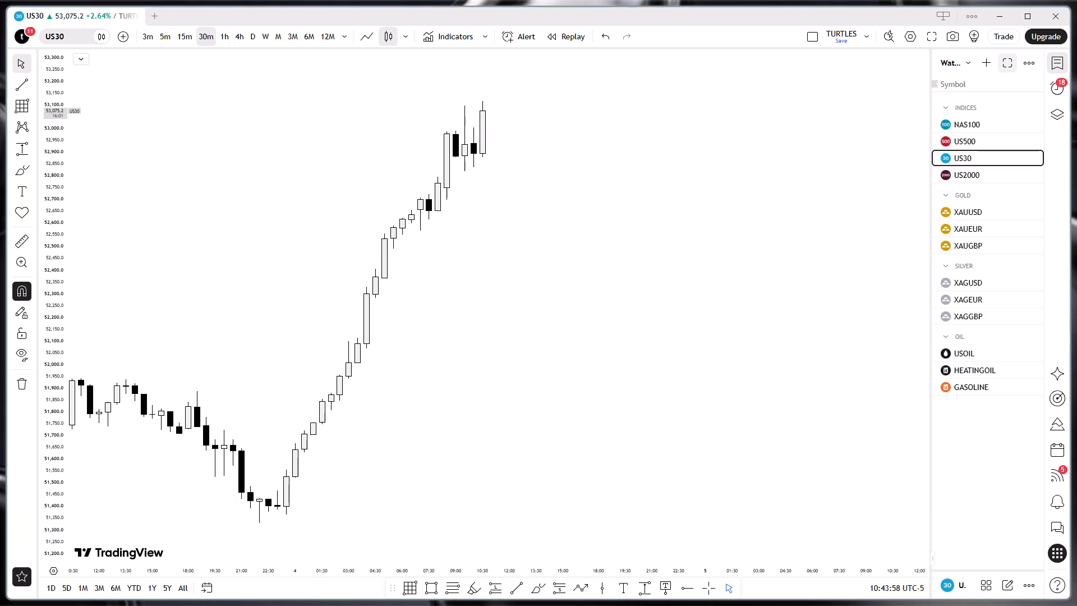
left_click(975, 136)
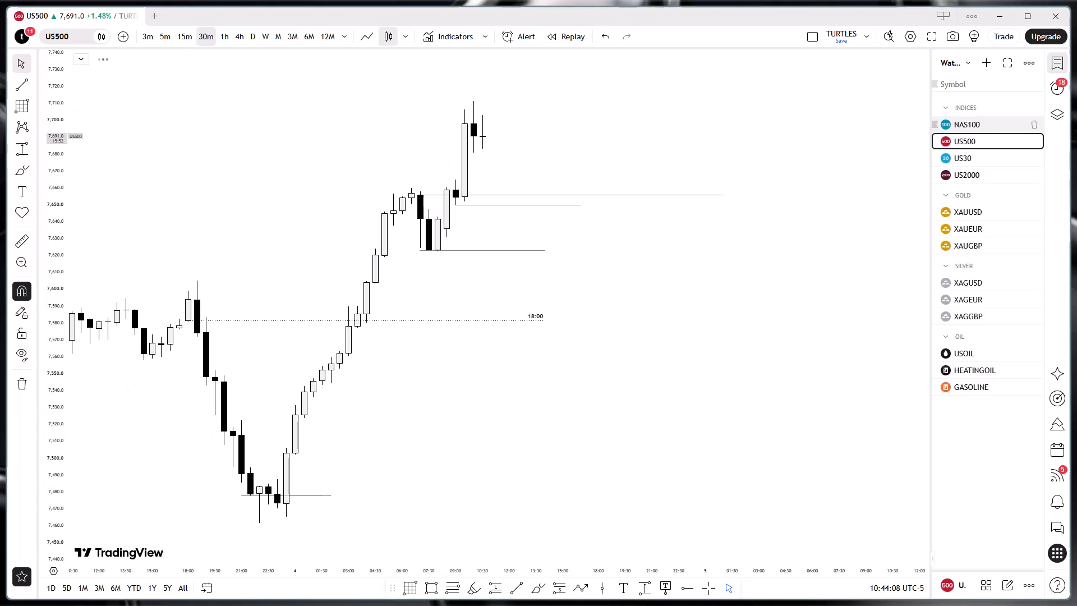
left_click(963, 121)
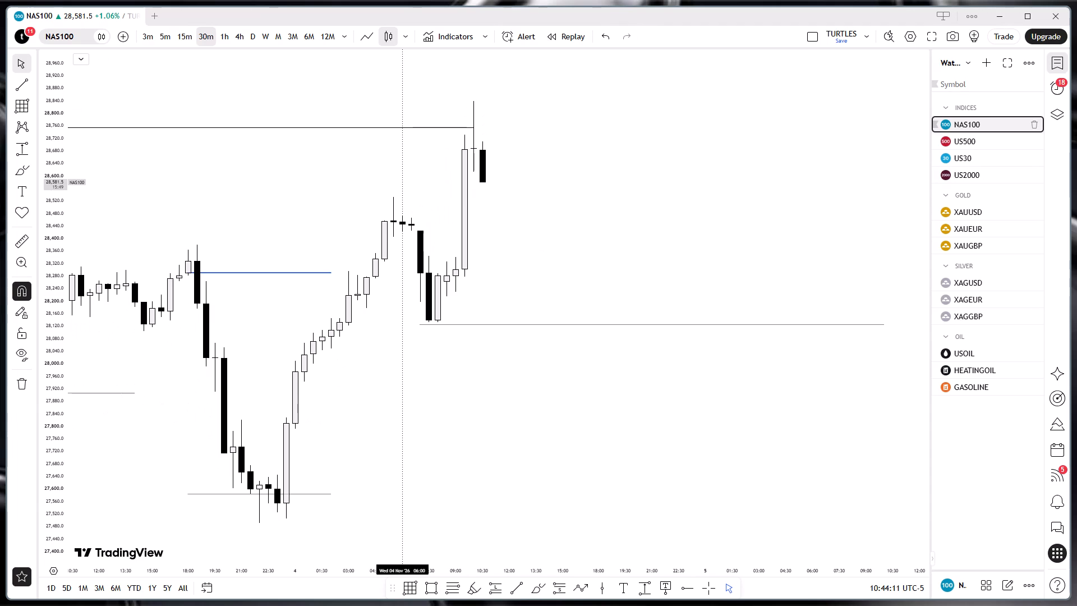
On the NAS100 5-minute chart, draw a rising trend line from 4 November 09:00, about 28,230, to the 09:30 candle's low and deselect it.
left_click(182, 35)
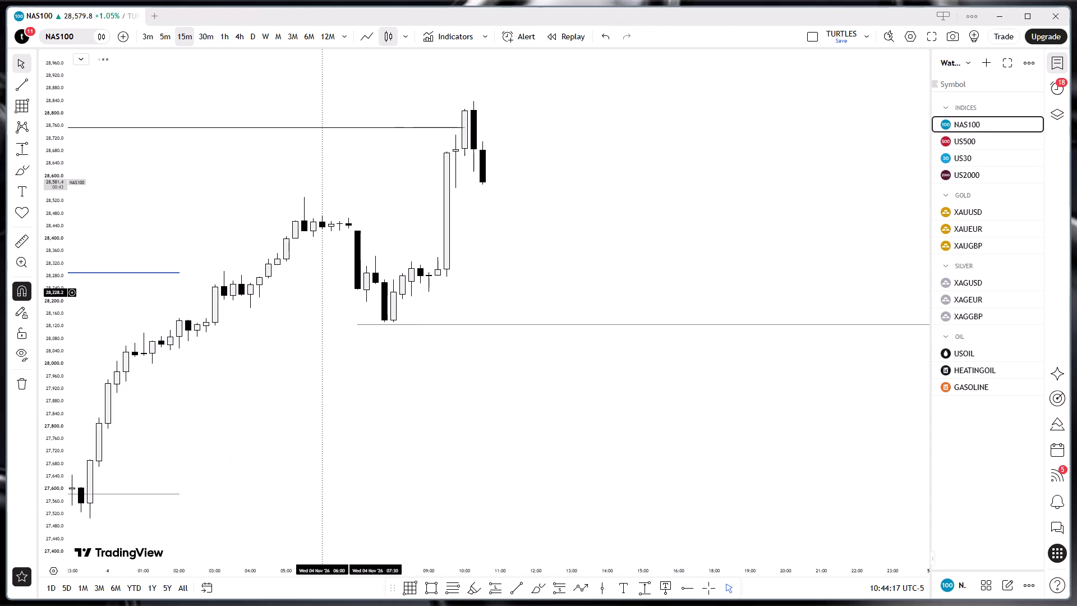
left_click(163, 30)
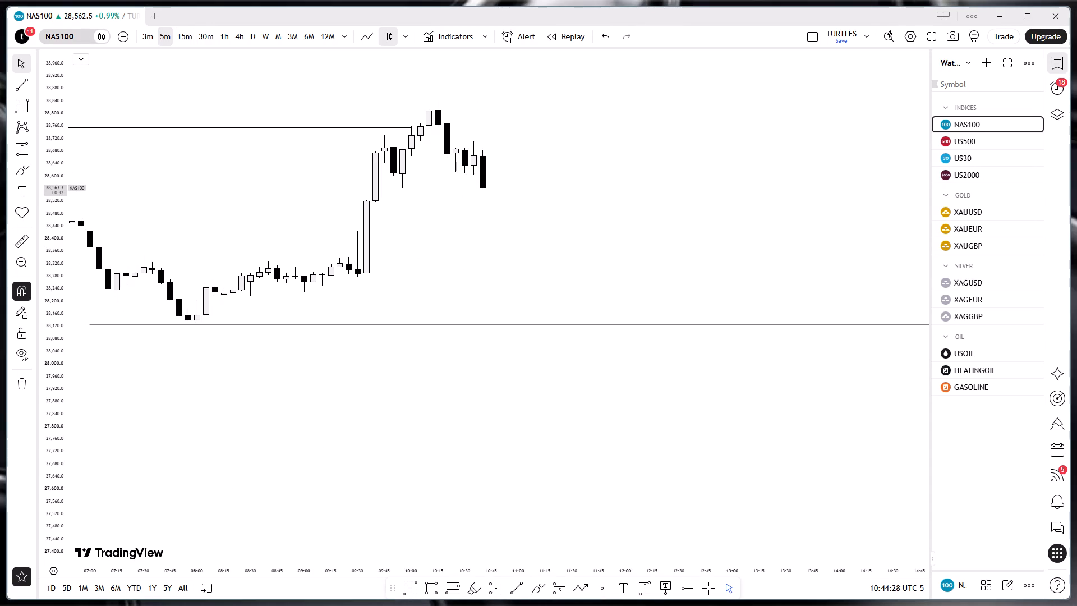
left_click(20, 91)
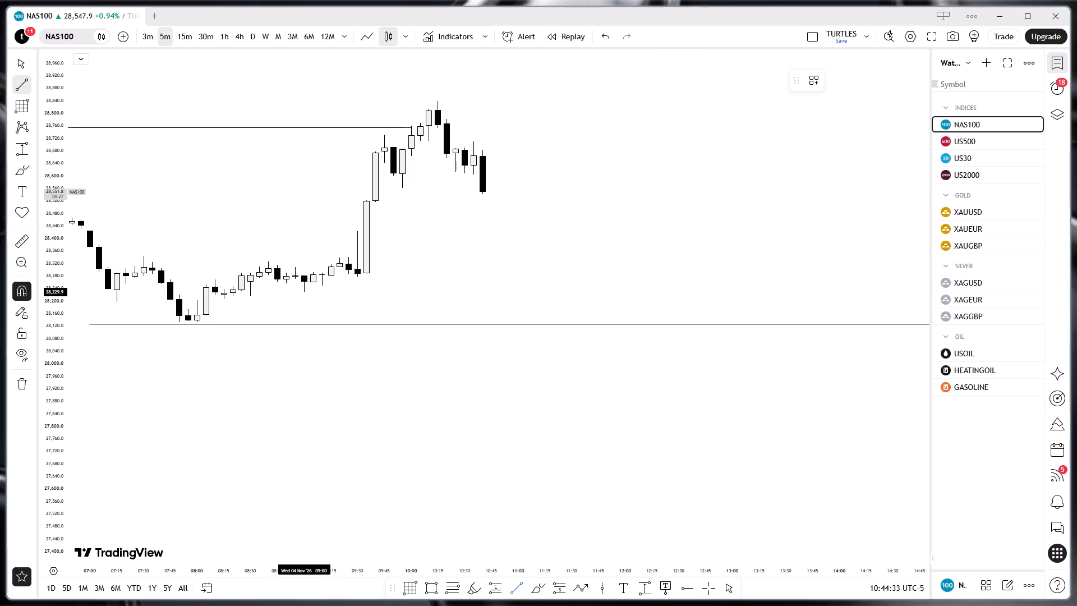
left_click_drag(303, 290, 357, 278)
left_click(357, 278)
left_click_drag(544, 189, 550, 176)
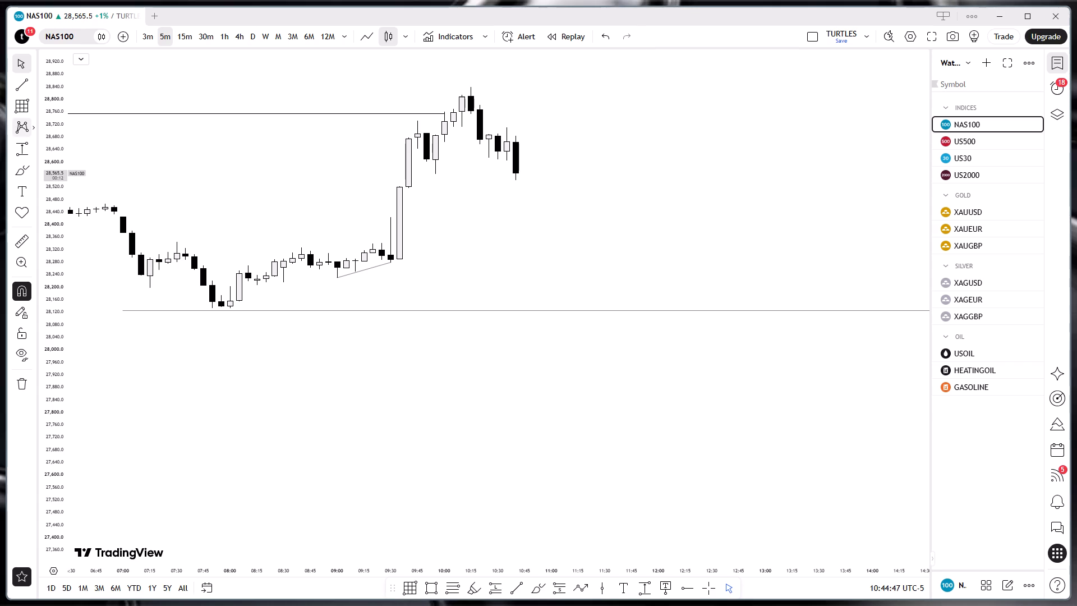
Draw a rectangle on NAS100 from the 4 November 09:30 candle's high, about 28,424, to 28,520 at 11:15 and deselect it.
left_click(425, 591)
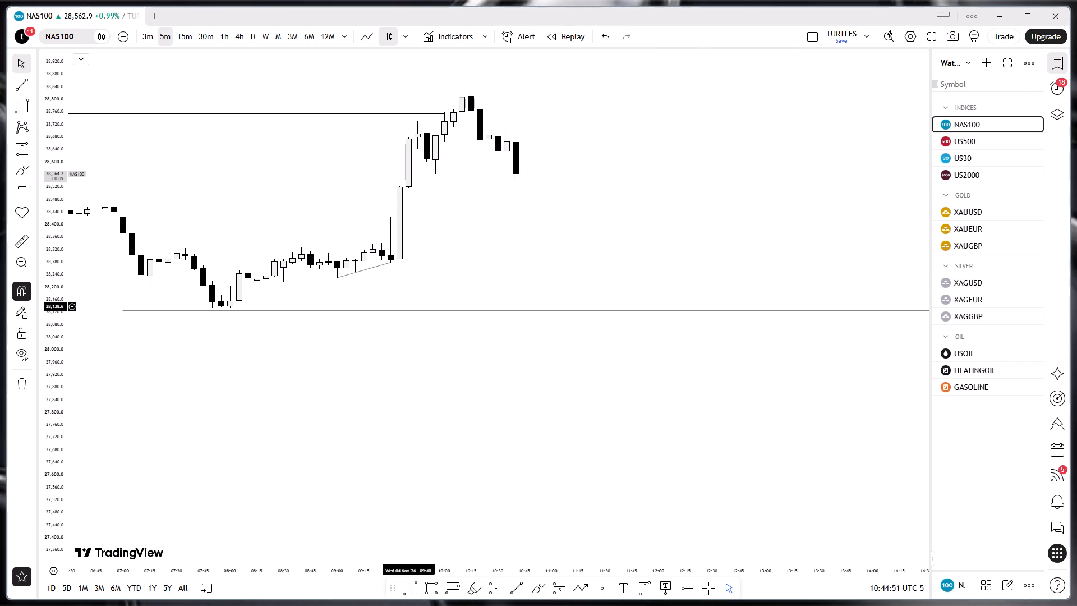
left_click(390, 217)
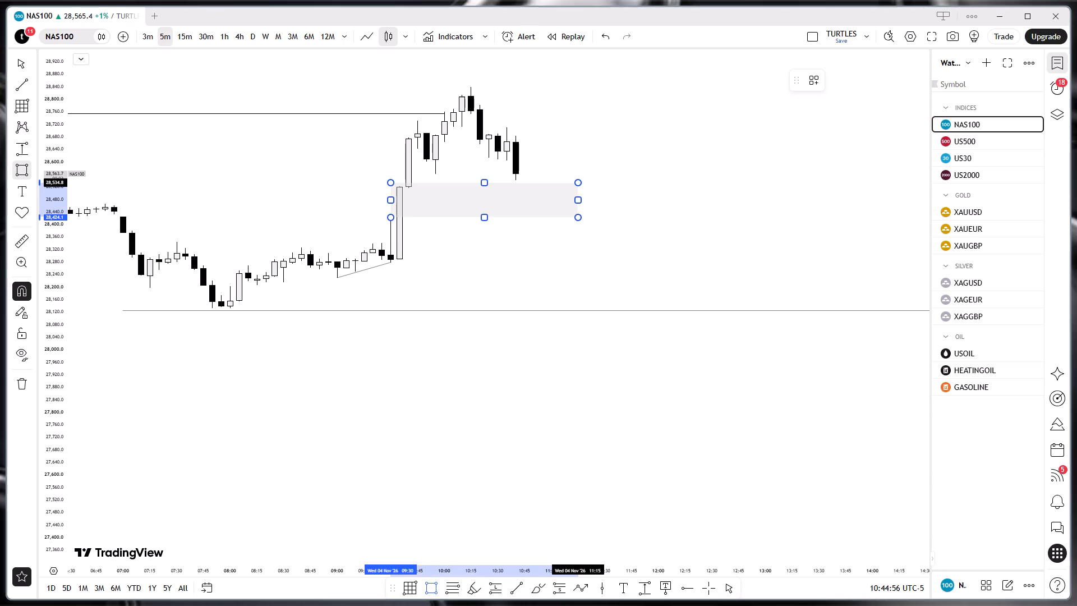
left_click(579, 187)
left_click(760, 147)
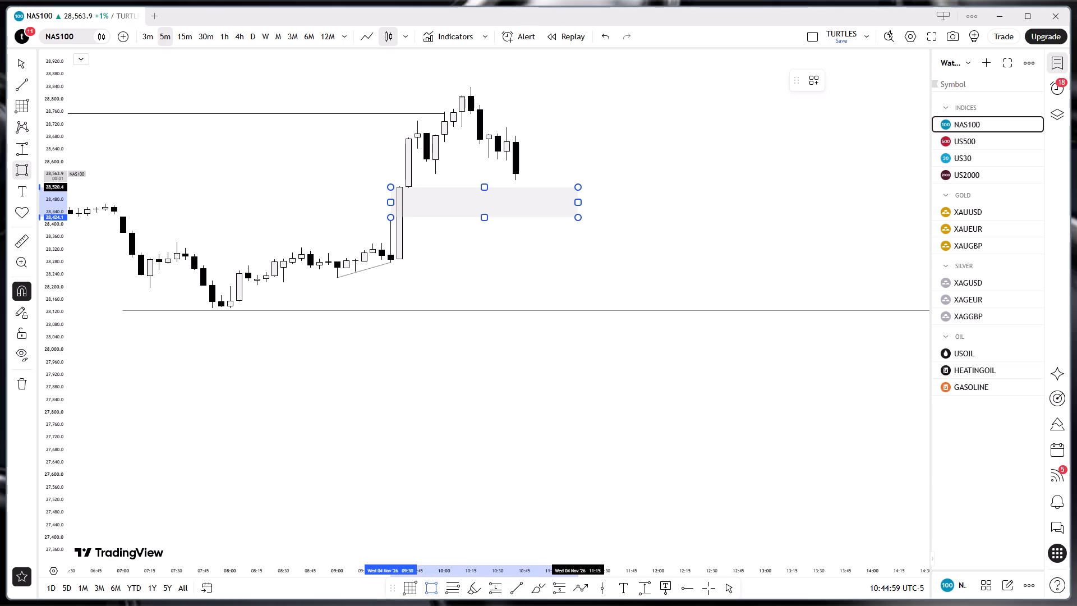
Examine US500 on the 5-minute and 3-minute timeframes and US30 on the 3-minute timeframe.
left_click(945, 134)
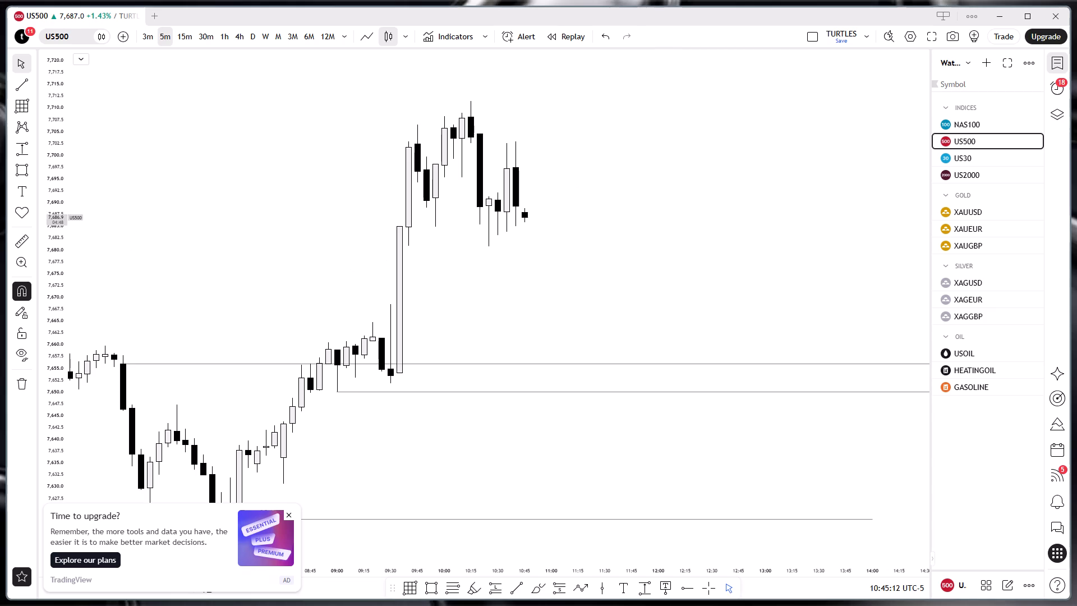
left_click(149, 34)
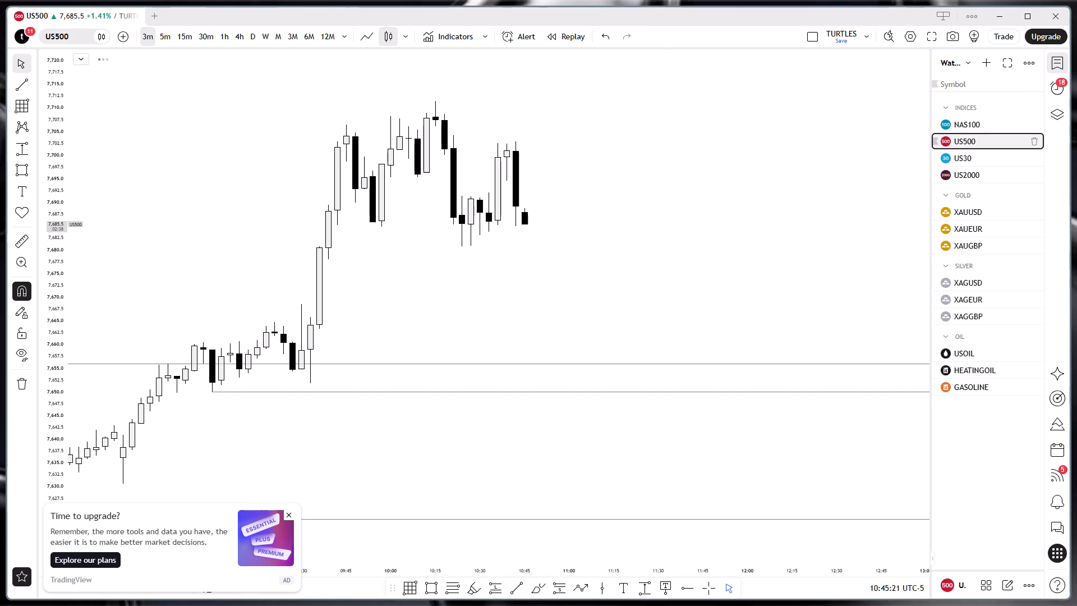
left_click(954, 162)
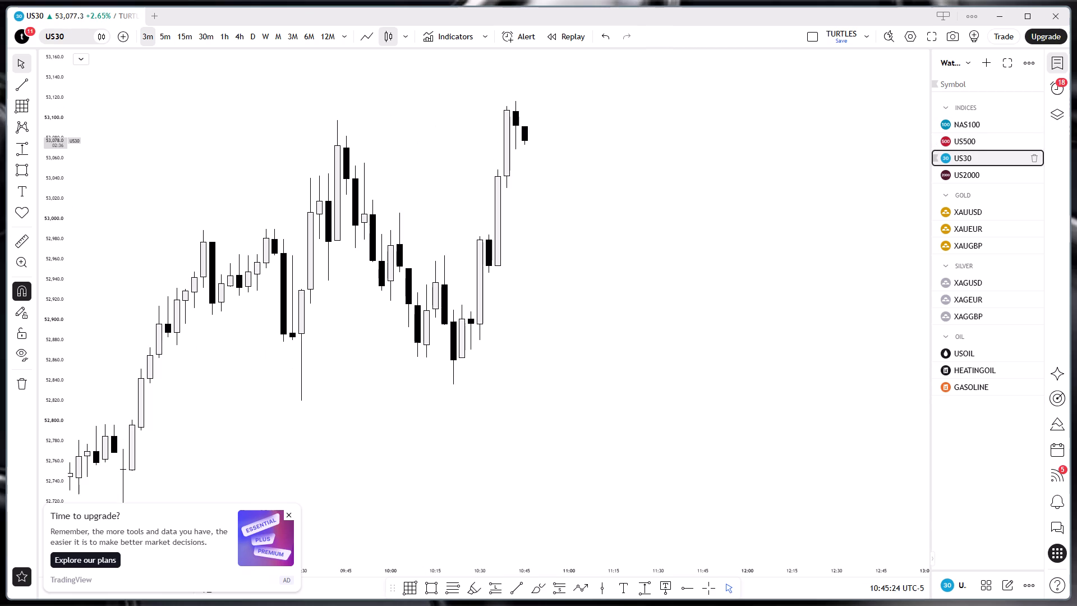
Compare price action of US30, US500 and NAS100 on the daily timeframe.
left_click(252, 40)
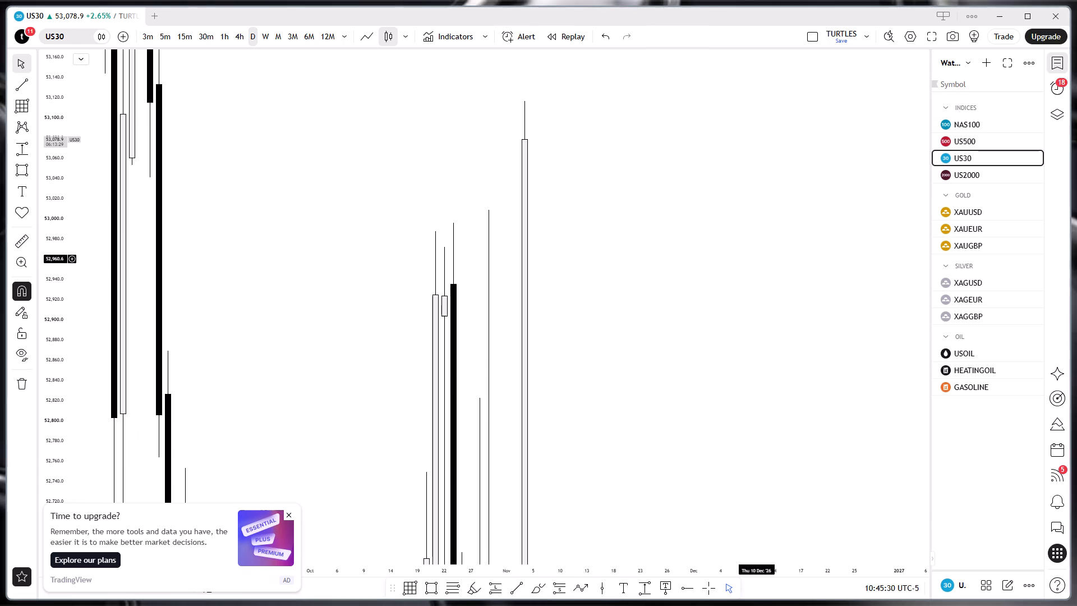
left_click_drag(58, 127, 55, 605)
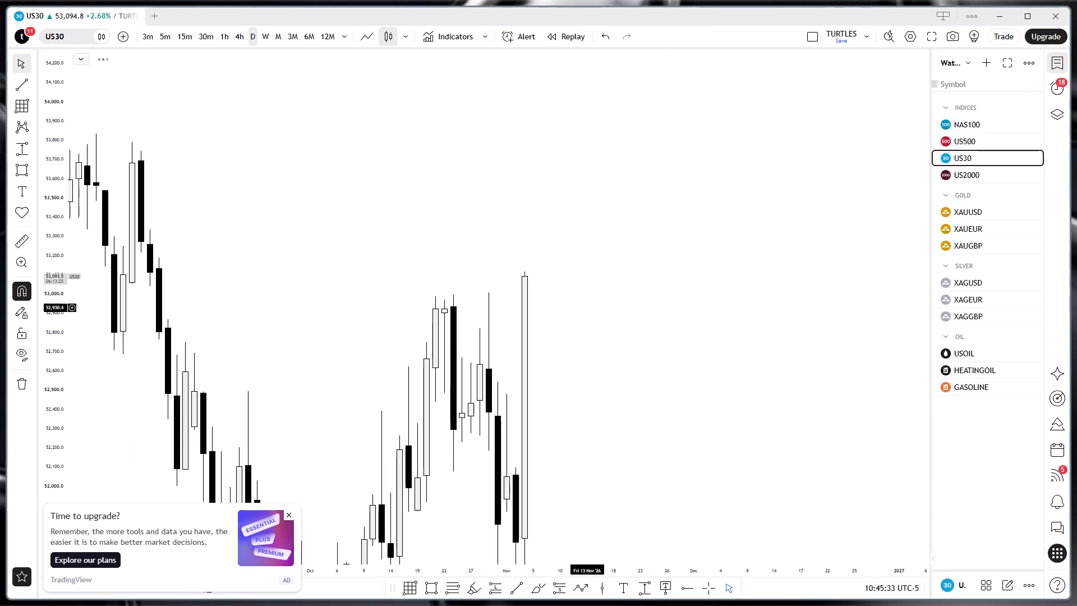
left_click_drag(62, 185, 64, 440)
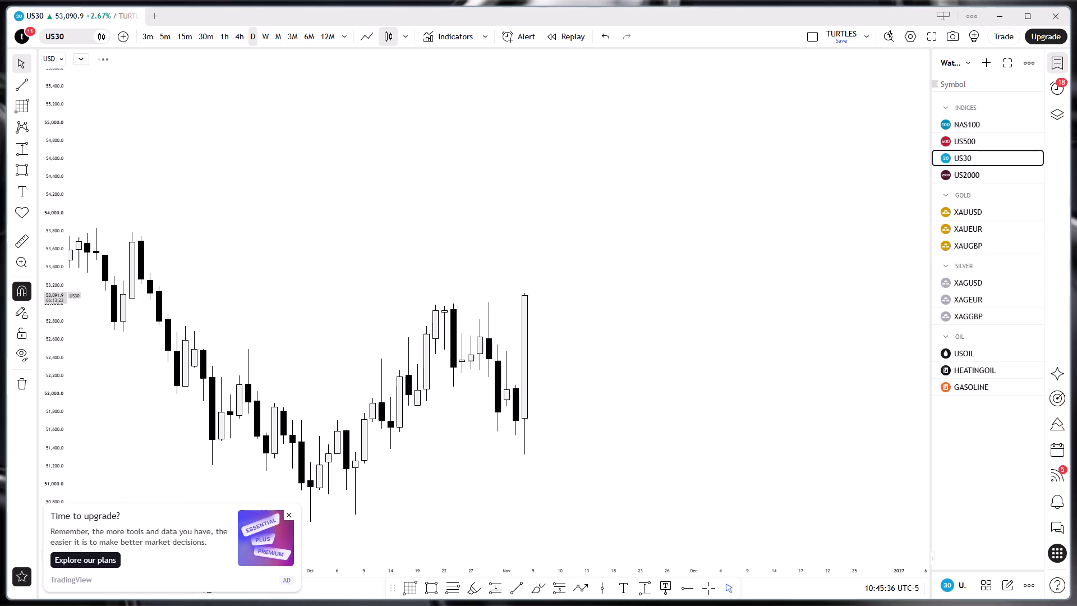
left_click_drag(64, 440, 70, 400)
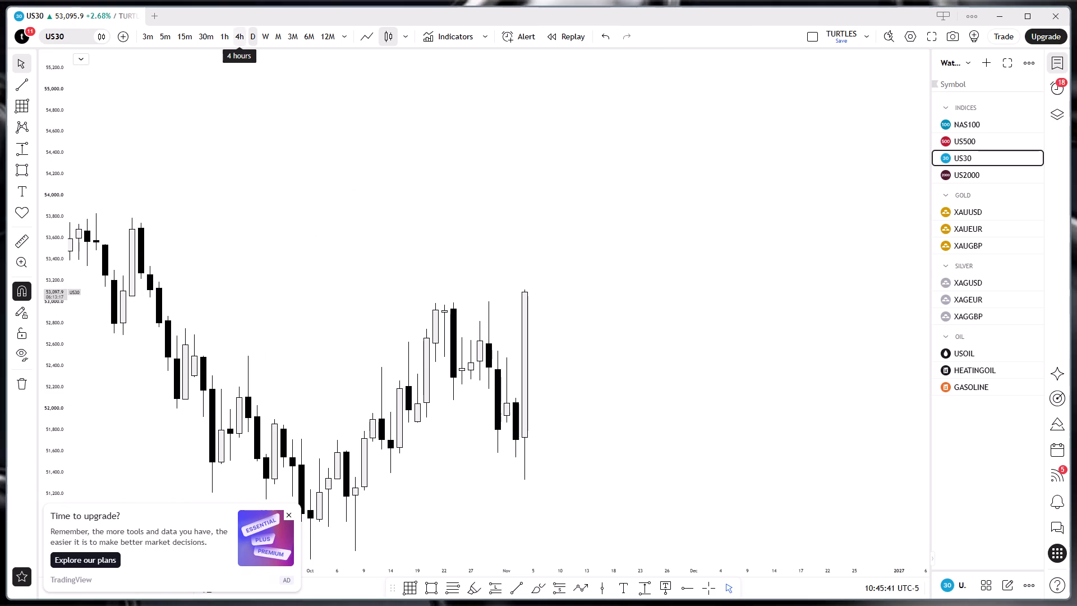
left_click(993, 139)
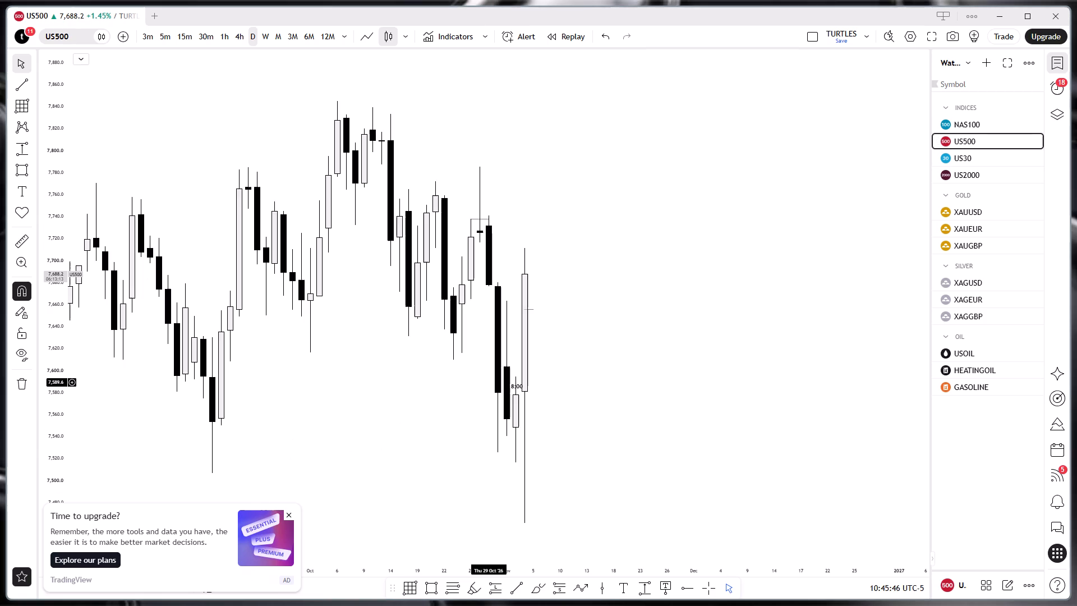
left_click(499, 385)
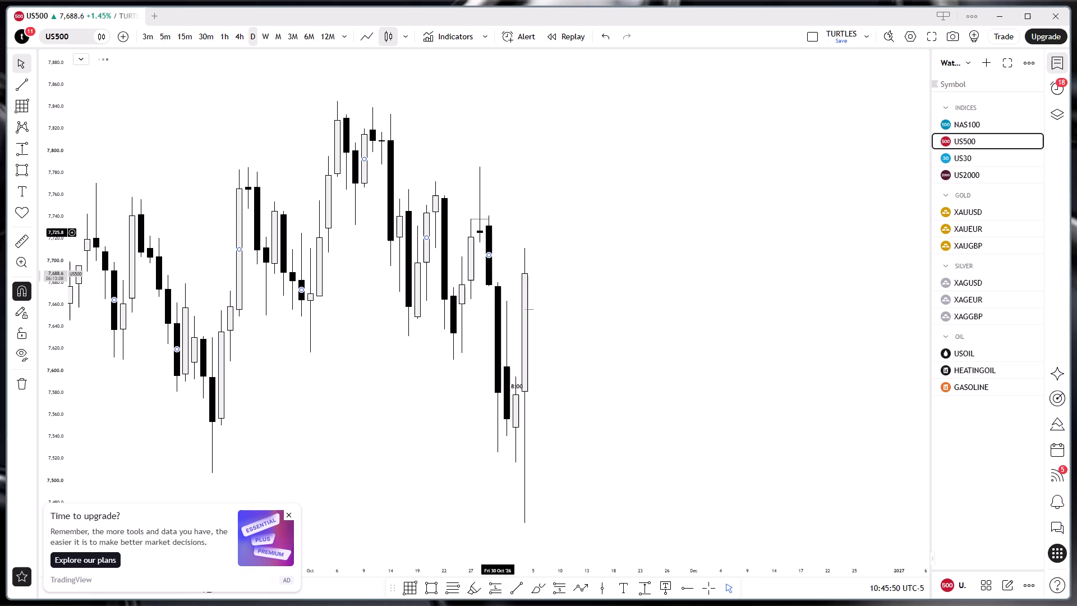
left_click(965, 127)
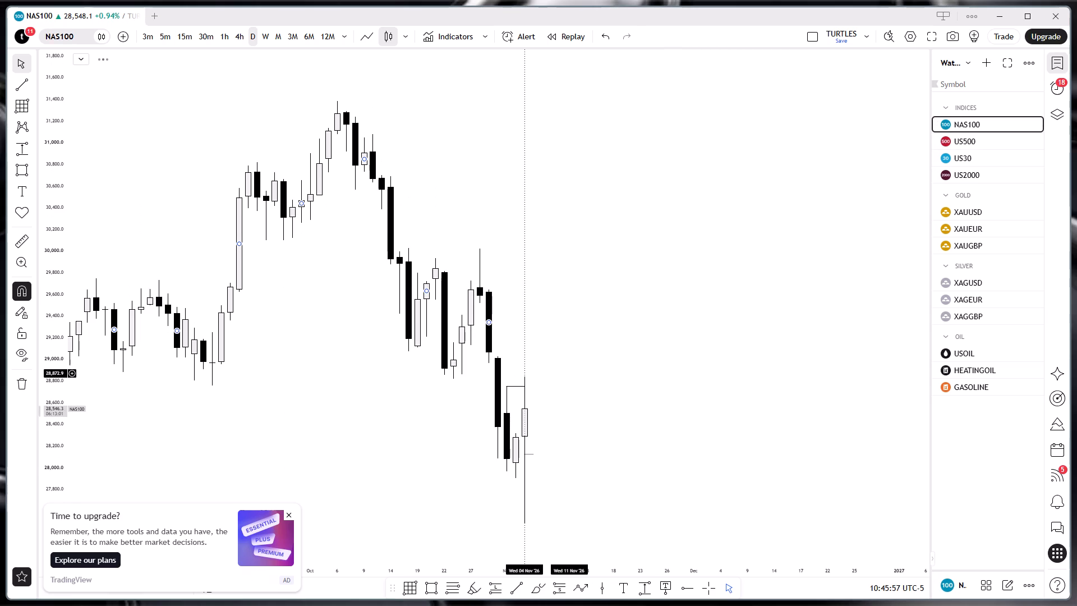
On the NAS100 4-hour chart, draw a trend line from the 28 October 14:00 high, about 30,023, to the 4 November 10:00 high and deselect it.
left_click(240, 34)
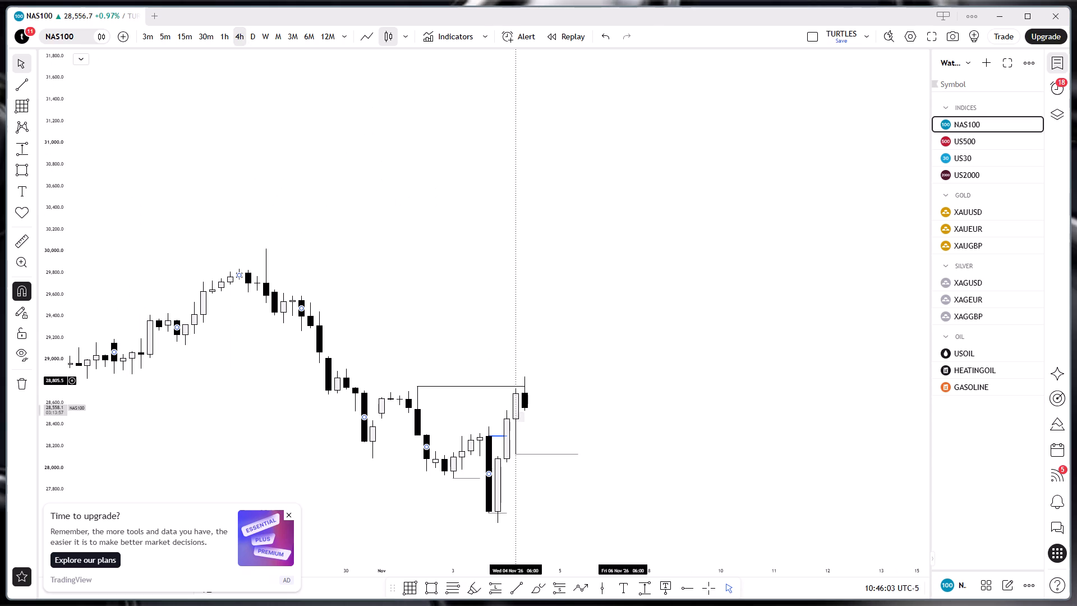
left_click_drag(45, 469, 132, 104)
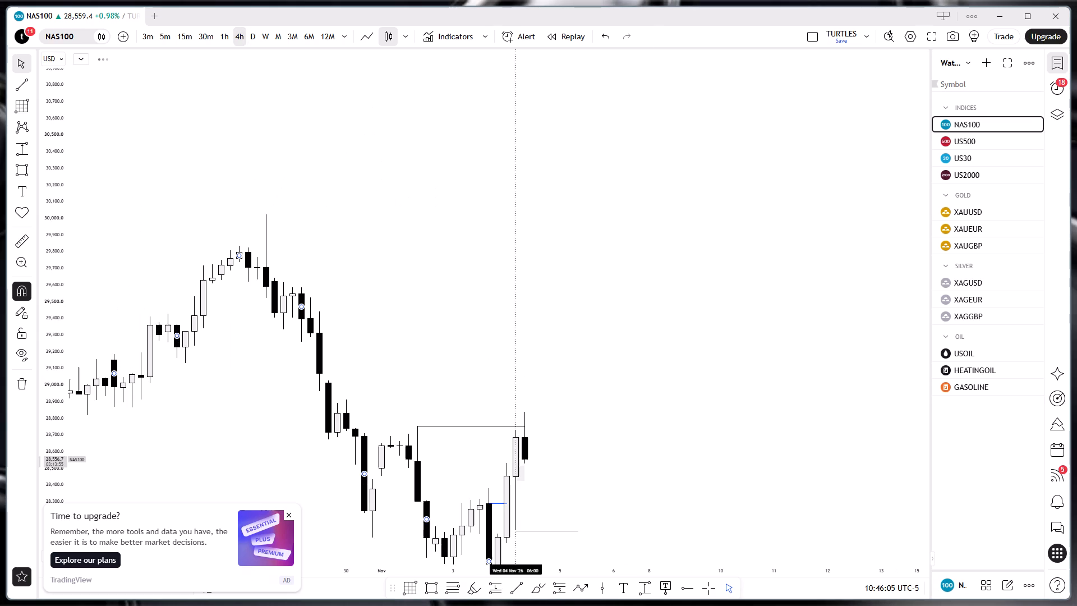
left_click_drag(333, 374, 357, 207)
left_click_drag(402, 221, 304, 256)
left_click_drag(48, 233, 86, 461)
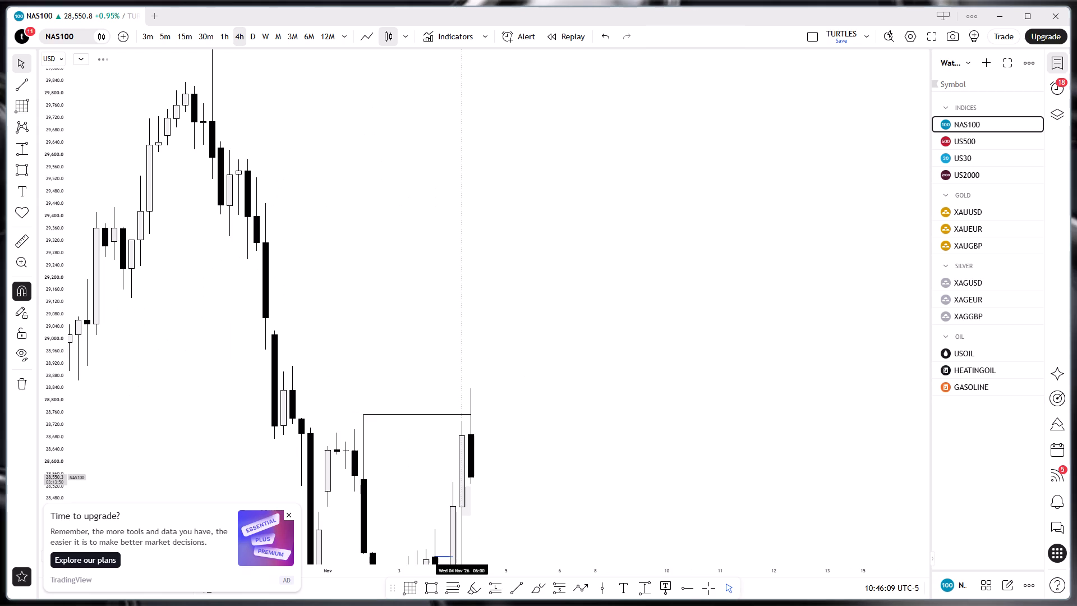
left_click(26, 85)
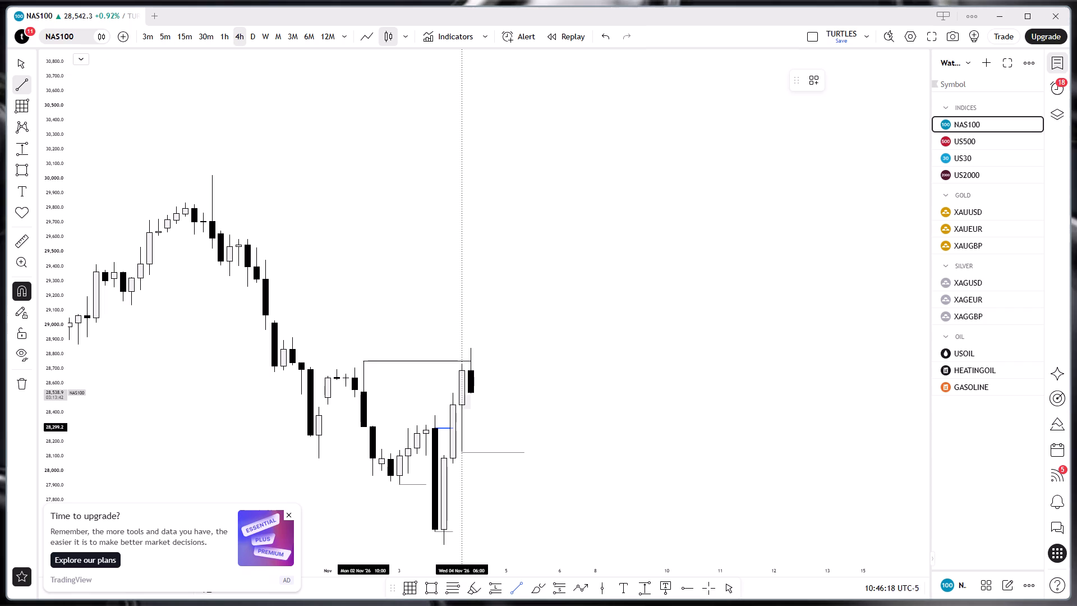
left_click(292, 514)
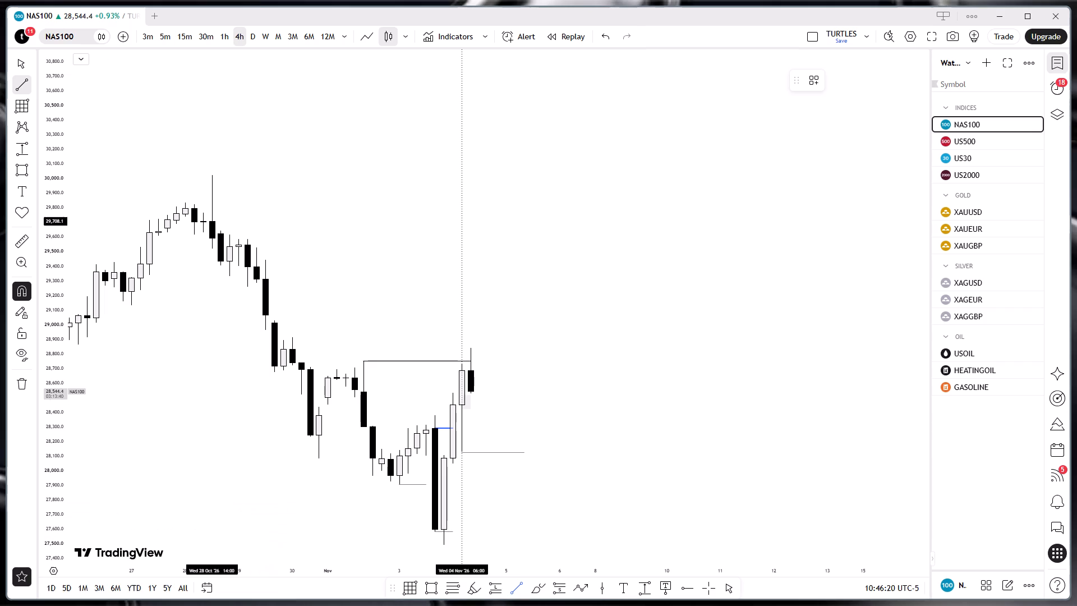
left_click(212, 174)
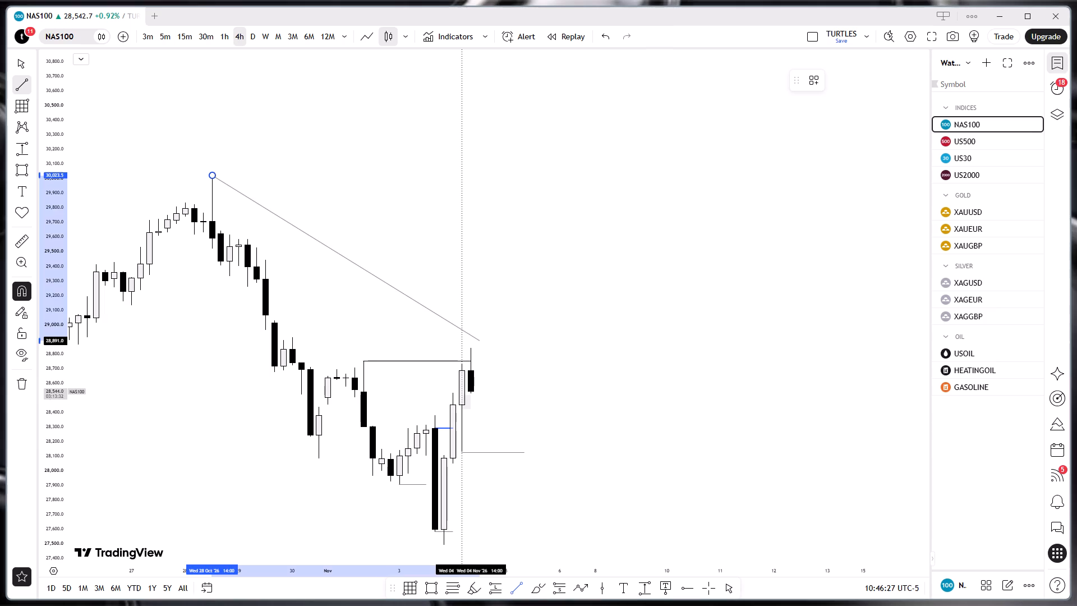
left_click(469, 347)
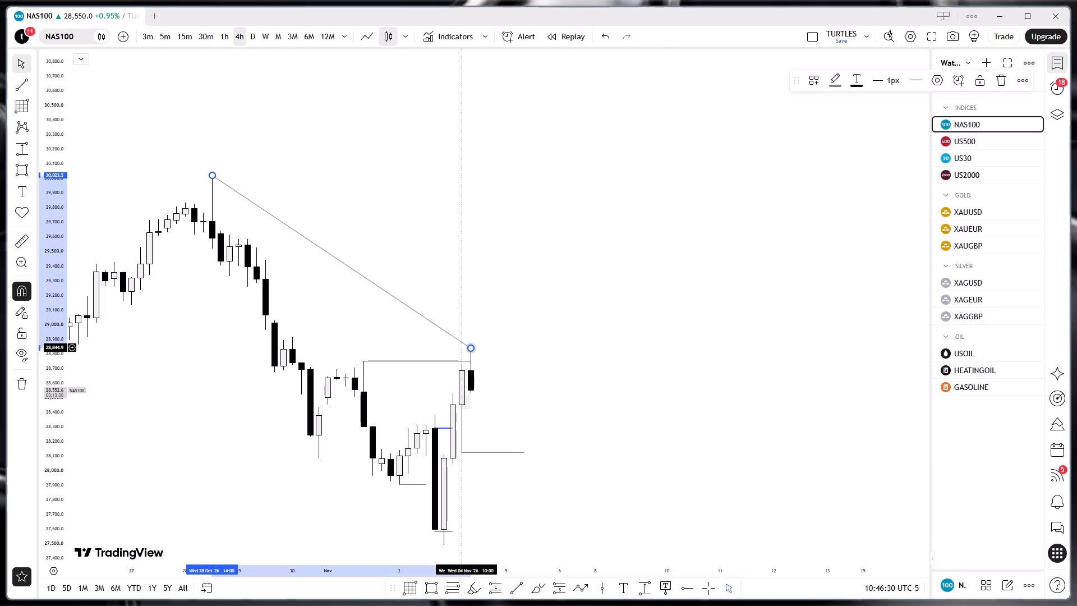
double_click(803, 370)
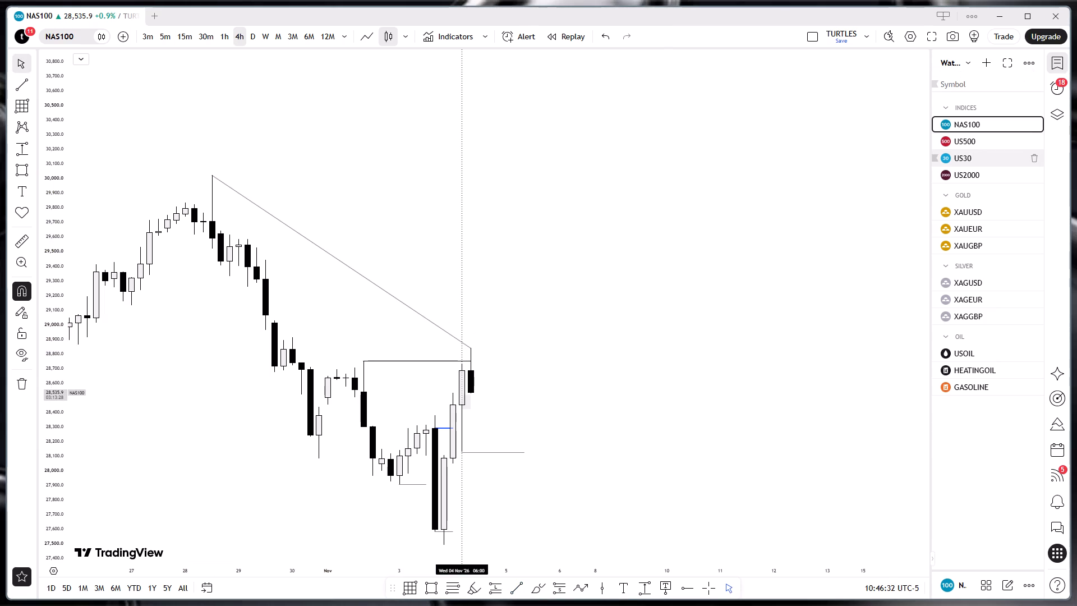
On the US500 4-hour chart, draw a trend line from the 28 October 14:00 high, about 7,786, to the 4 November 10:00 high and deselect it.
left_click(966, 142)
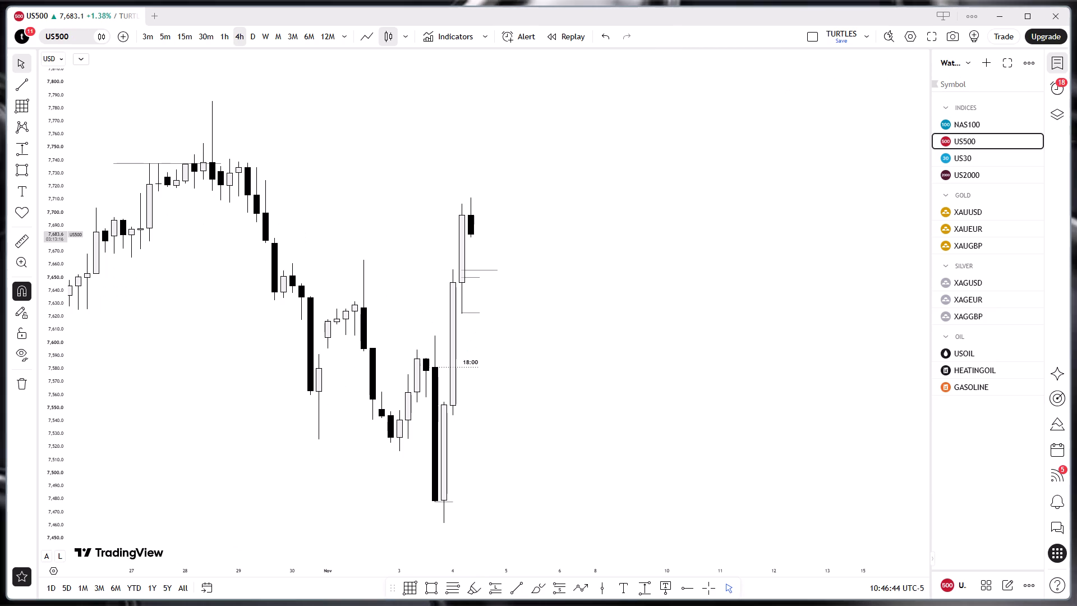
left_click(18, 89)
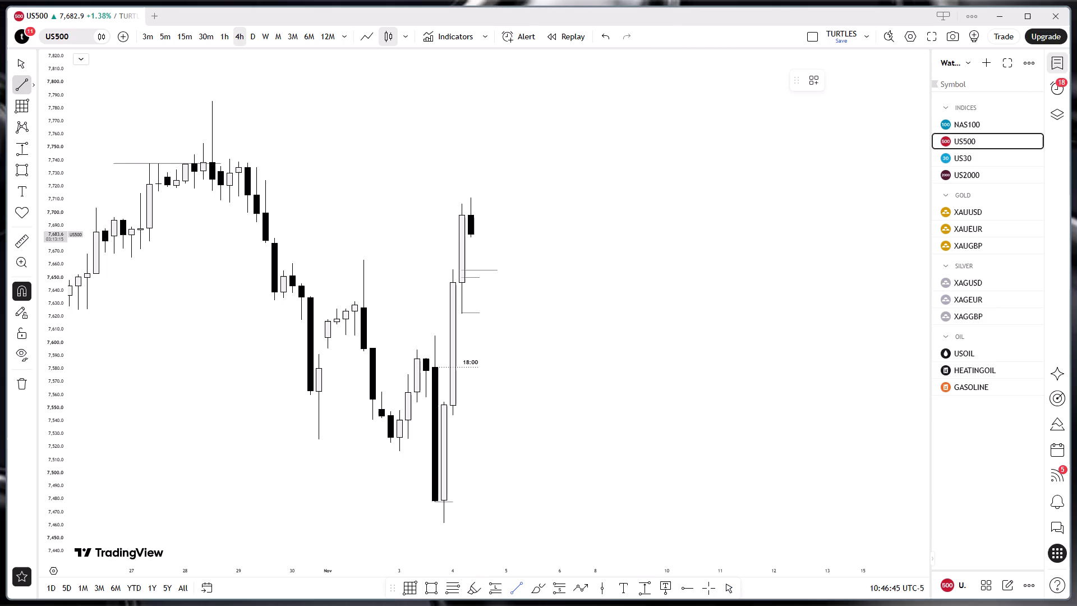
left_click(212, 100)
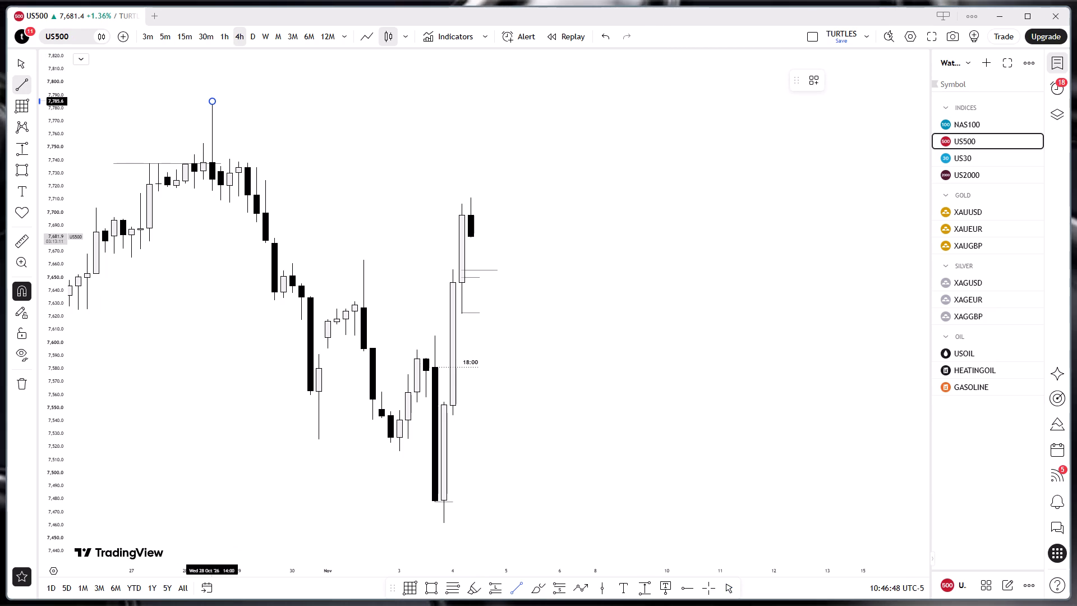
double_click(471, 195)
double_click(597, 208)
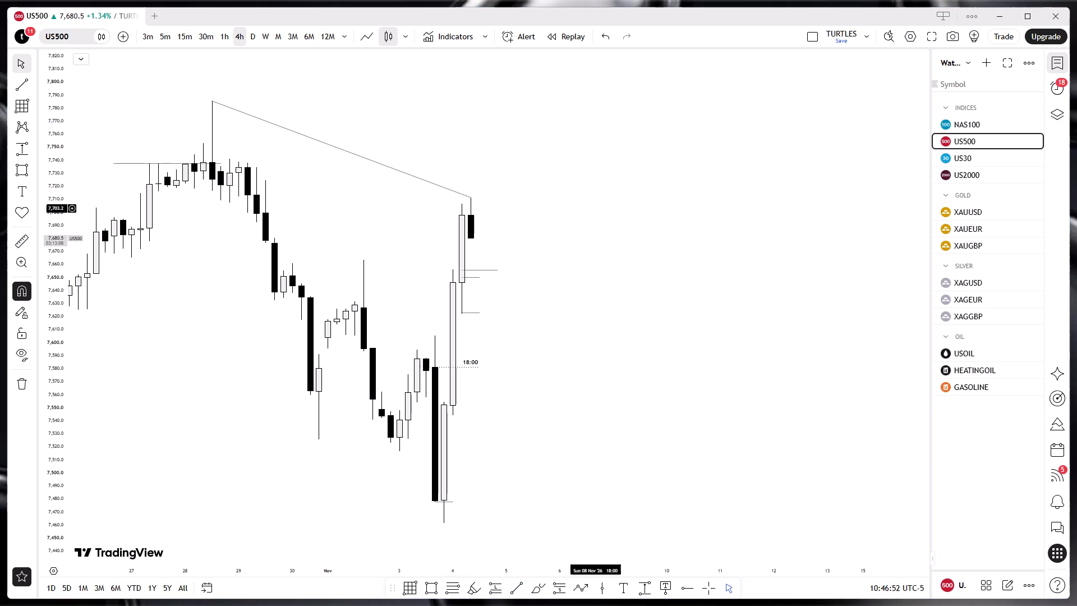
left_click(629, 212)
Compare recent price action of US30, US500 and NAS100 on the 4-hour timeframe.
left_click(963, 151)
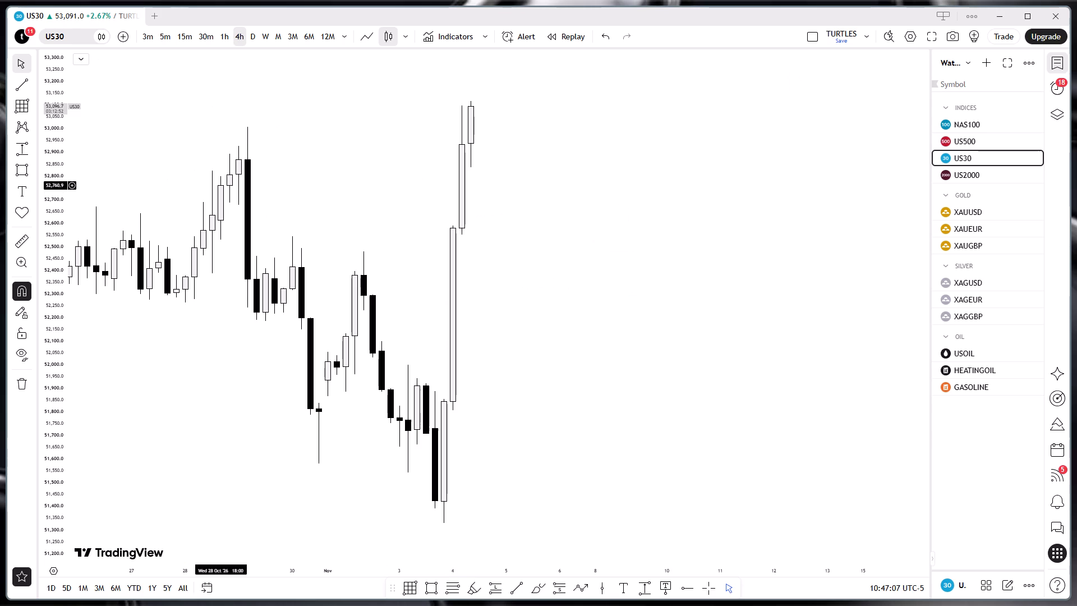
left_click(960, 149)
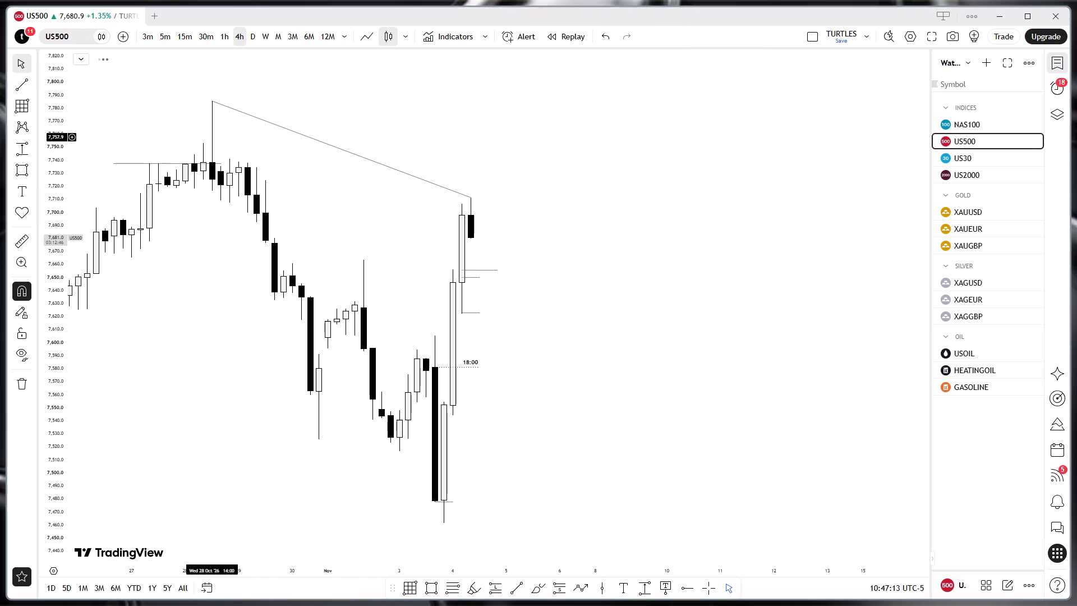
left_click(988, 123)
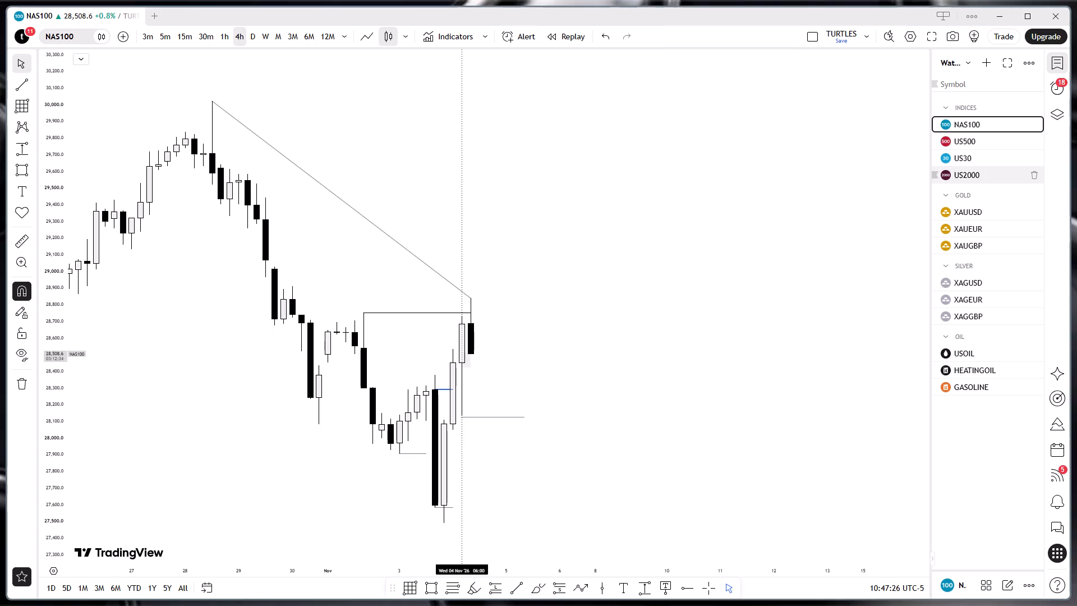
left_click(963, 156)
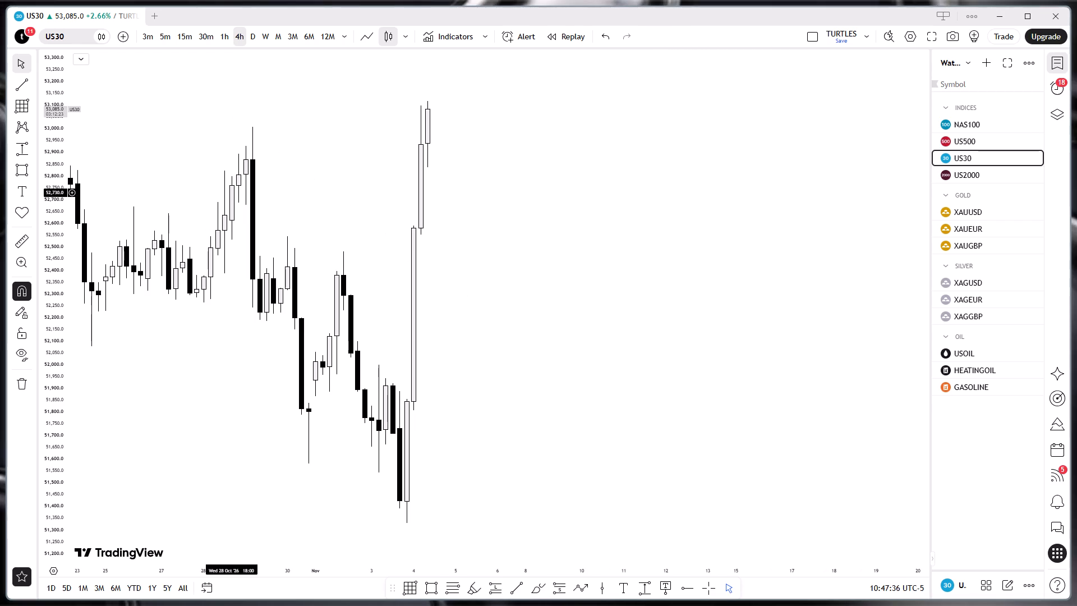
left_click(959, 125)
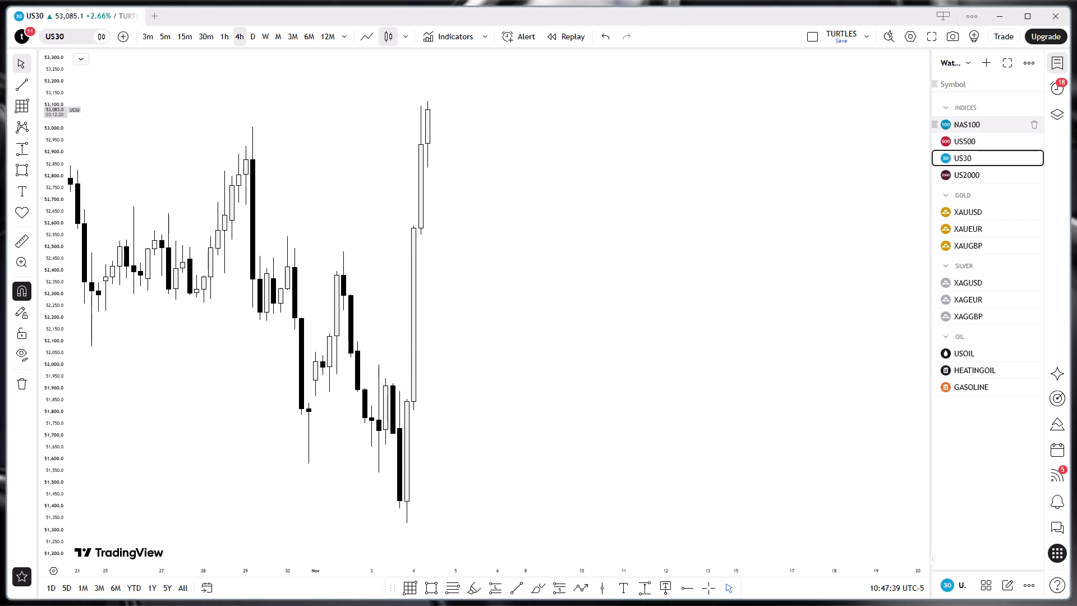
left_click_drag(757, 350, 798, 380)
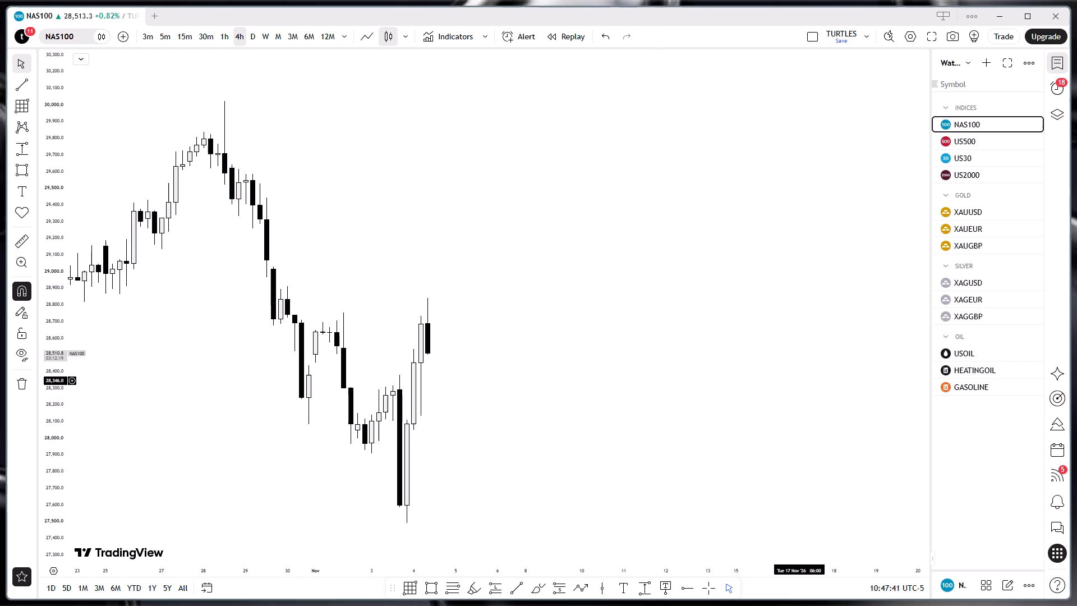
left_click_drag(798, 380, 958, 268)
left_click_drag(892, 256, 892, 264)
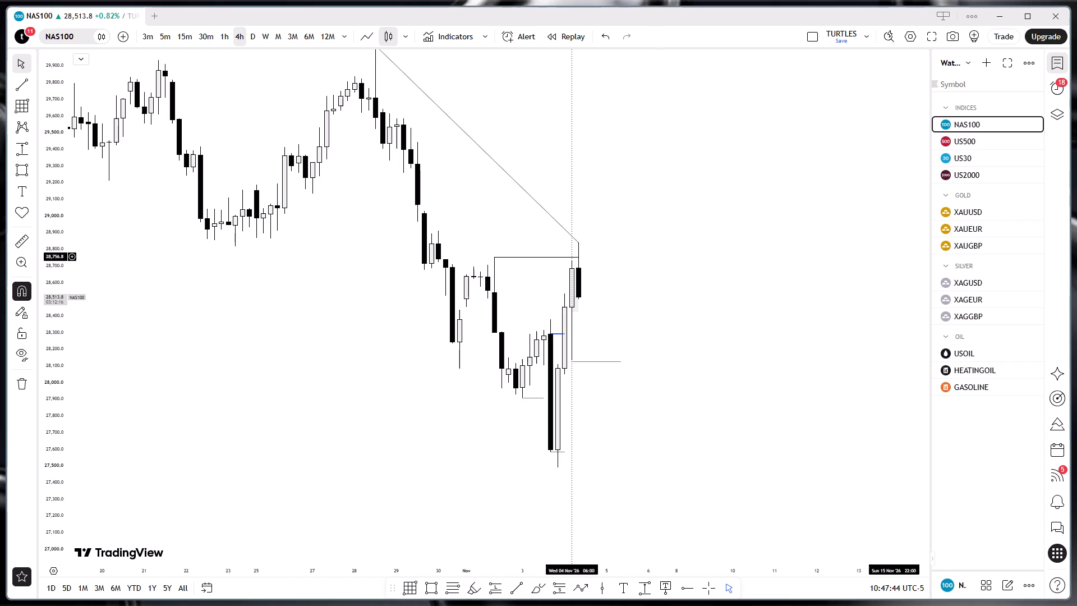
left_click_drag(892, 264, 892, 313)
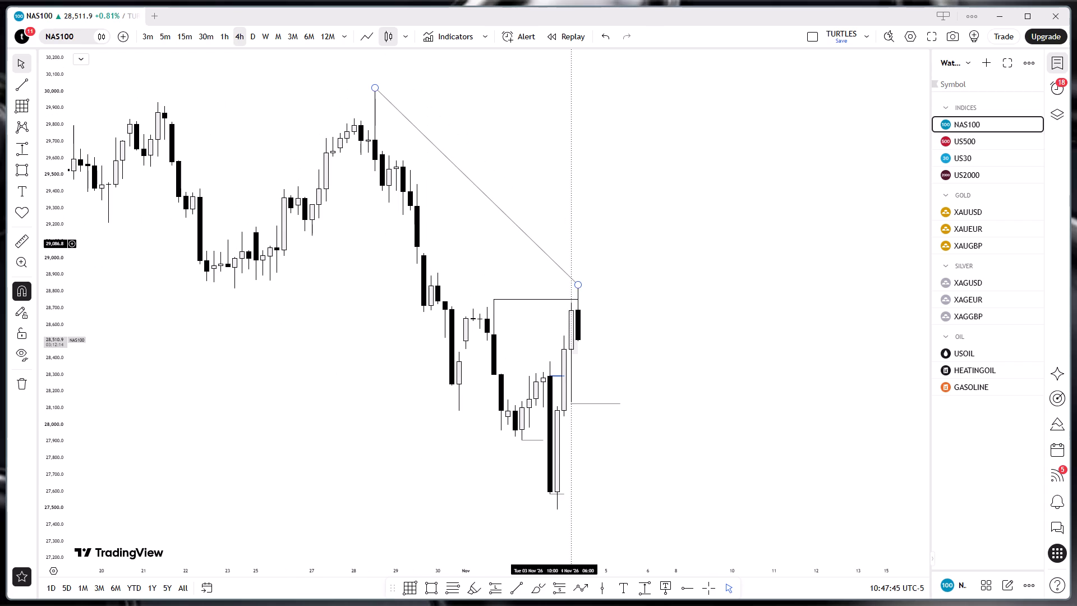
Examine NAS100 on the 1-hour, 15-minute and 5-minute timeframes, including the 4 November overnight and morning price action.
left_click(223, 43)
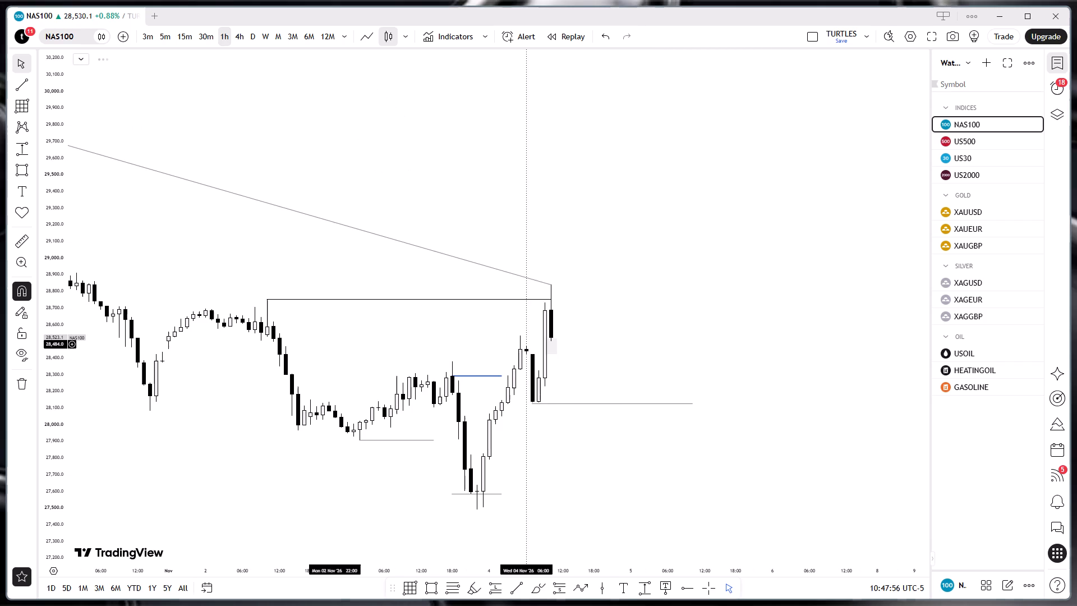
scroll(335, 344, "left", 1)
left_click(187, 40)
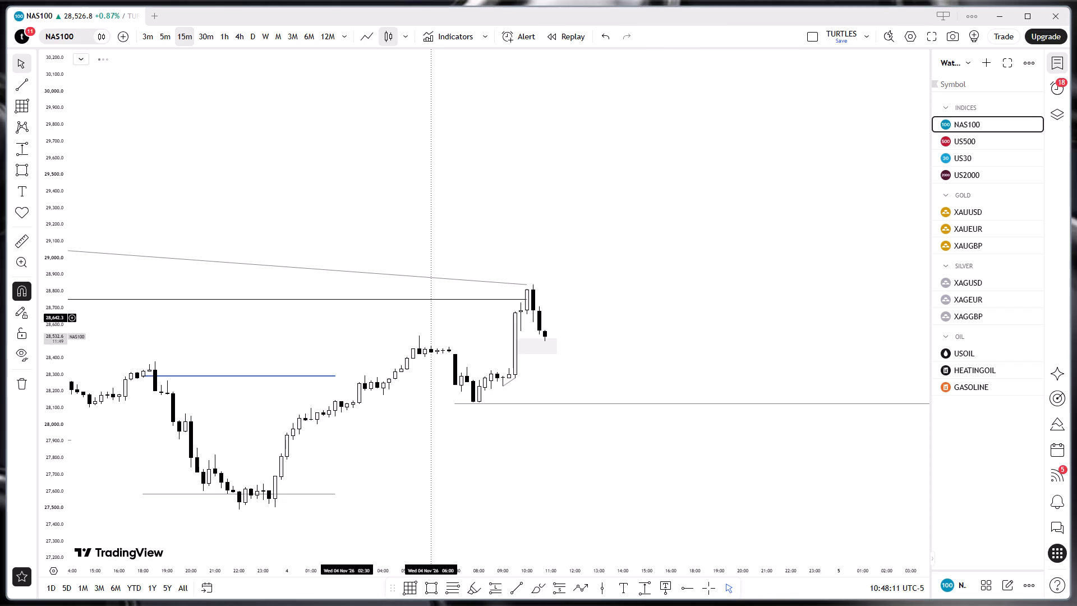
left_click(169, 38)
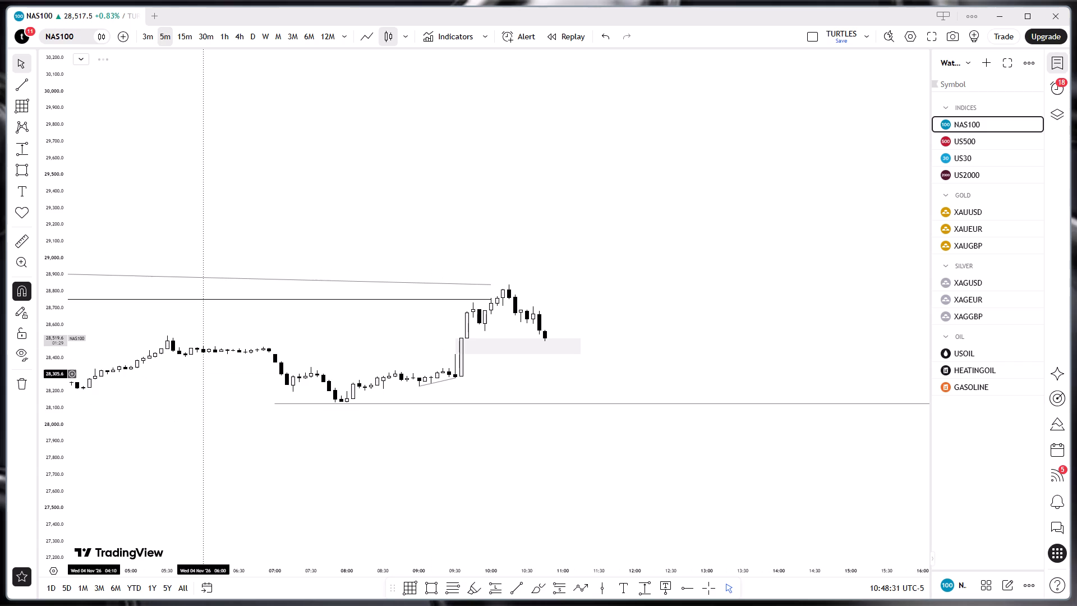
left_click_drag(52, 511, 65, 276)
left_click_drag(661, 459, 756, 192)
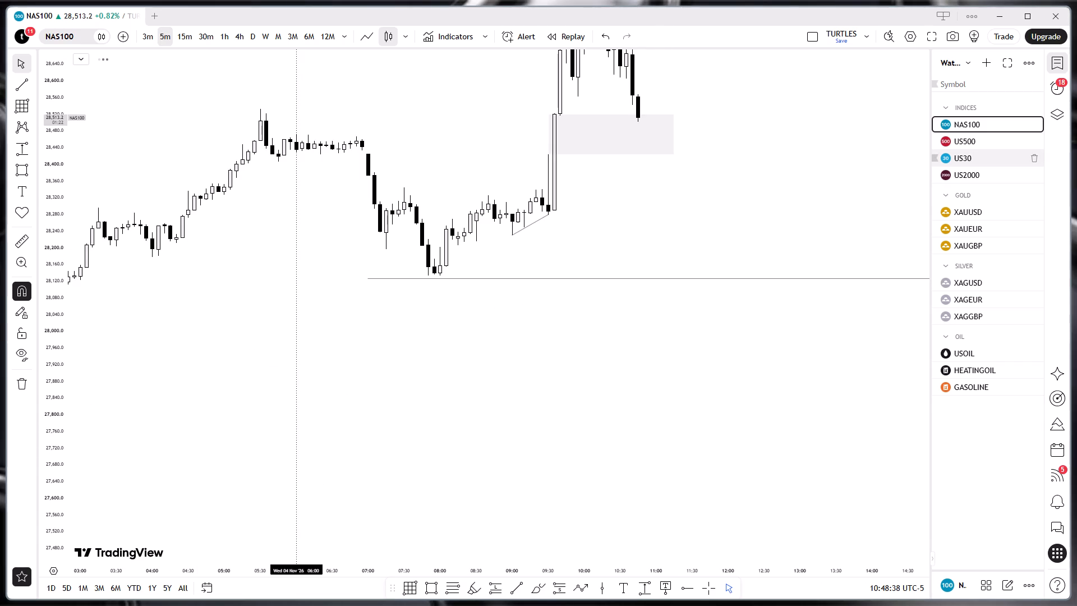
left_click_drag(785, 182, 793, 230)
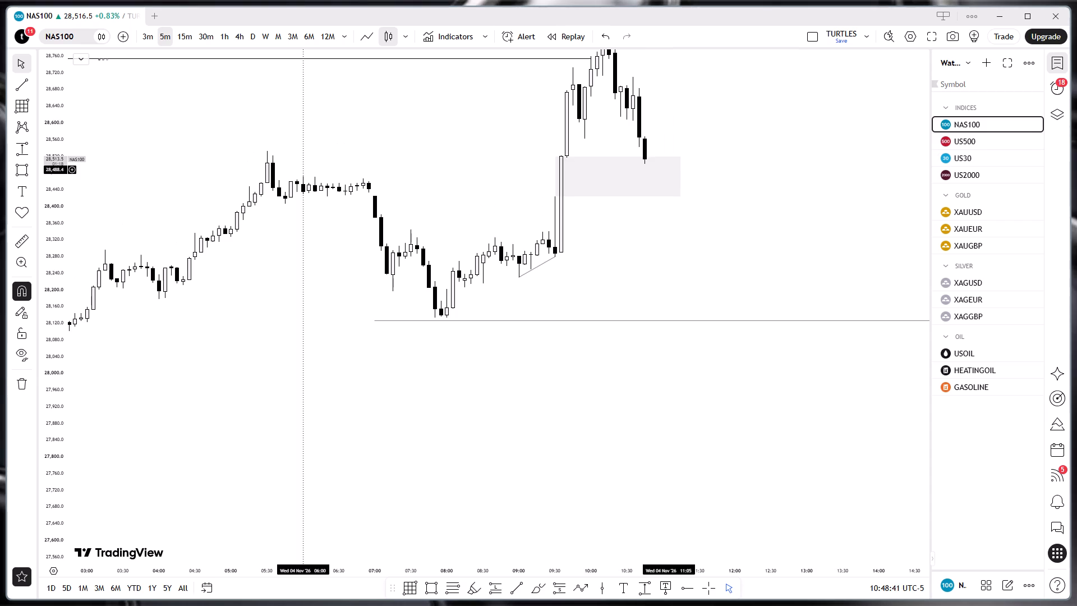
left_click_drag(196, 310, 395, 198)
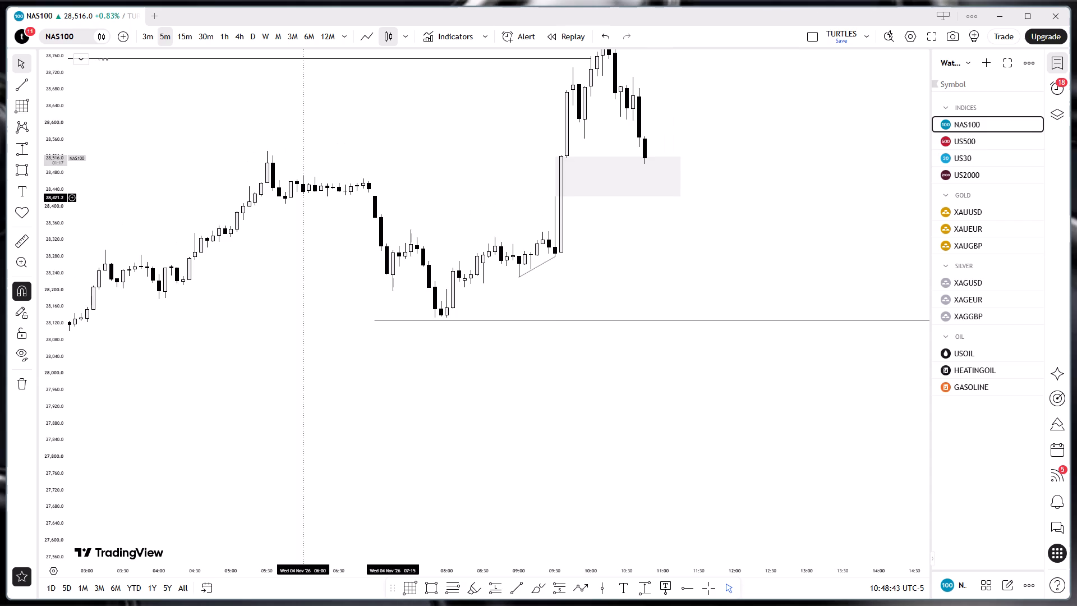
left_click_drag(395, 198, 245, 296)
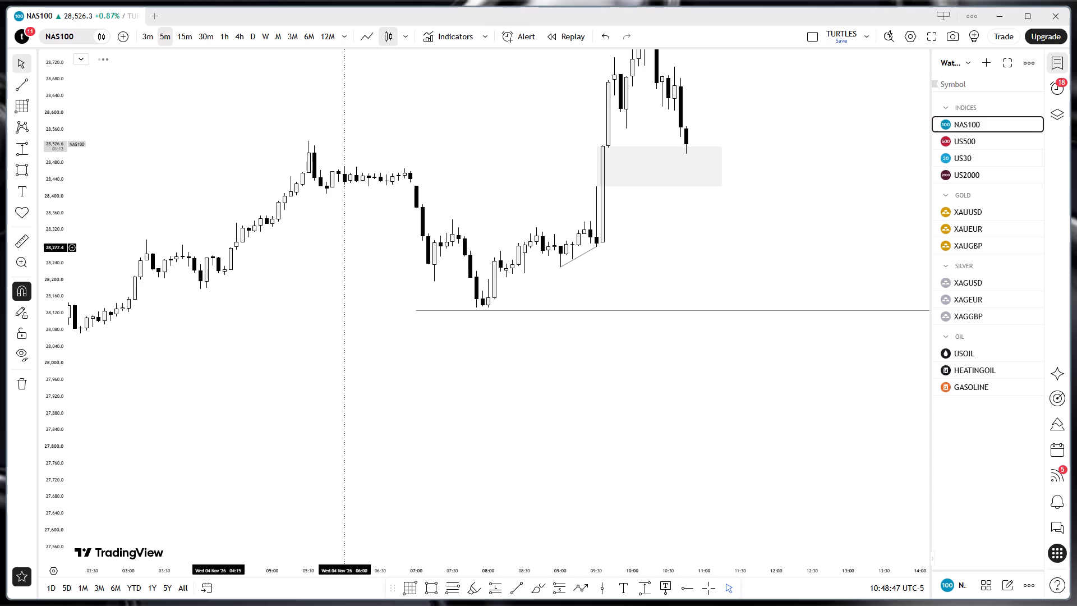
left_click_drag(200, 245, 379, 176)
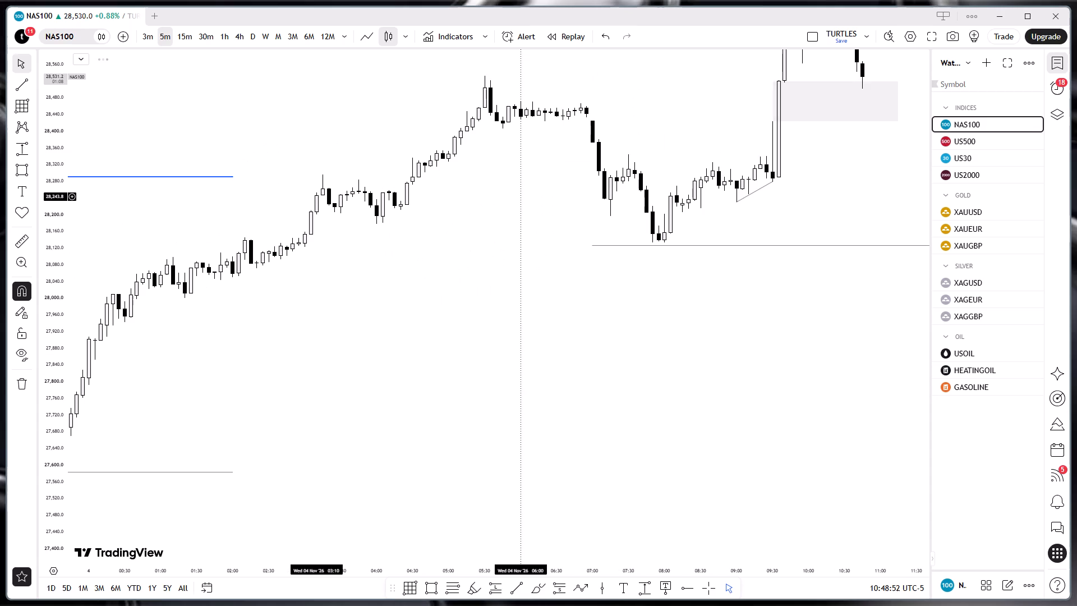
left_click_drag(666, 377, 282, 281)
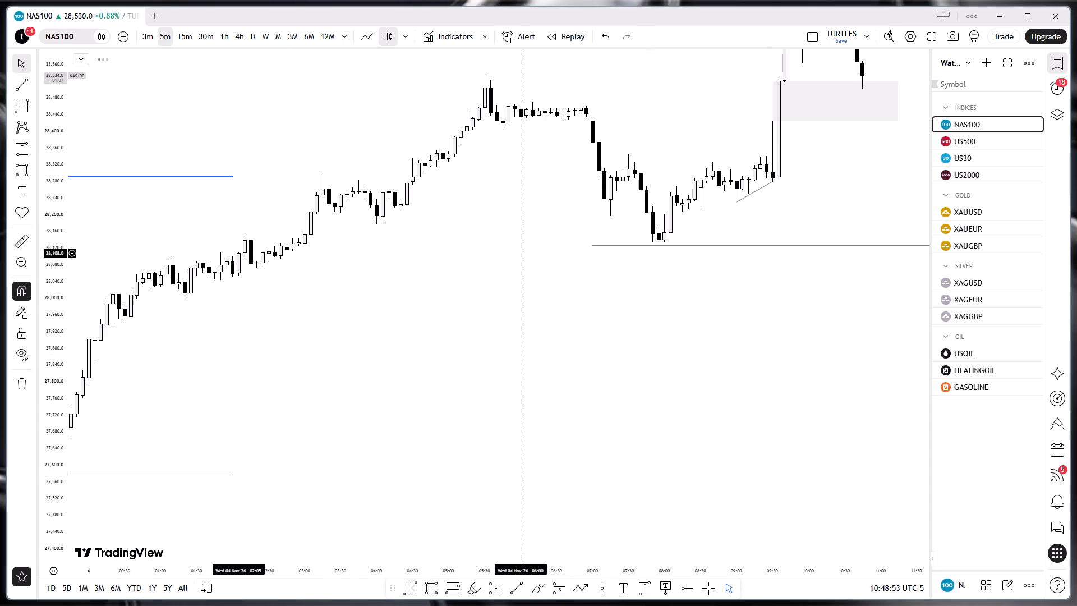
left_click_drag(282, 281, 513, 362)
left_click_drag(652, 373, 631, 420)
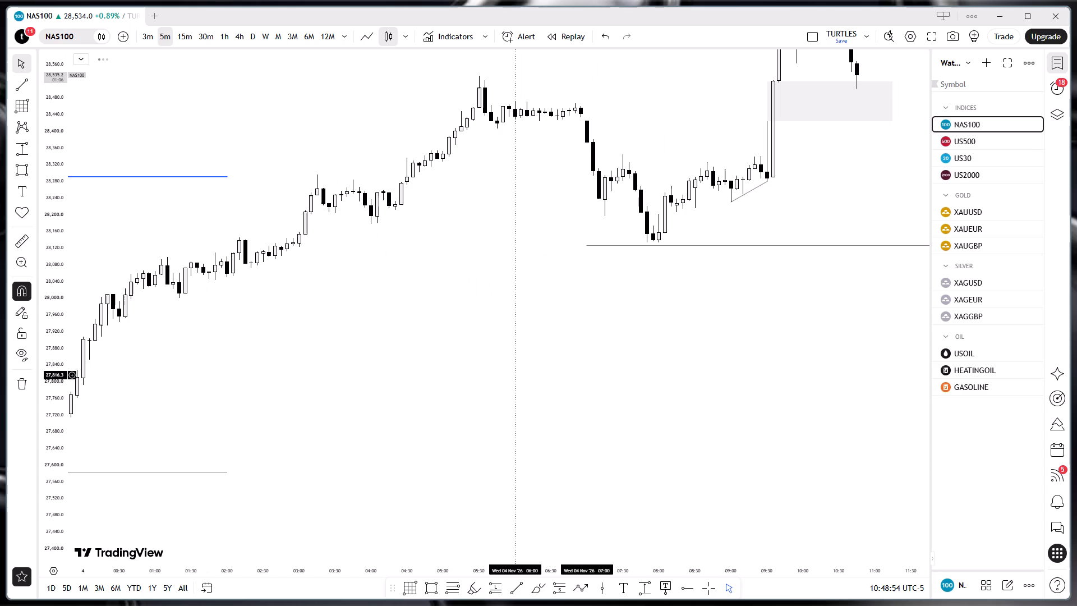
left_click_drag(645, 357, 572, 477)
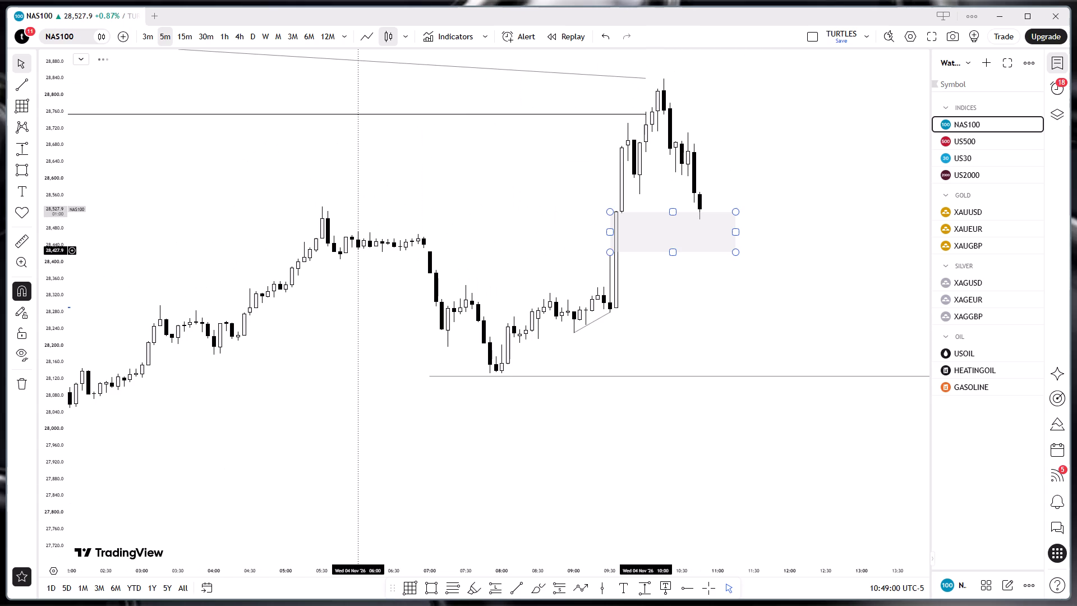
On the NAS100 3-minute chart, move the grey rectangle down to span about 28,377 to 28,471, ending at 11:18, and deselect it.
left_click(140, 38)
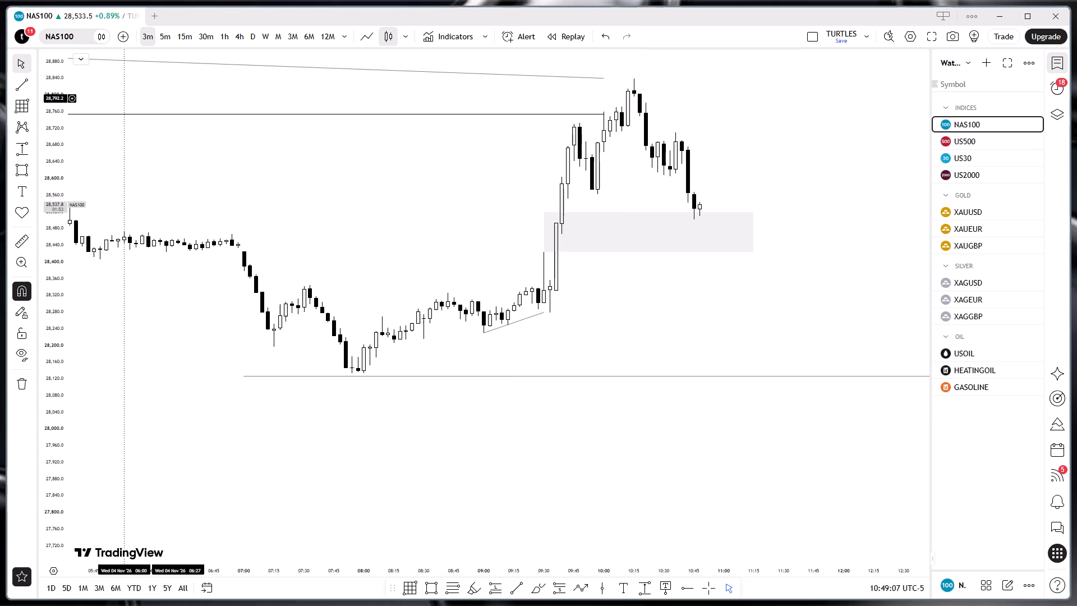
left_click(599, 248)
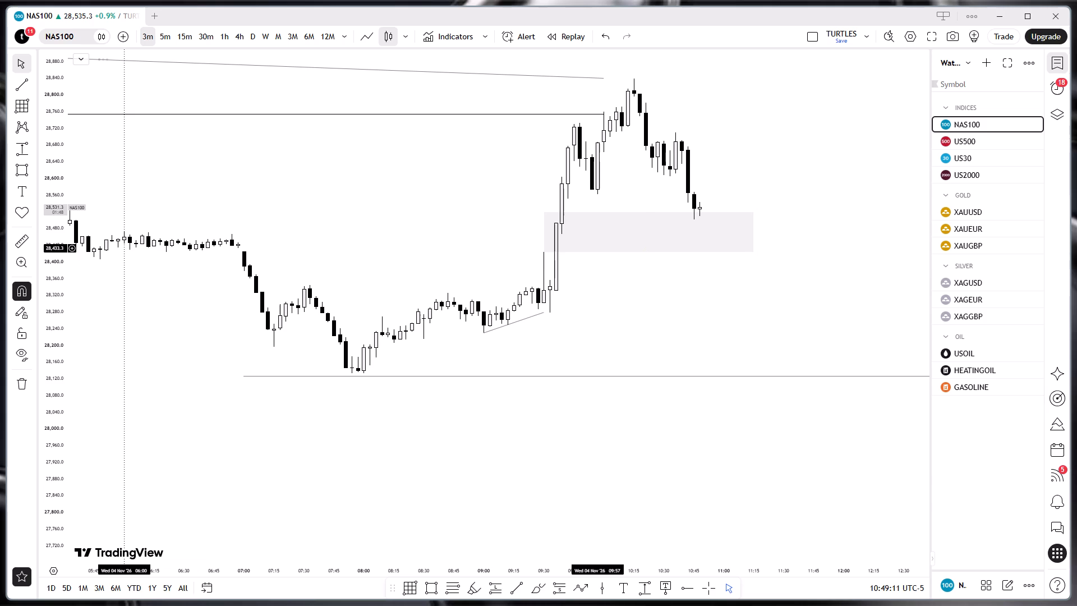
left_click_drag(599, 251, 608, 270)
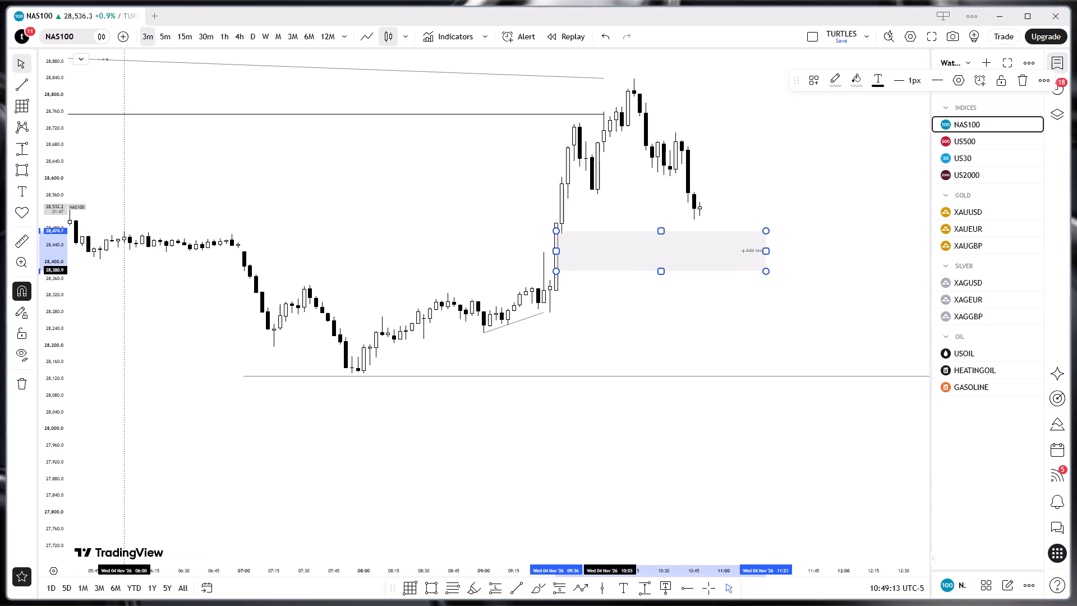
left_click_drag(608, 270, 602, 272)
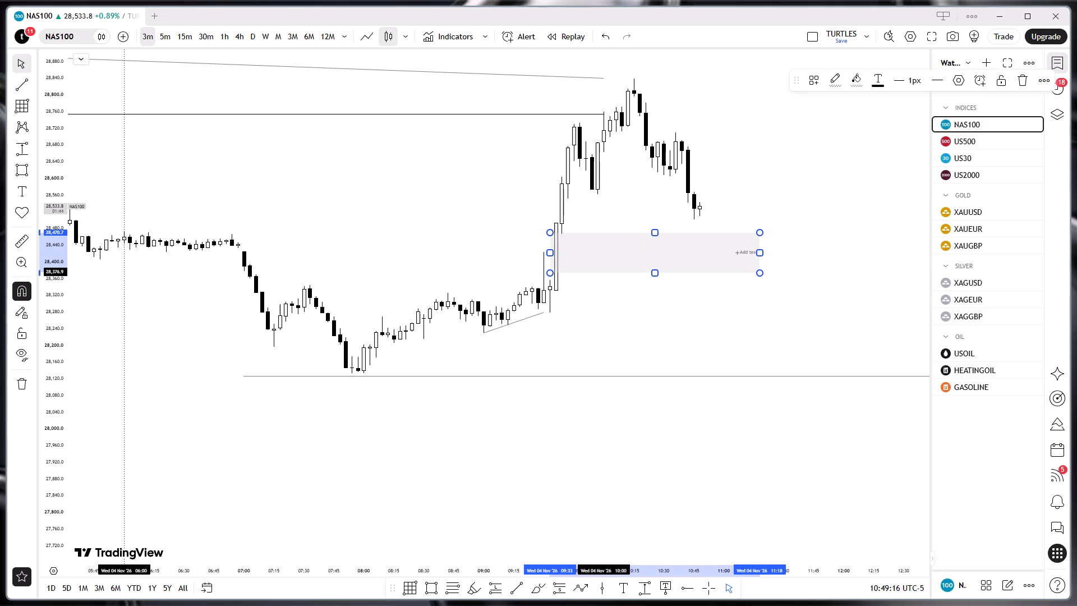
left_click_drag(602, 272, 602, 271)
double_click(579, 310)
left_click_drag(579, 310, 477, 303)
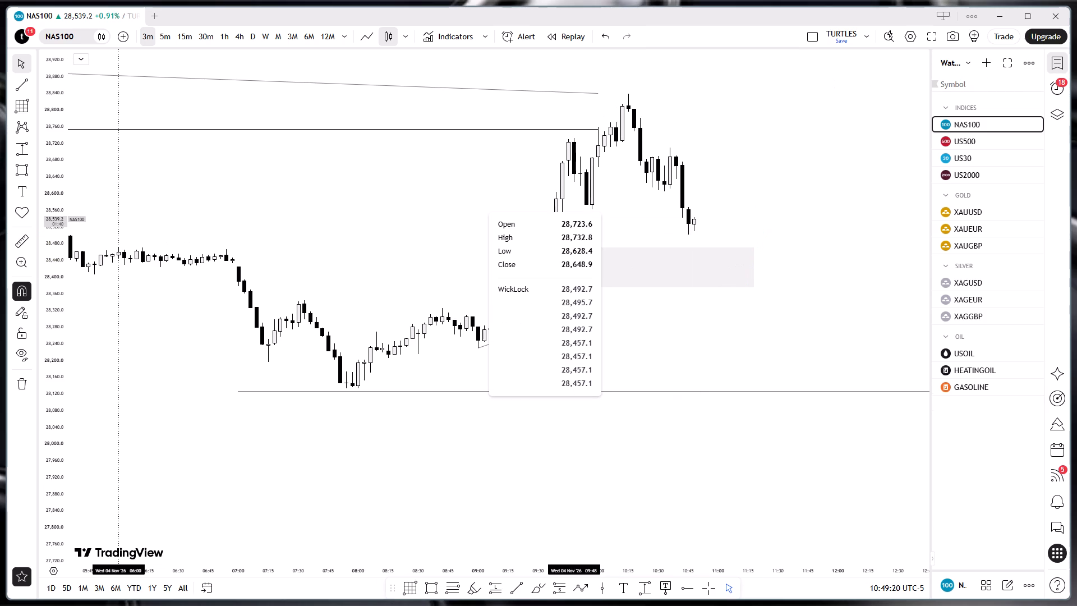
left_click(477, 303)
left_click(477, 303)
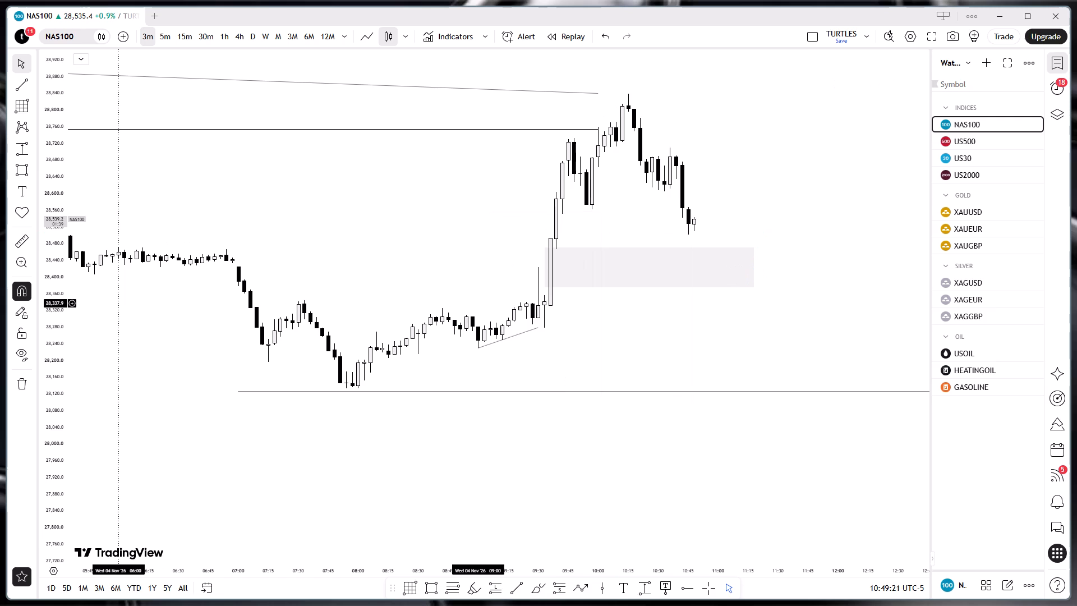
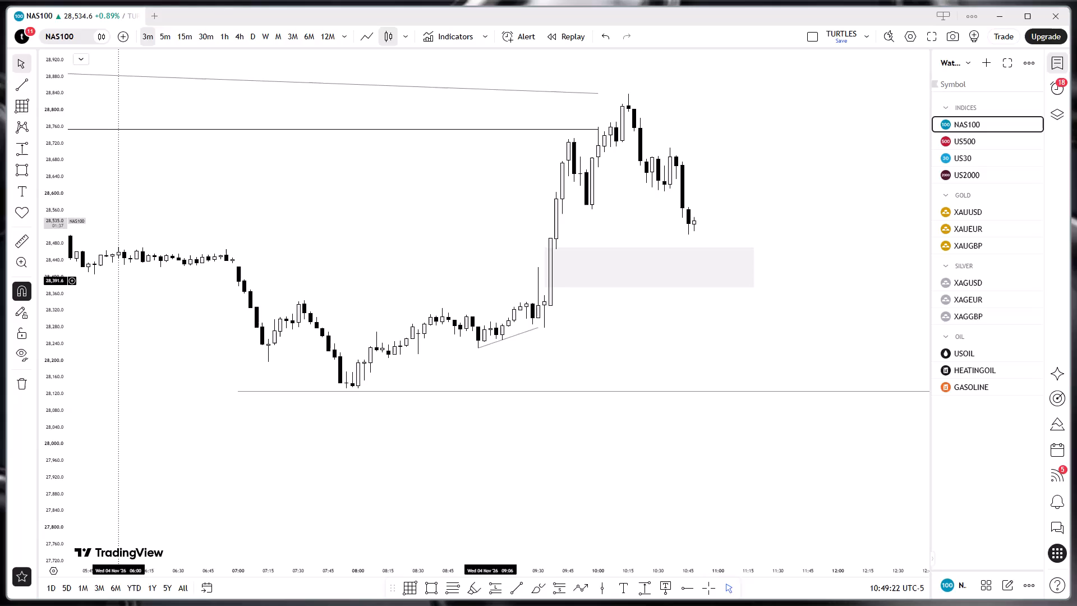
Compare recent price action of NAS100 and US500 on the 3-minute timeframe, plus US500 on the 4-hour timeframe.
left_click_drag(63, 508, 34, 162)
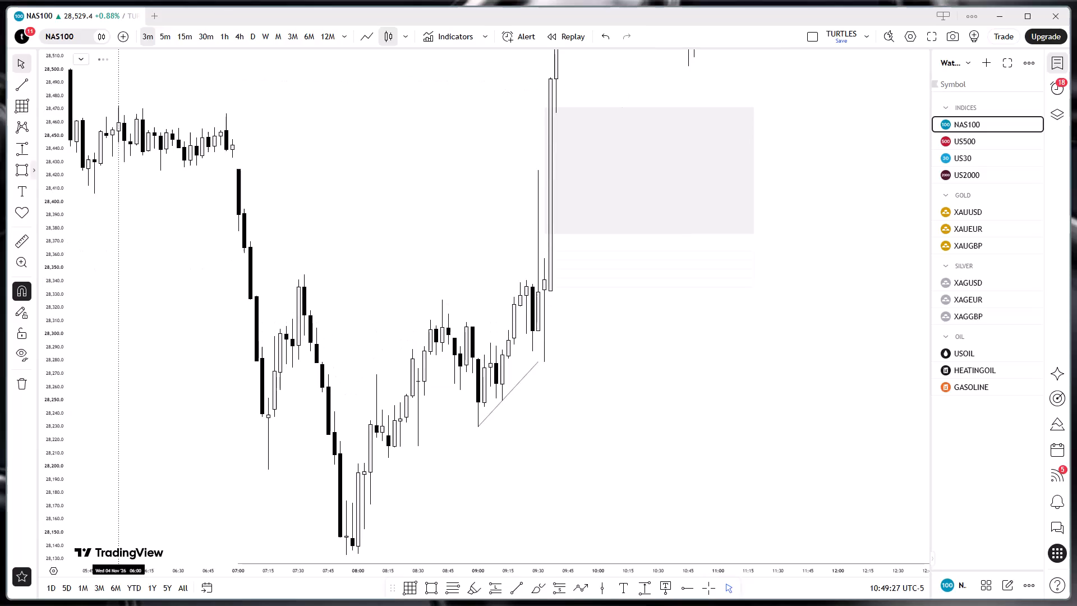
left_click_drag(34, 162, 31, 453)
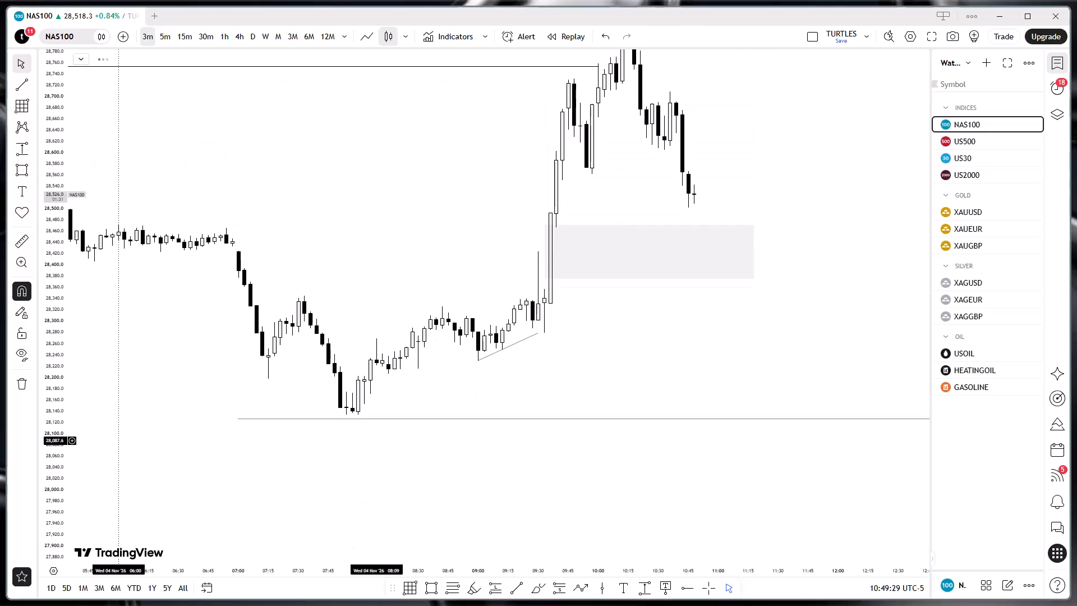
left_click(943, 142)
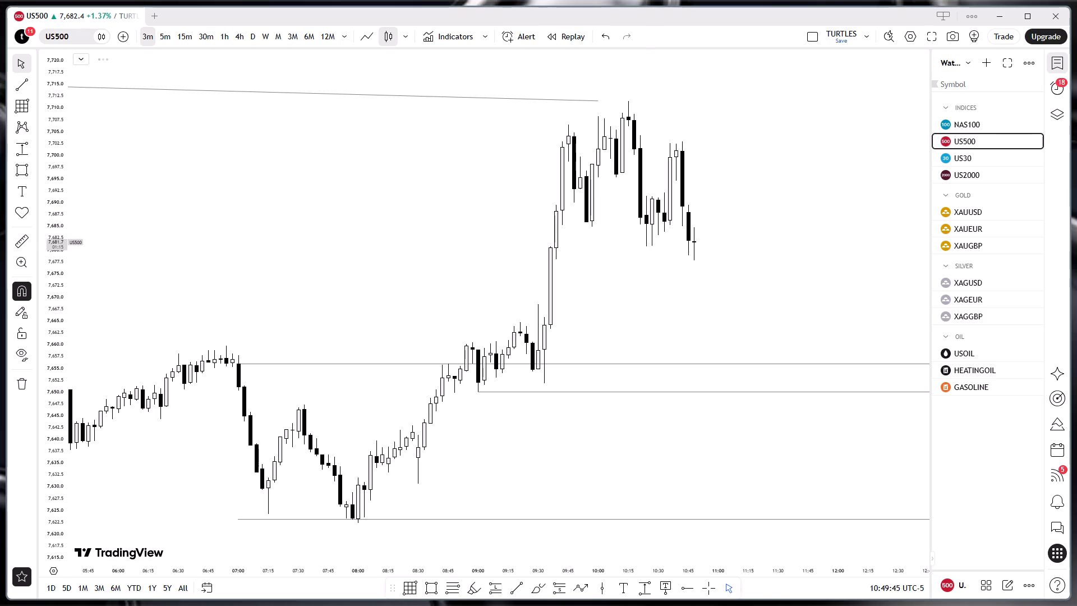
left_click(242, 44)
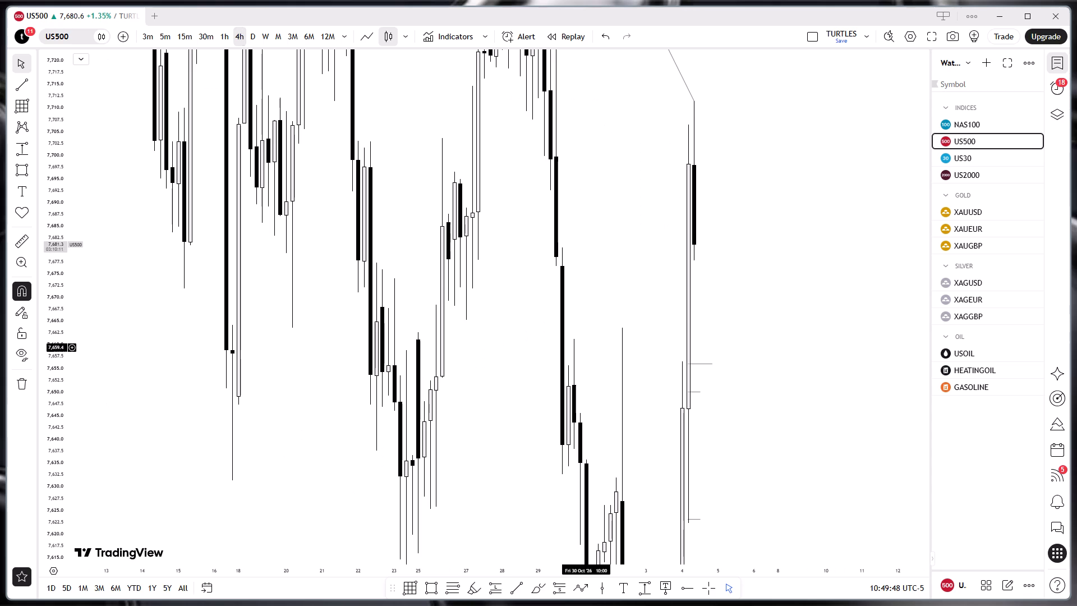
left_click_drag(56, 138, 139, 605)
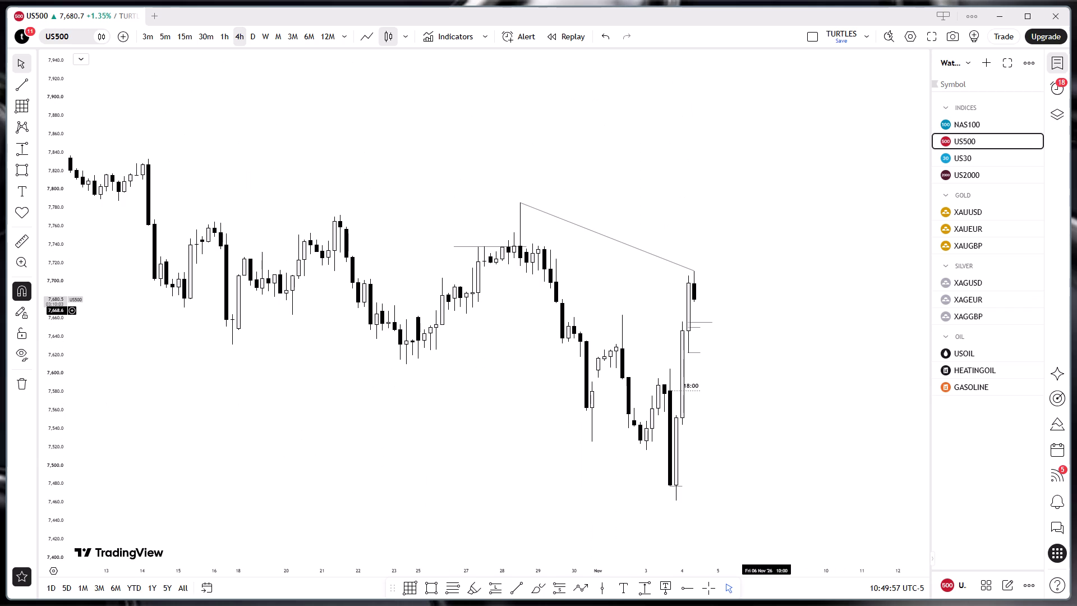
On the XAUUSD 4-hour chart, draw a rectangle from 2 November 02:00 to early 4 November spanning about 3,891 to 3,908, and deselect it.
left_click(971, 214)
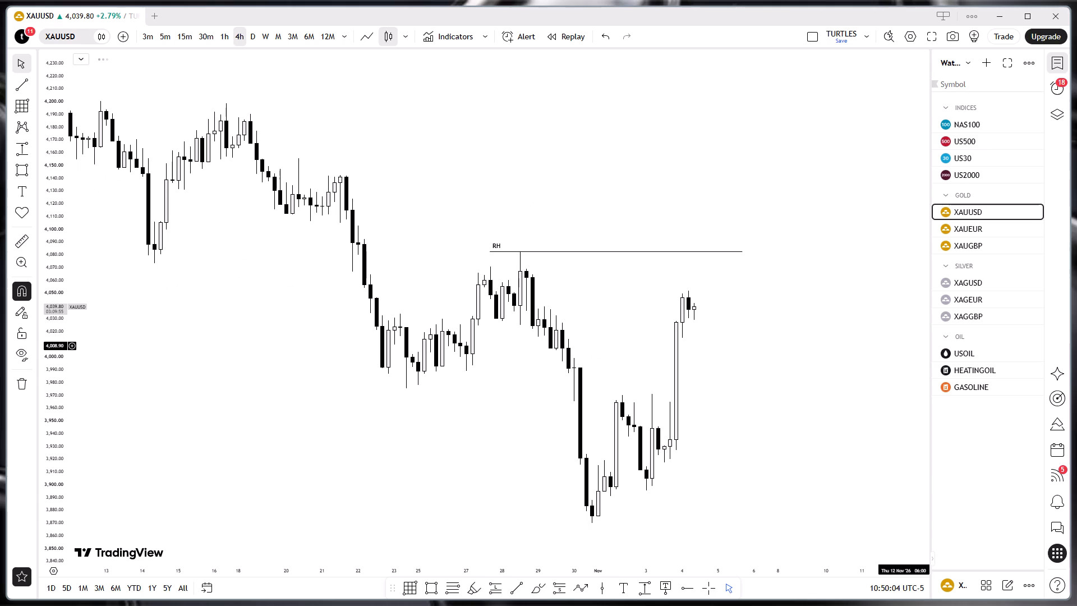
left_click(19, 166)
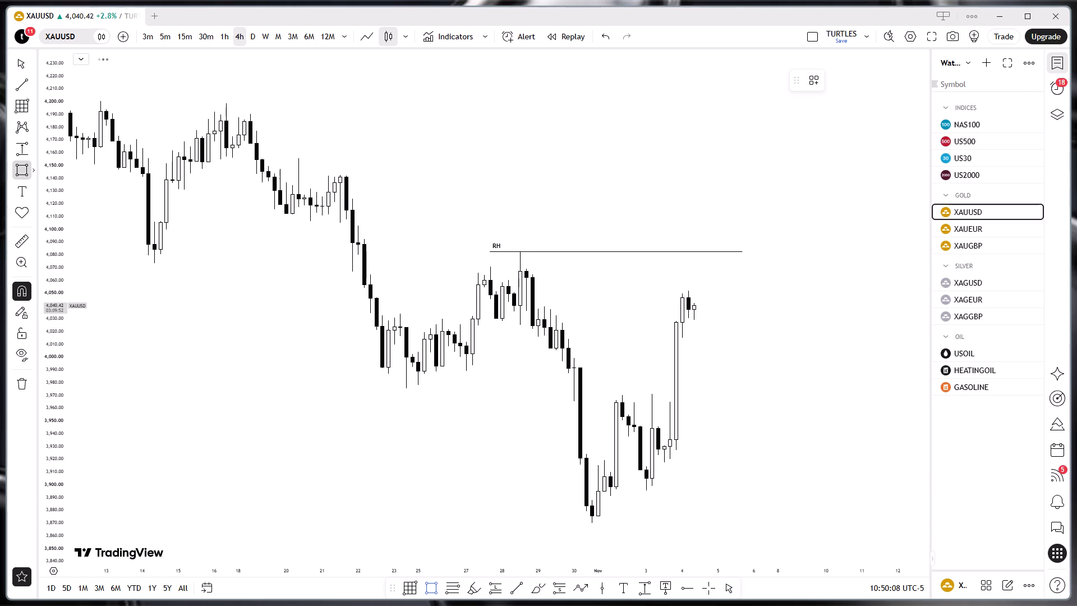
left_click(609, 495)
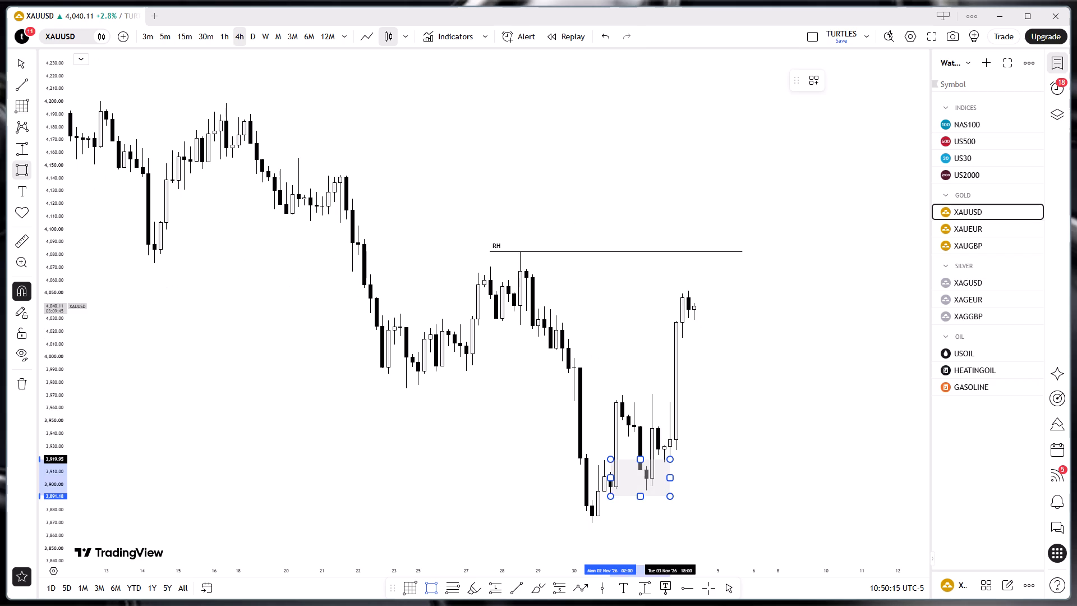
left_click(688, 474)
left_click(736, 433)
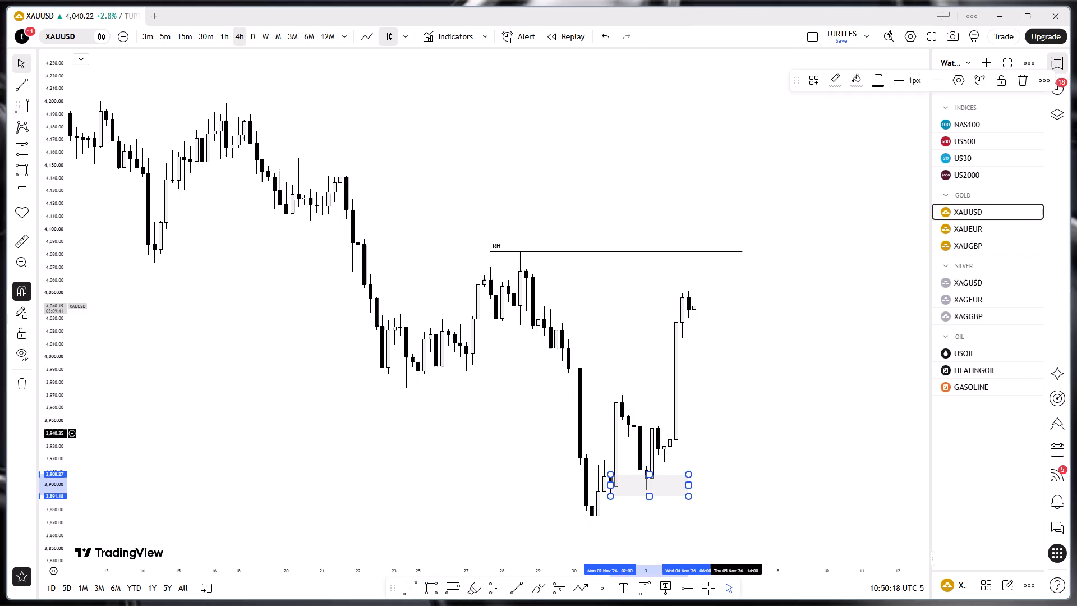
Examine US500 on the 4-hour and 1-hour timeframes and NAS100 on the 1-hour and 15-minute timeframes, back to the 2 November high.
left_click(971, 148)
left_click(971, 148)
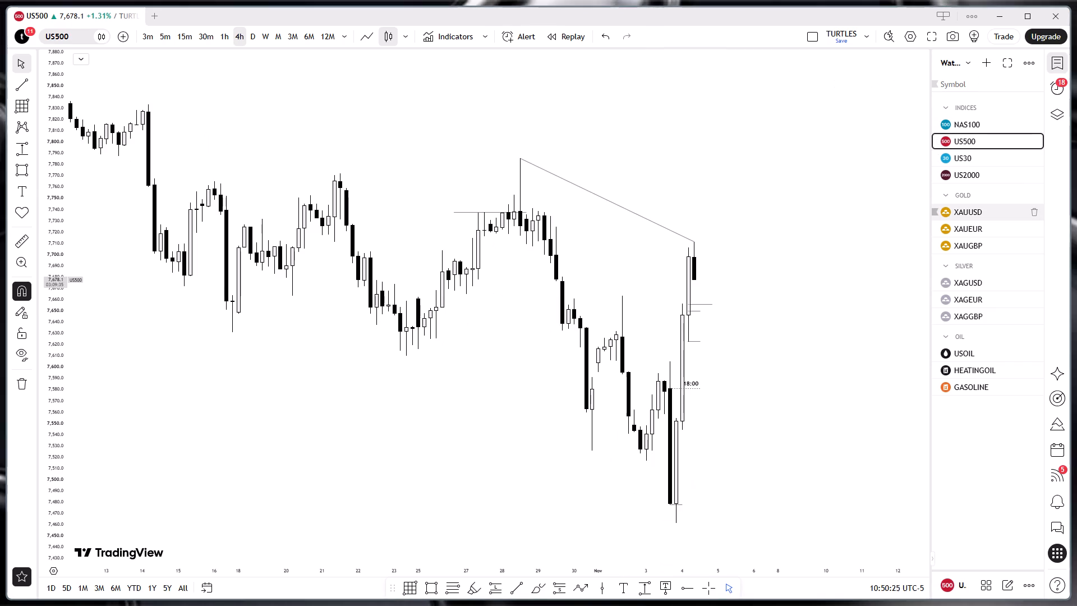
left_click(224, 36)
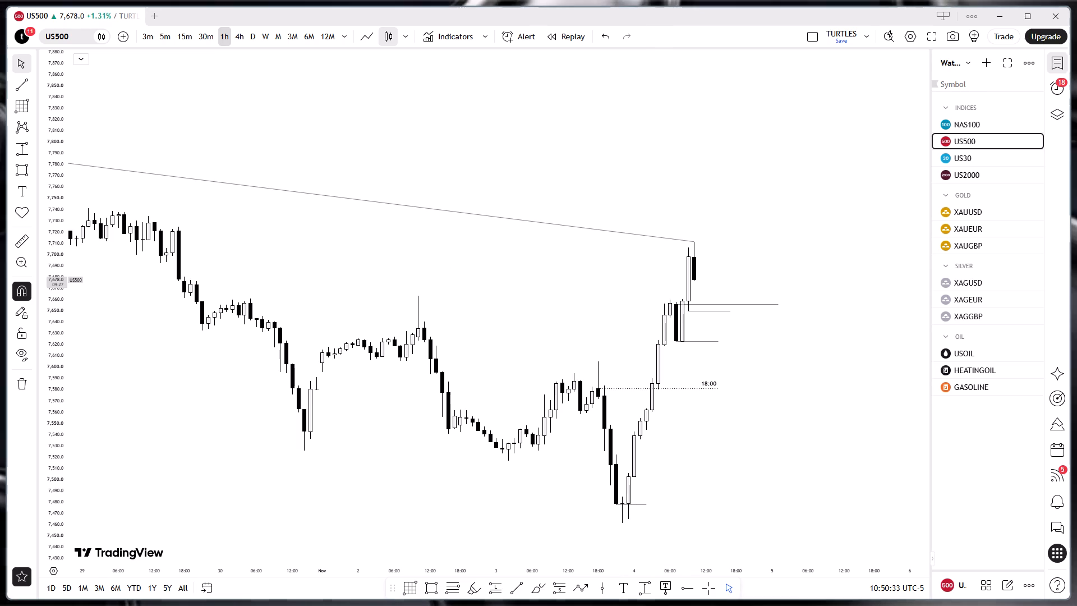
scroll(395, 42, "left", 1)
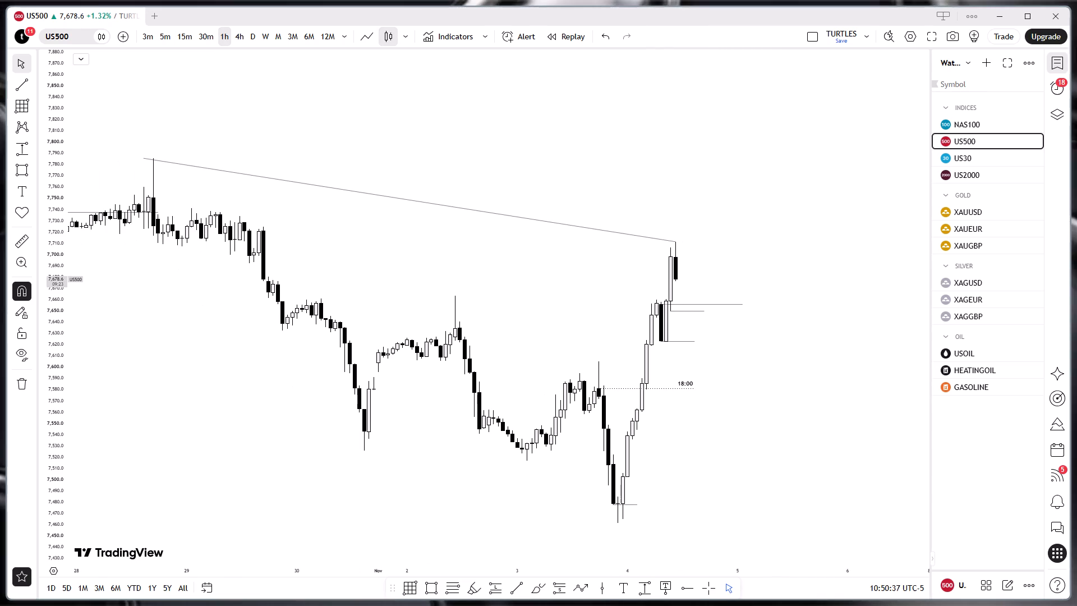
left_click(993, 126)
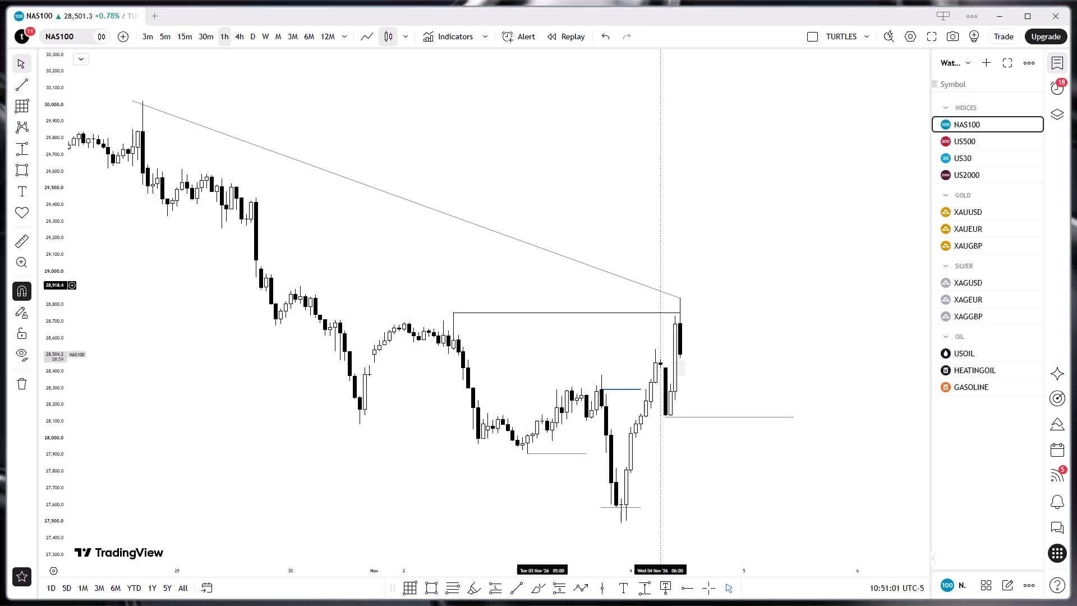
left_click(186, 40)
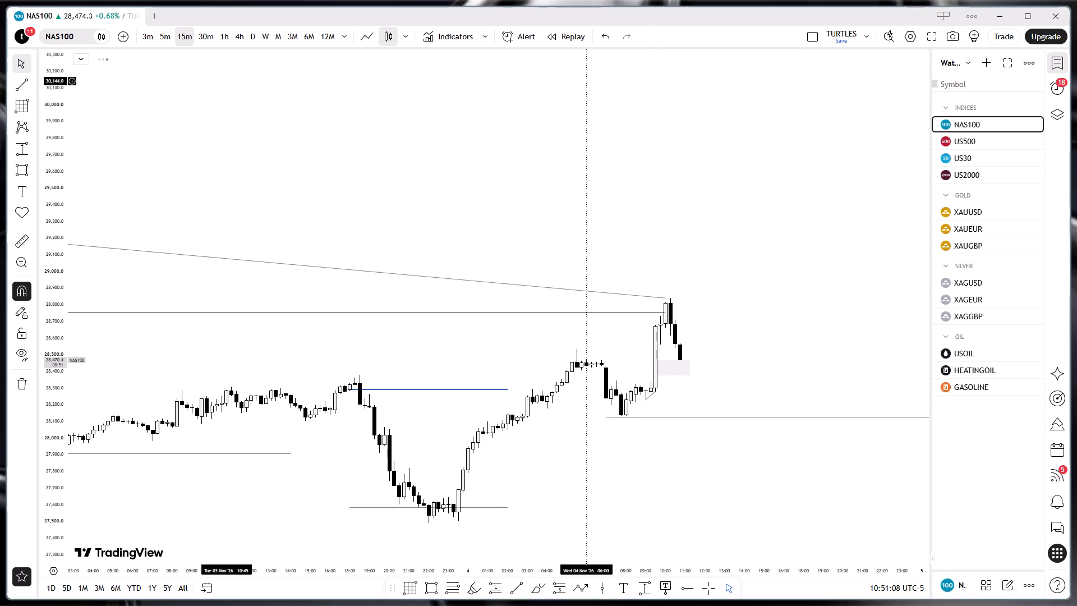
left_click_drag(55, 343, 83, 133)
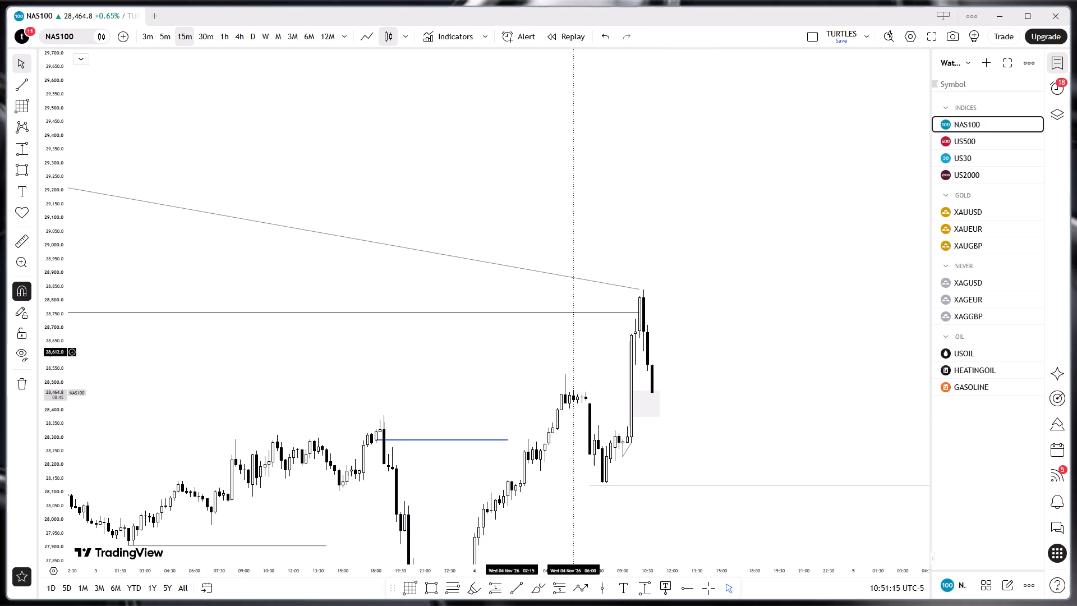
left_click_drag(440, 387, 512, 352)
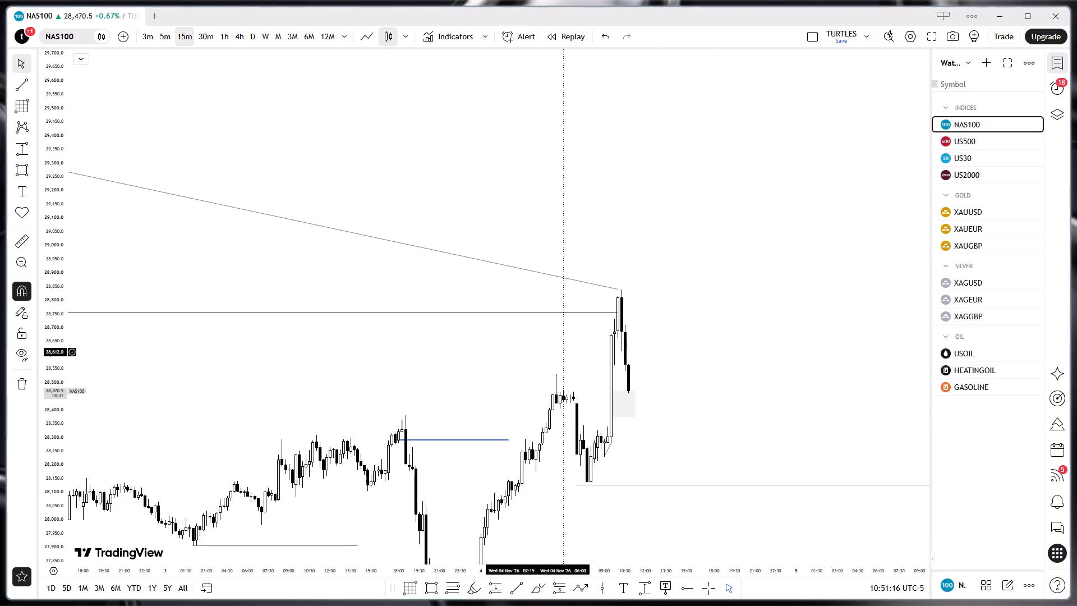
left_click_drag(512, 352, 654, 246)
scroll(667, 237, "left", 1)
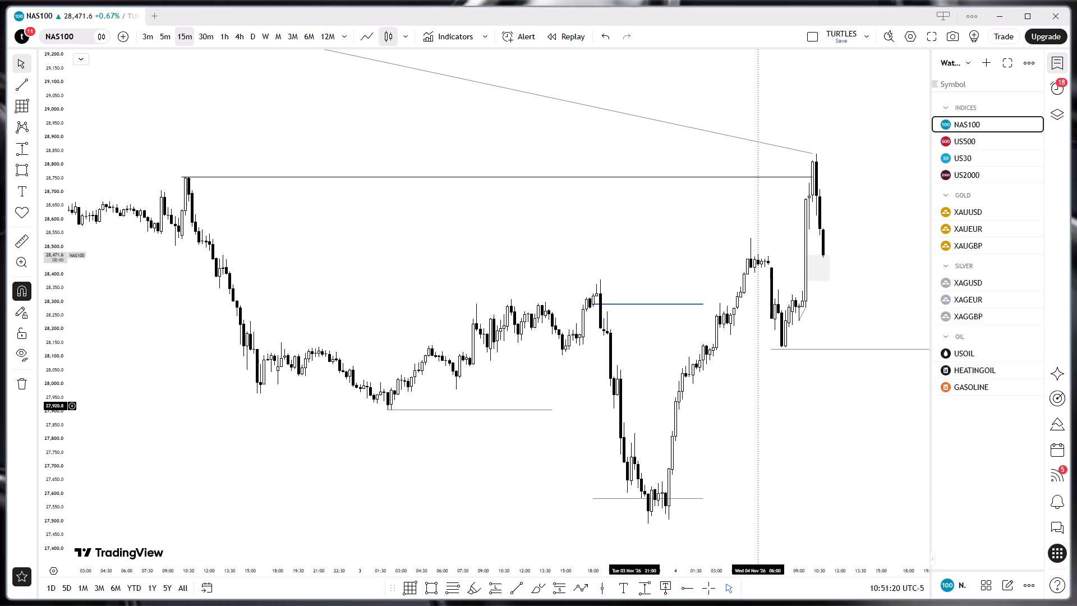
Switch NAS100 to the weekly timeframe and remove its 9 drawings, keeping the indicator.
left_click(264, 36)
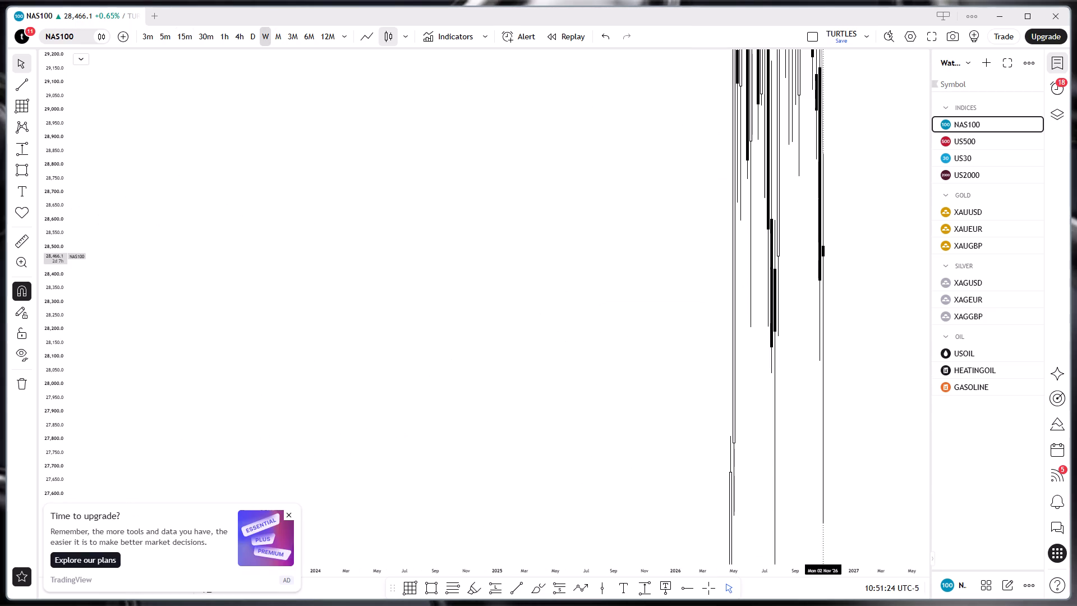
left_click_drag(61, 160, 161, 581)
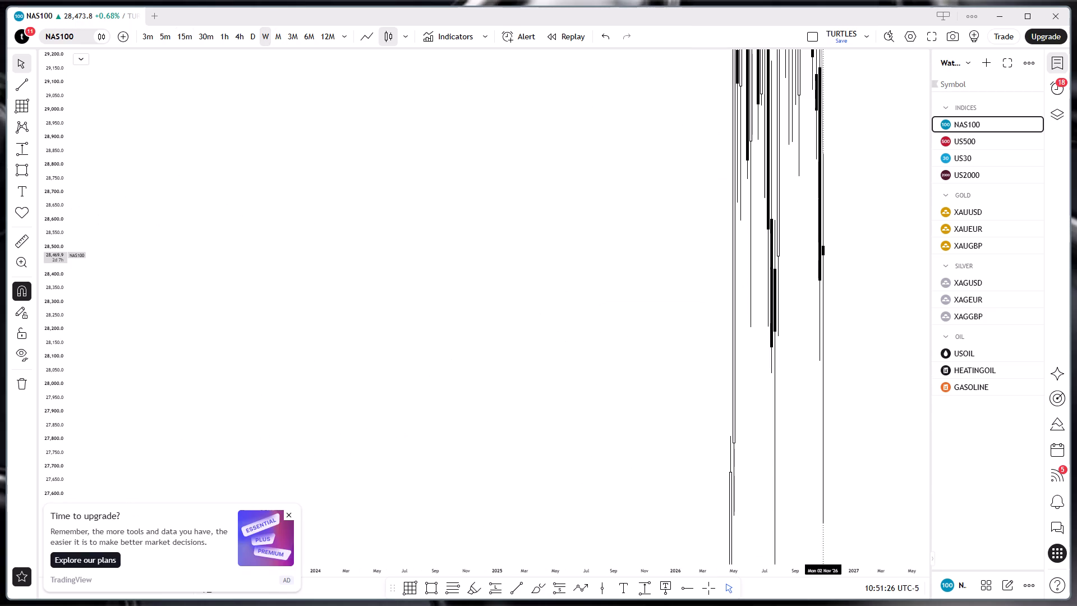
left_click_drag(629, 421, 211, 368)
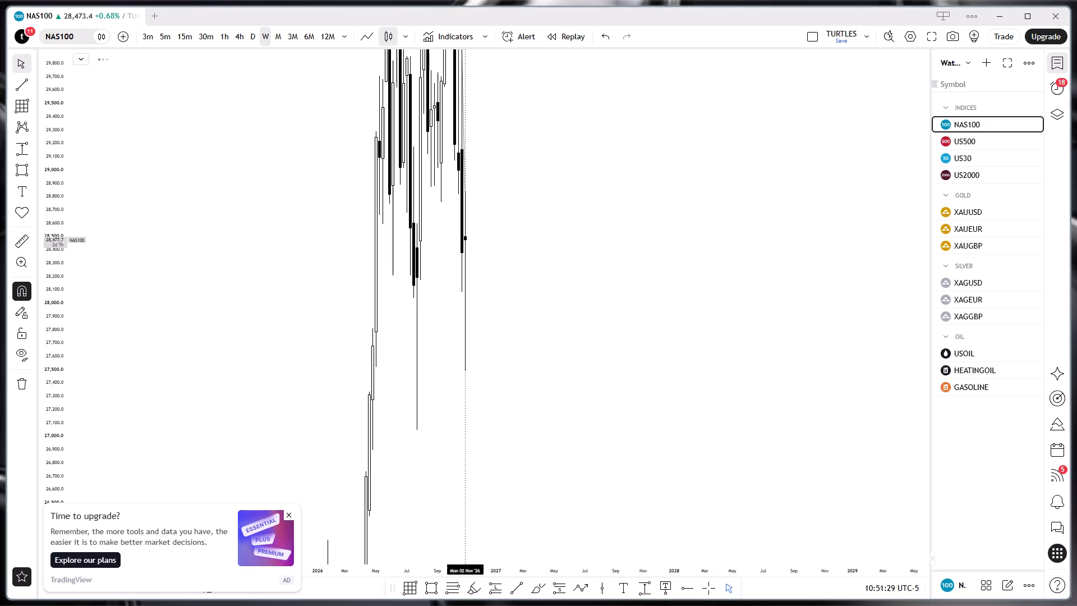
left_click(287, 518)
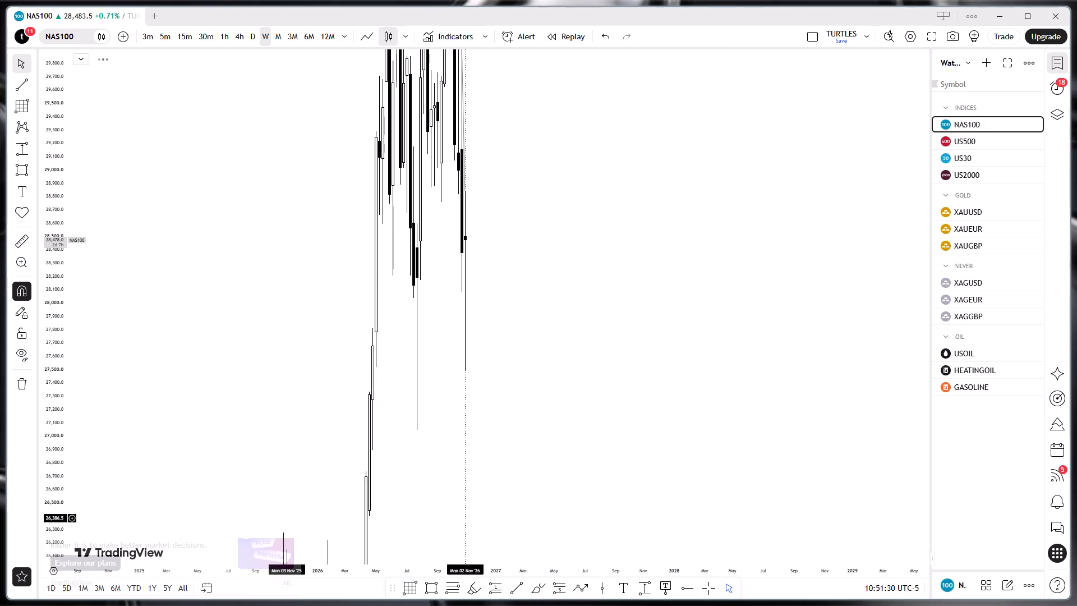
left_click(26, 382)
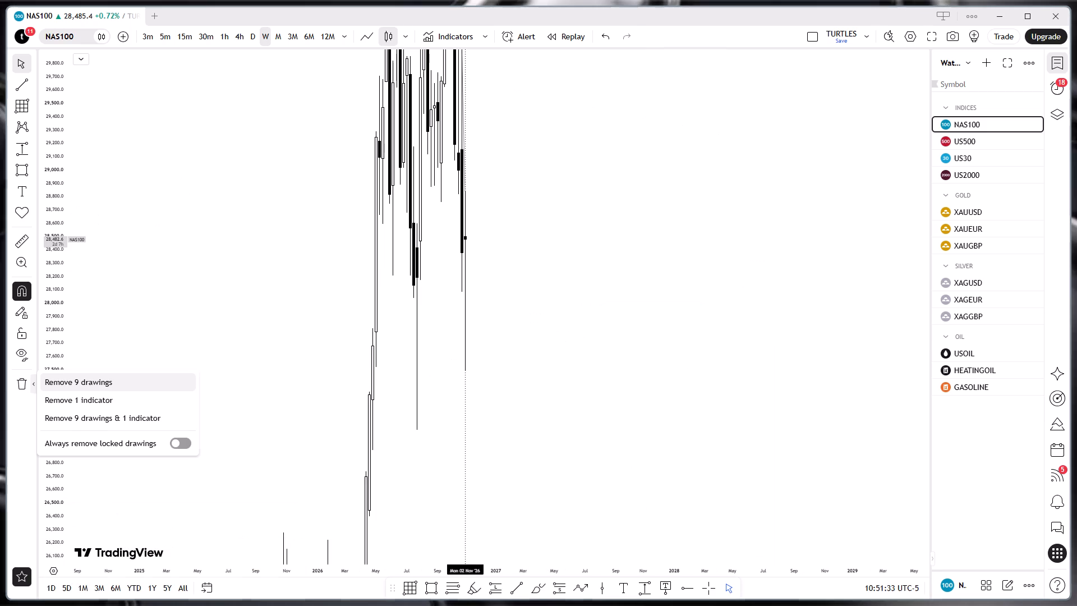
left_click(103, 377)
Compare the long-term price action of NAS100 and US500 on the weekly timeframe.
left_click_drag(48, 172, 57, 181)
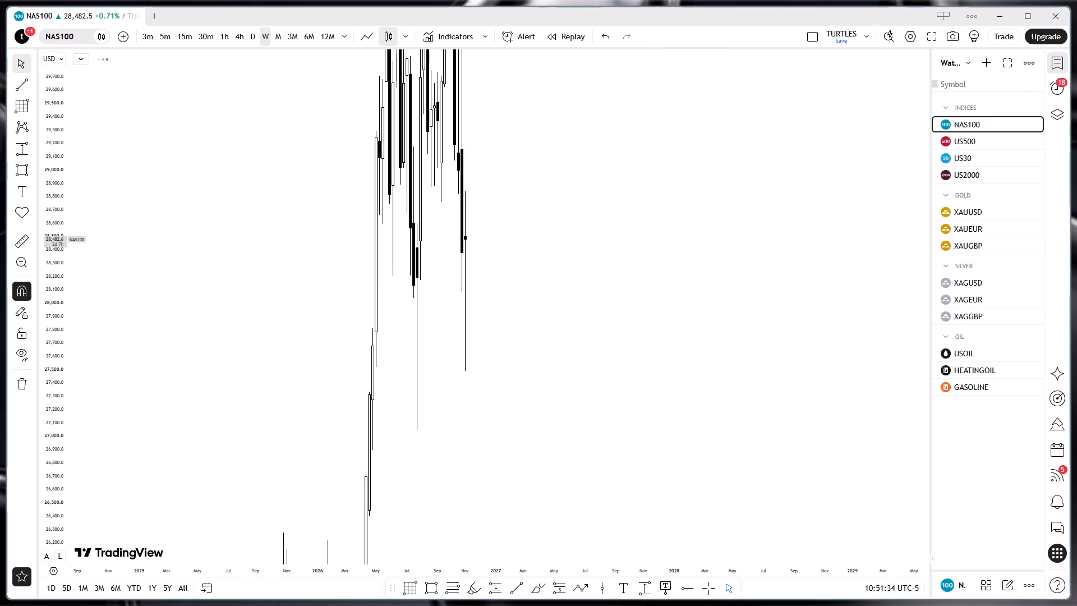
left_click_drag(57, 181, 95, 499)
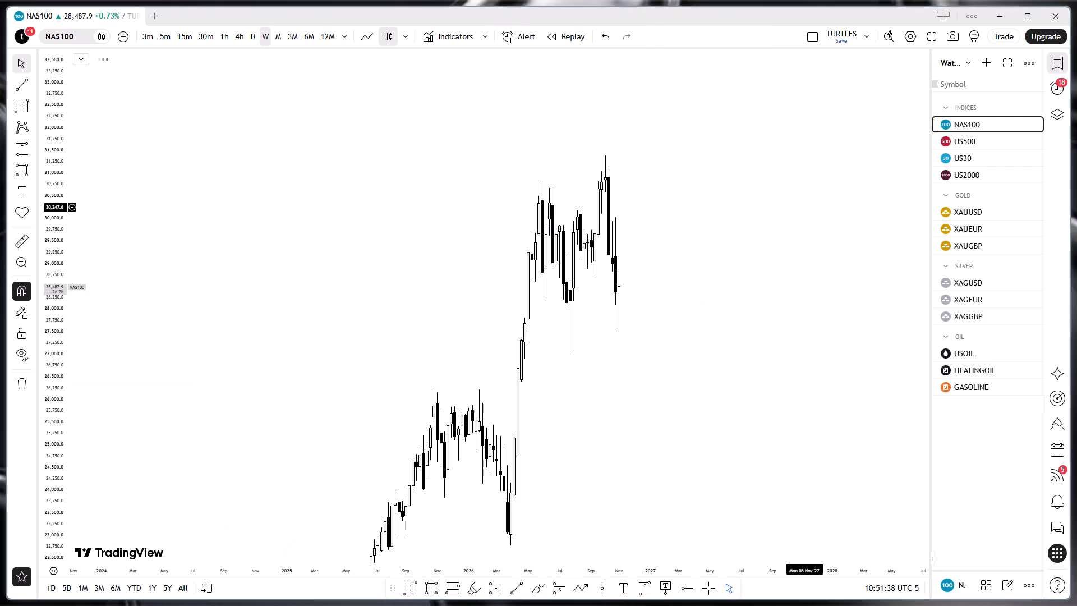
left_click(962, 143)
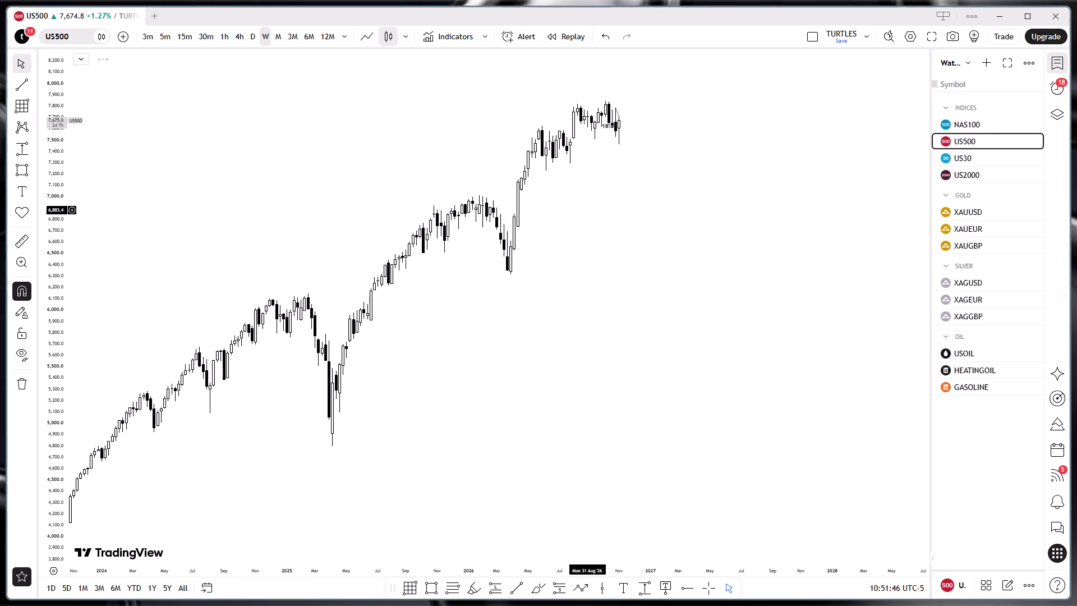
Flag US30 in red in the watchlist.
double_click(937, 157)
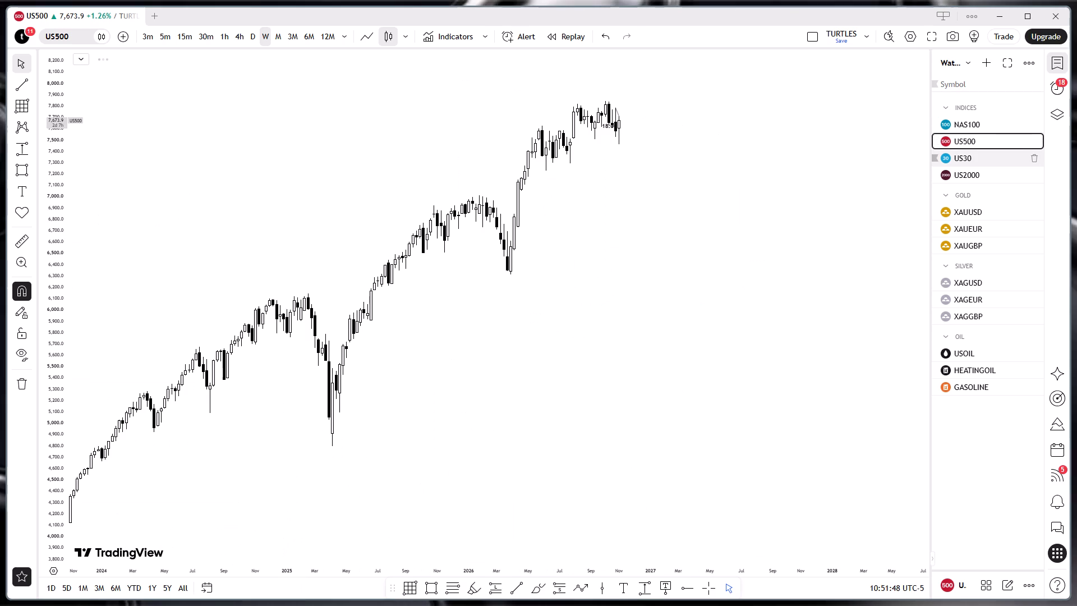
left_click(937, 157)
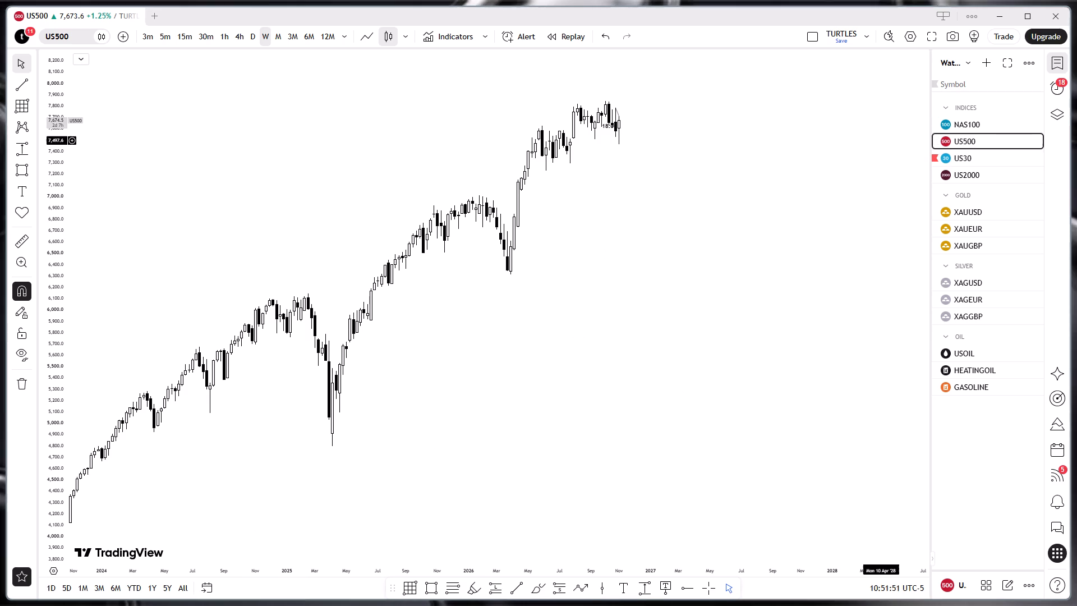
Examine US30 price action on the weekly, 4-hour and 1-hour timeframes, including the rally into 4 November.
left_click(987, 158)
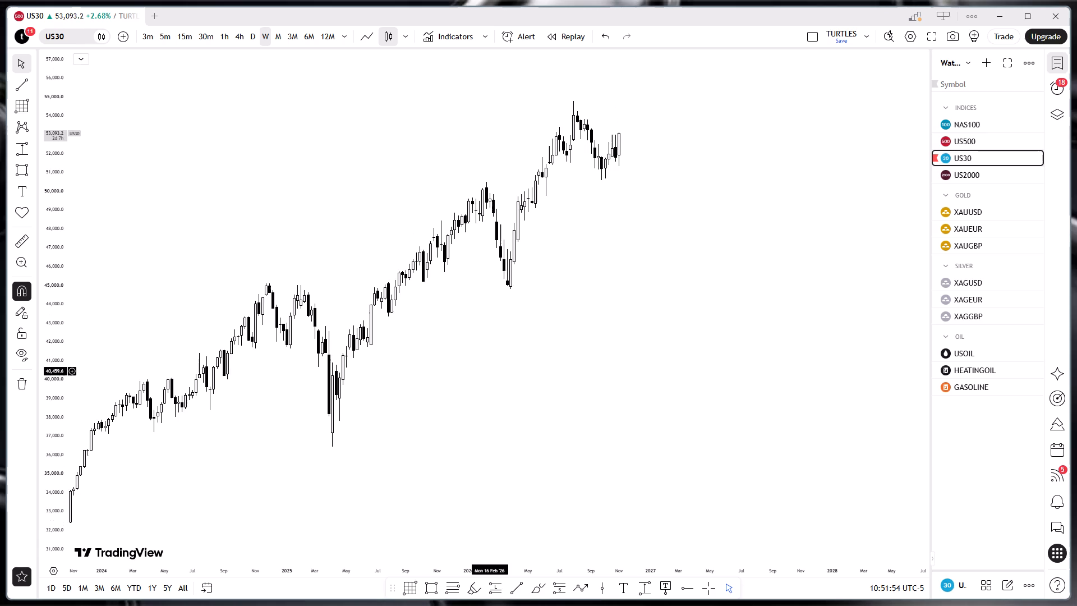
left_click_drag(58, 410, 115, 134)
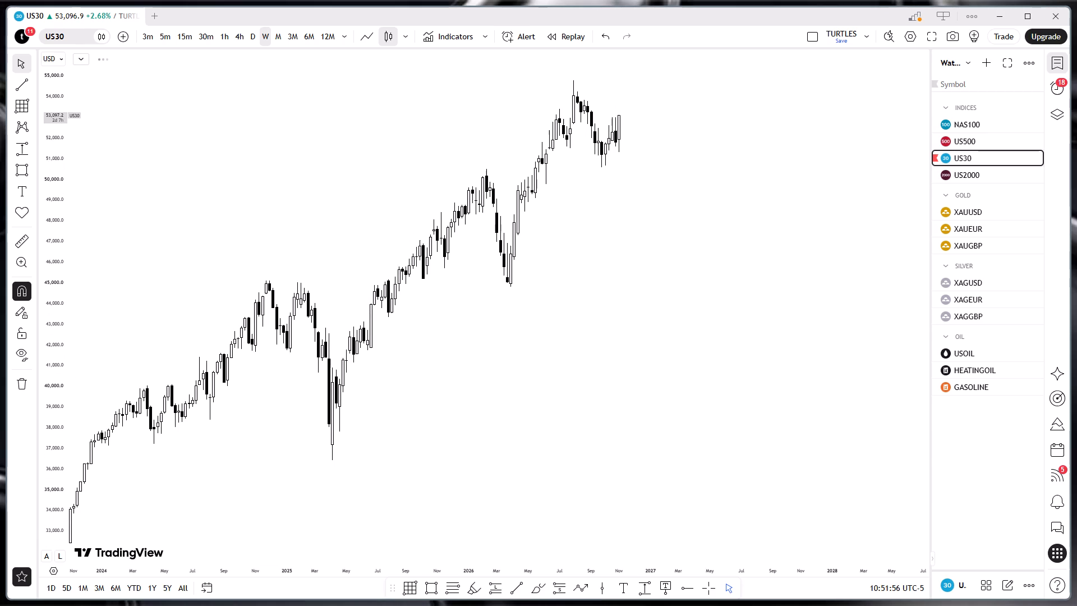
left_click_drag(422, 191, 370, 435)
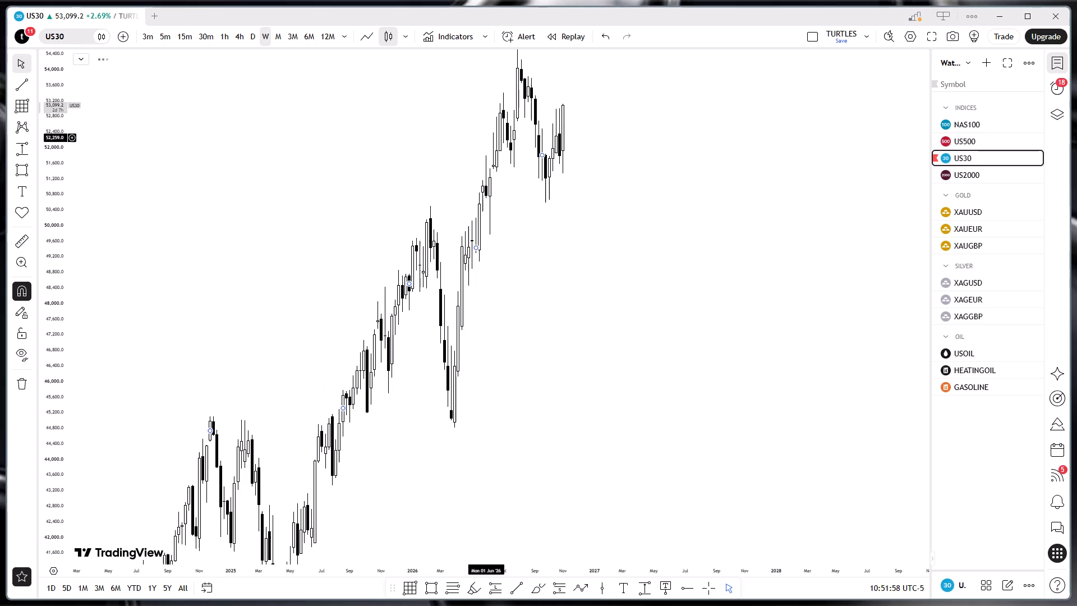
left_click(244, 35)
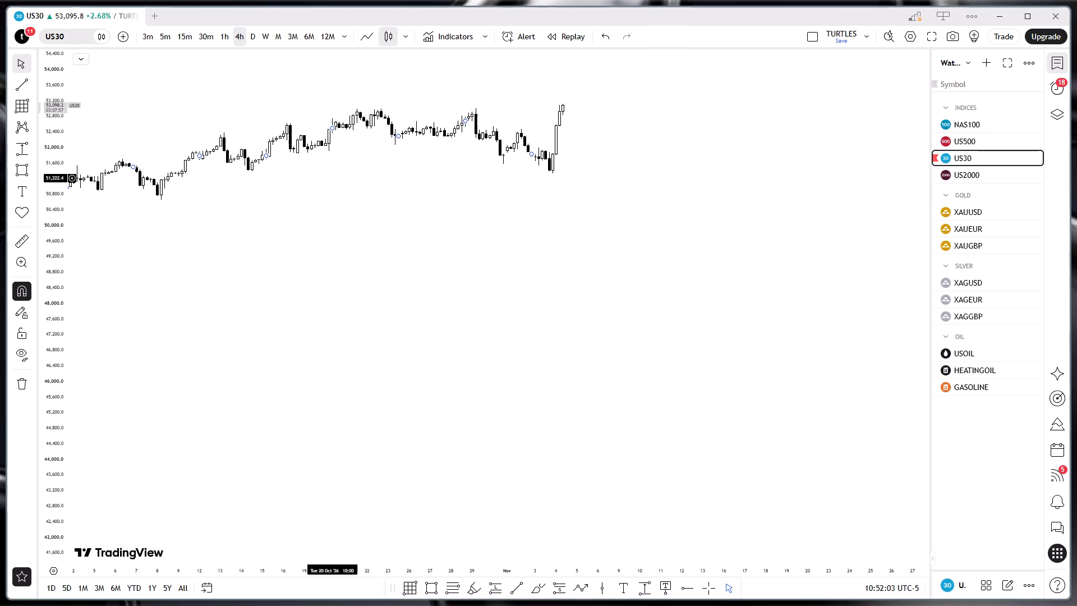
left_click_drag(49, 448, 178, 24)
left_click_drag(383, 217, 477, 452)
left_click_drag(487, 517, 533, 605)
left_click_drag(466, 222, 512, 605)
left_click_drag(501, 323, 333, 178)
left_click_drag(333, 178, 482, 507)
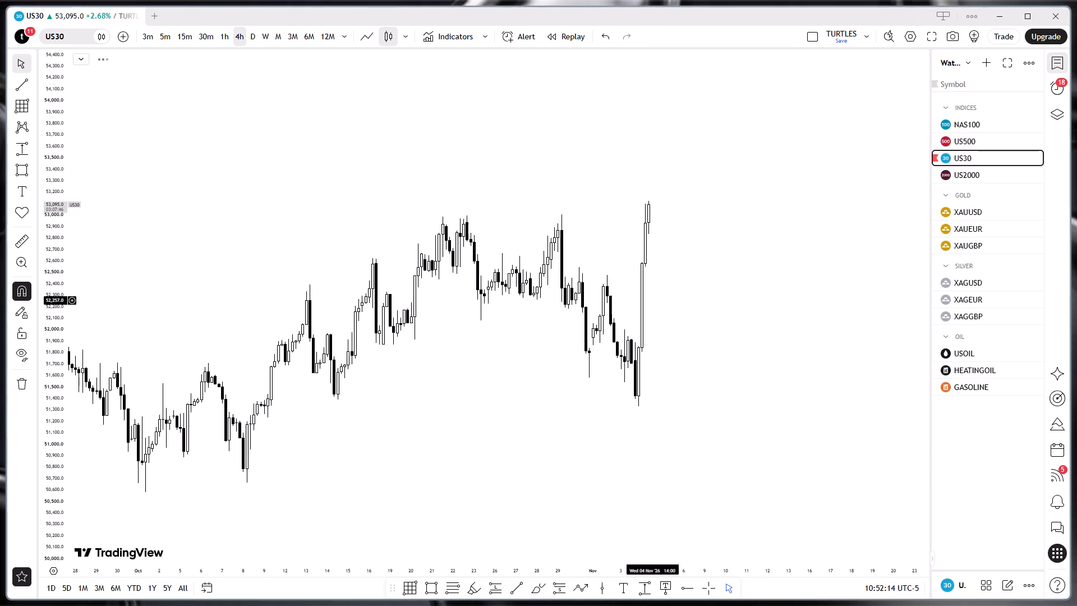
left_click(229, 39)
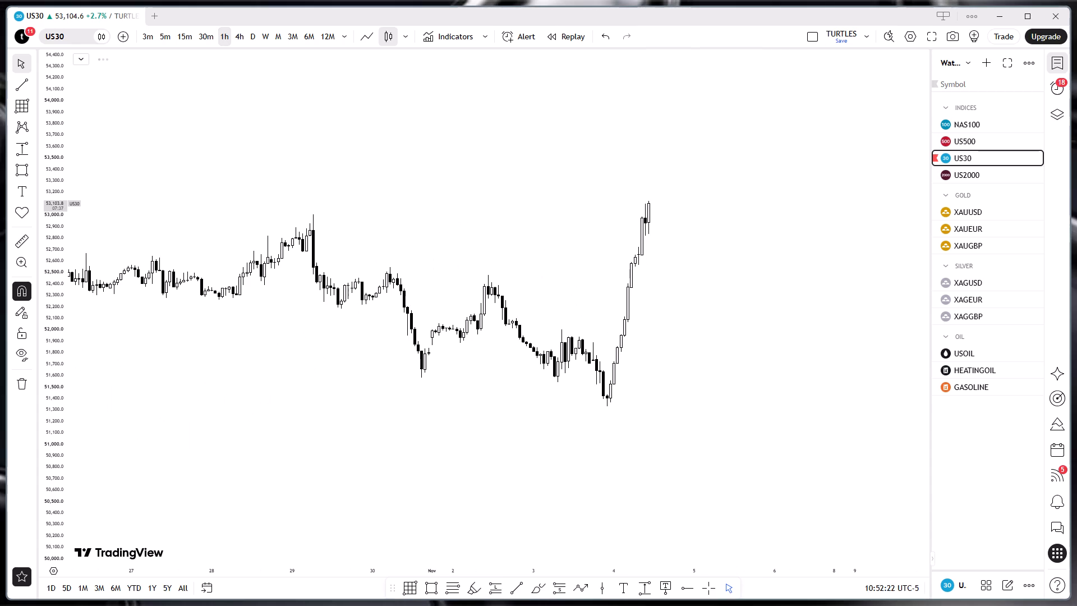
Compare US500 and NAS100 on the 1-hour timeframe, and examine NAS100 on the 4-hour and daily timeframes.
left_click(992, 145)
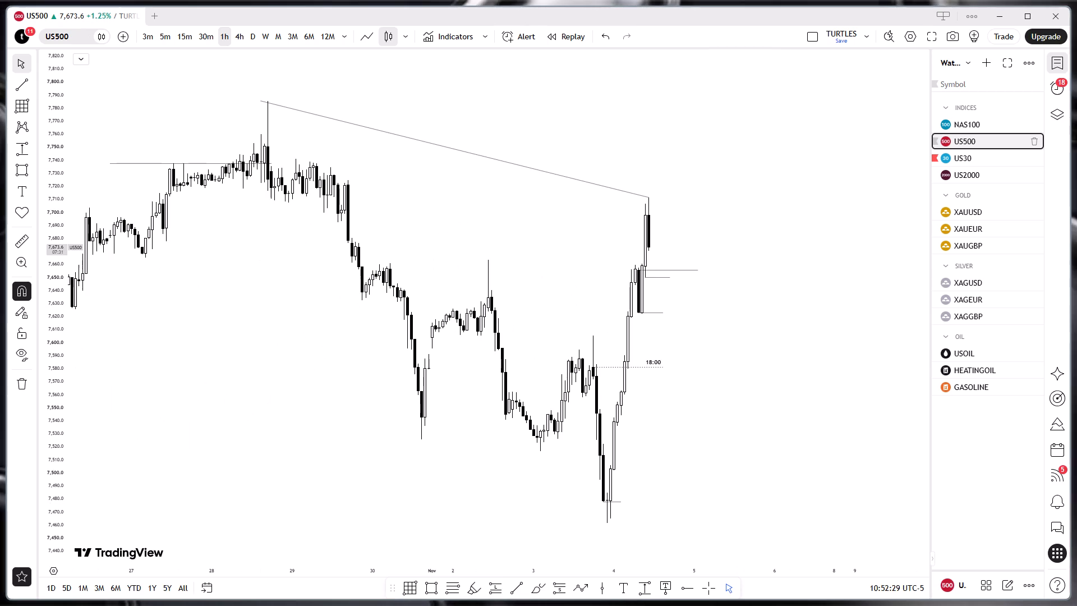
left_click(979, 130)
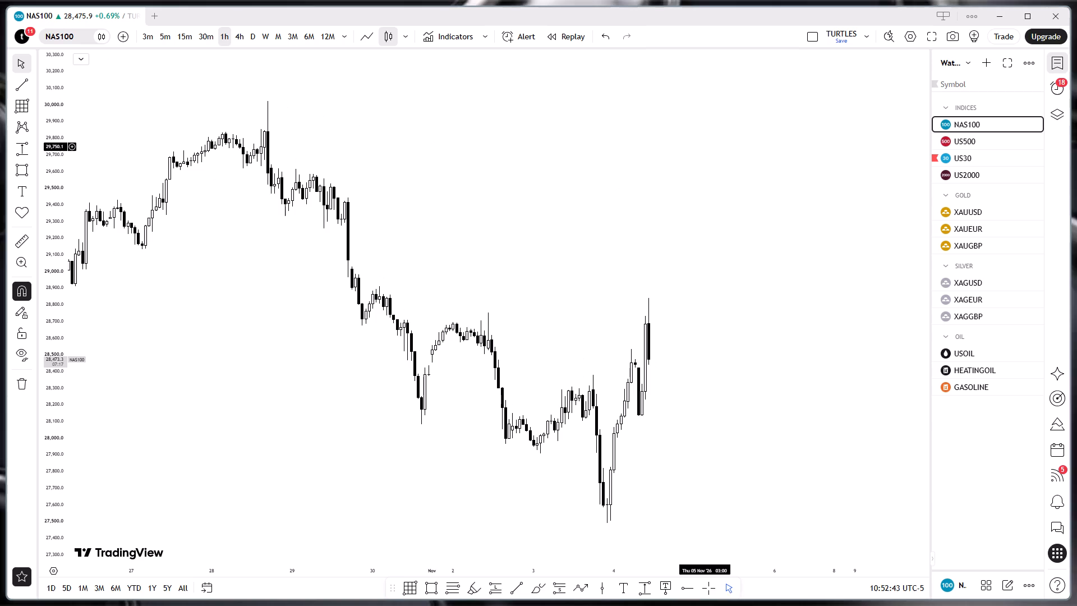
left_click(238, 34)
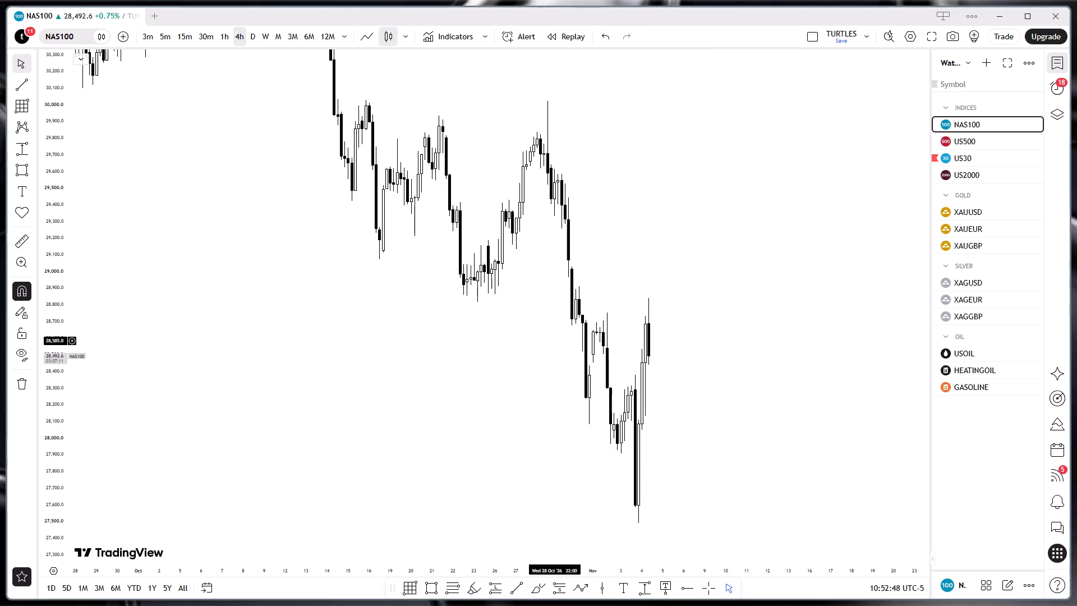
left_click_drag(39, 163, 97, 405)
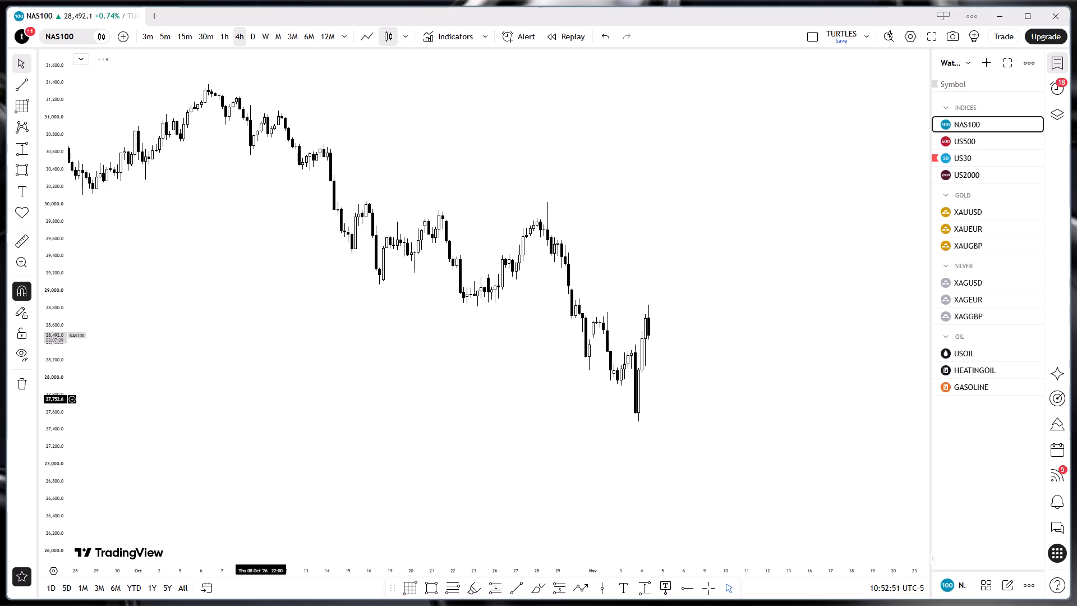
left_click(256, 39)
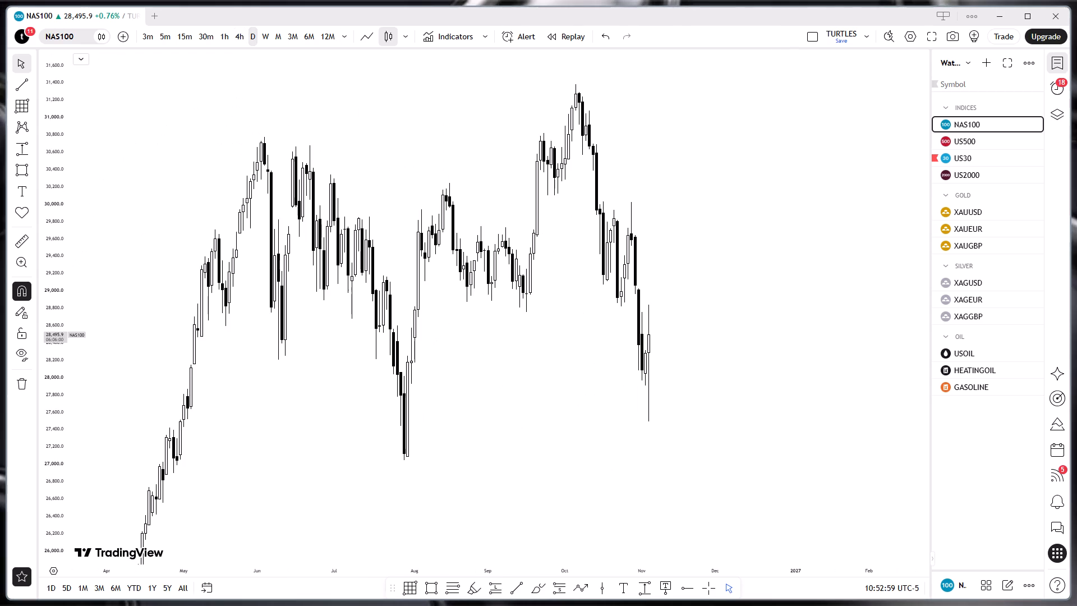
Draw a horizontal trendline on the daily NAS100 chart at about 28,754, from the 2 November candle to about 1 December.
left_click(32, 84)
left_click(25, 84)
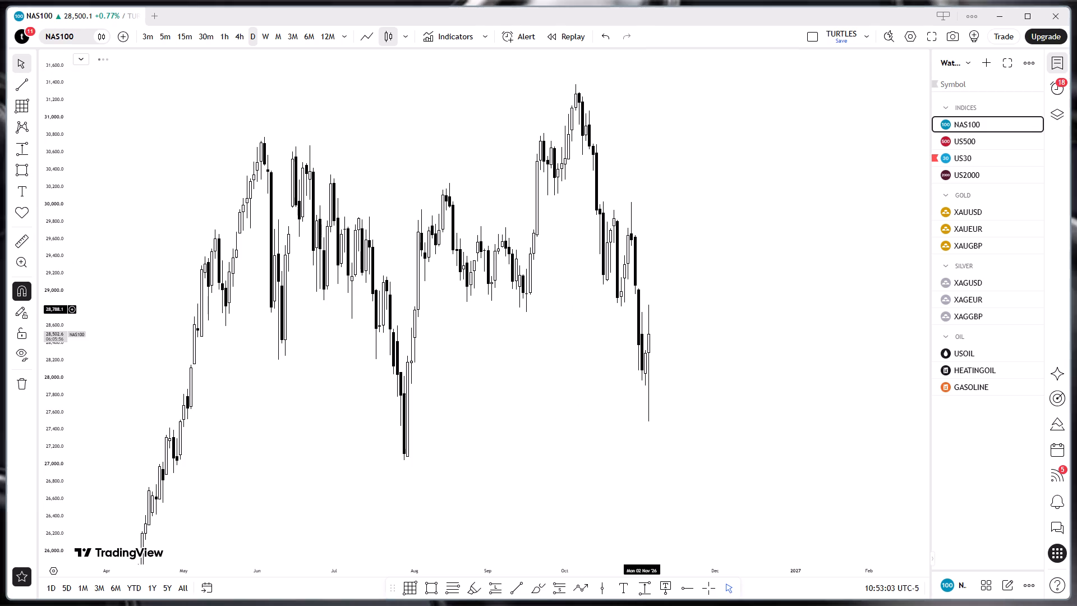
left_click_drag(641, 310, 716, 291)
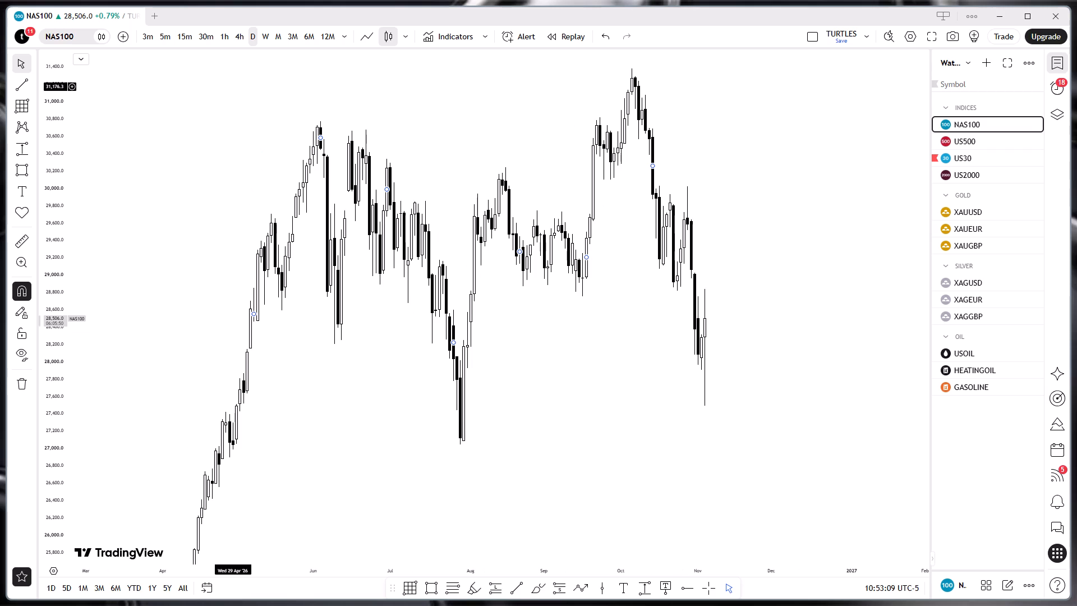
double_click(24, 74)
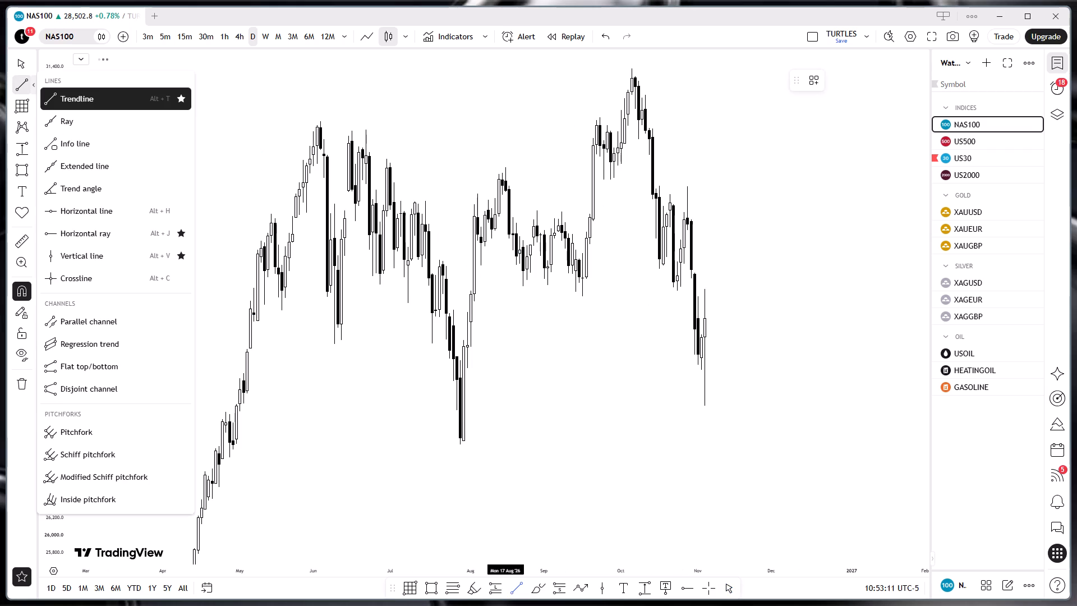
left_click(697, 295)
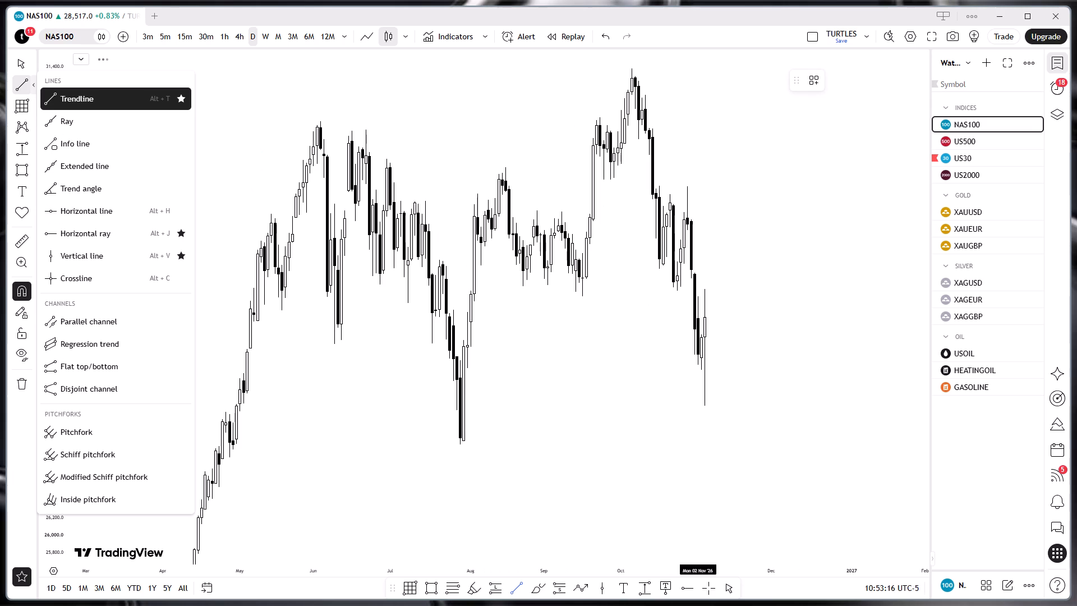
left_click(772, 323, "shift")
left_click(796, 341)
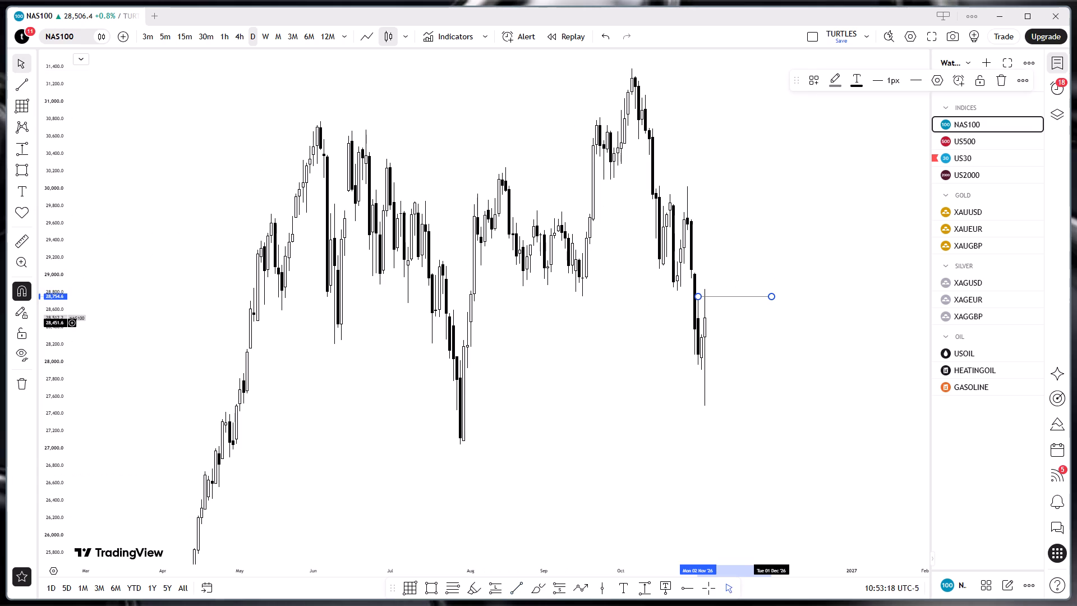
Examine NAS100 price action around the drawn level on the 4-hour, 1-hour and 15-minute timeframes.
left_click_drag(796, 341, 620, 316)
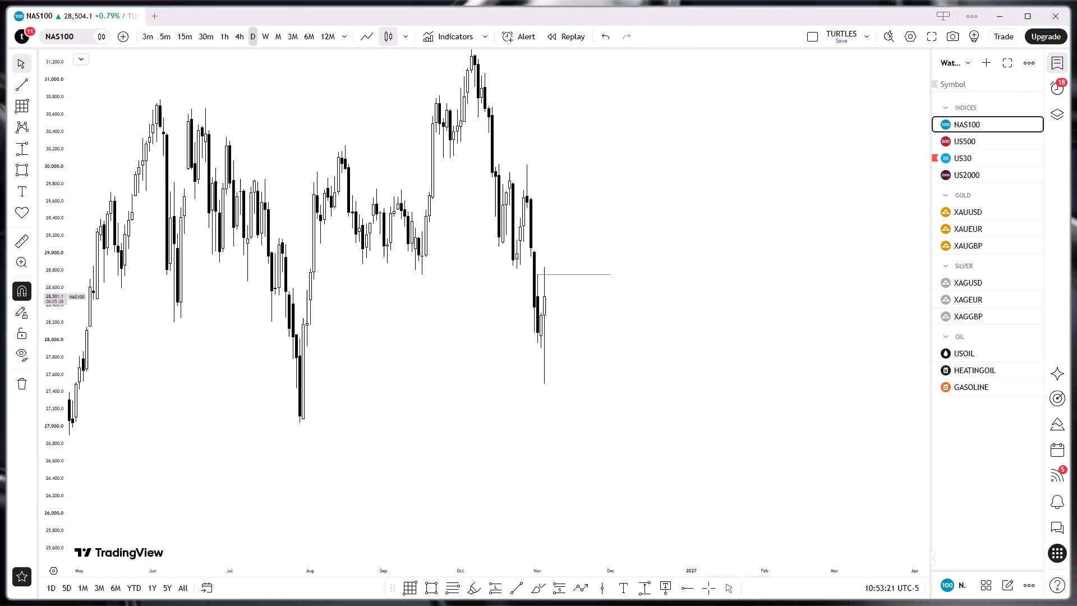
left_click(238, 33)
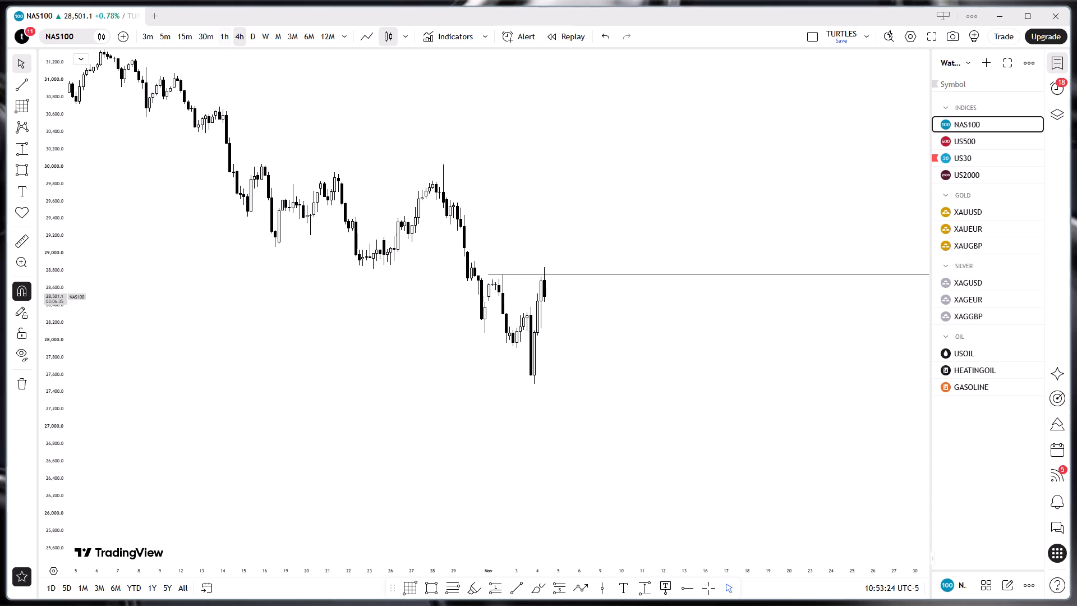
left_click(228, 35)
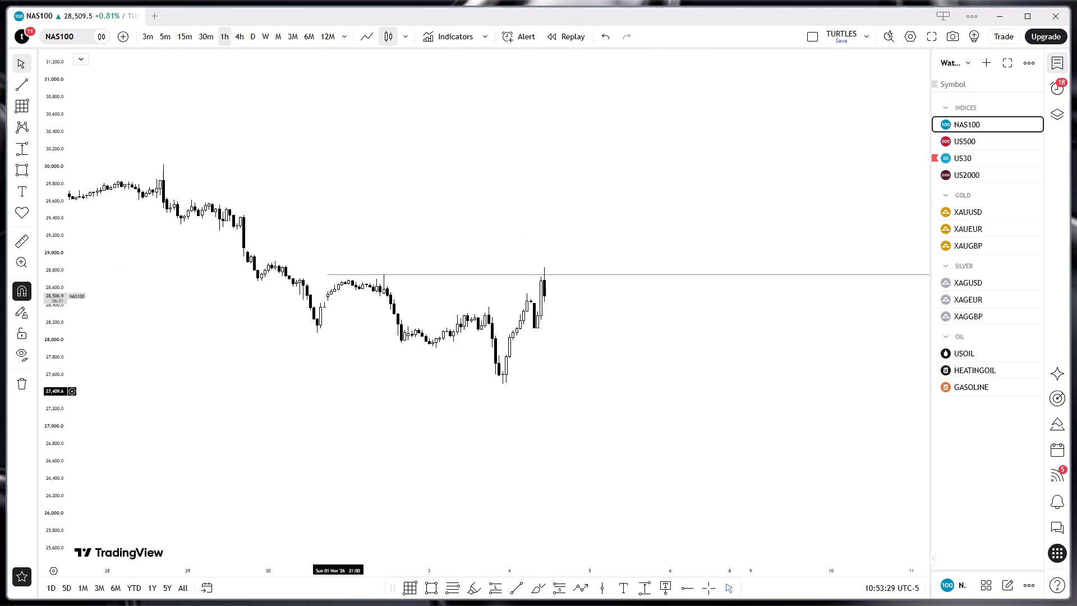
left_click_drag(47, 527, 87, 213)
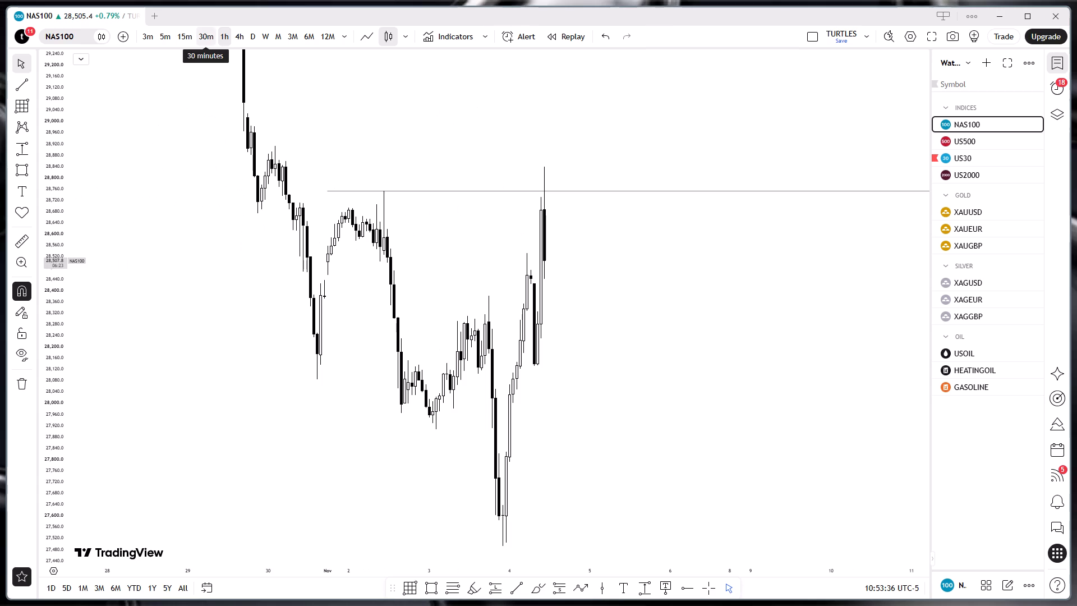
left_click(192, 36)
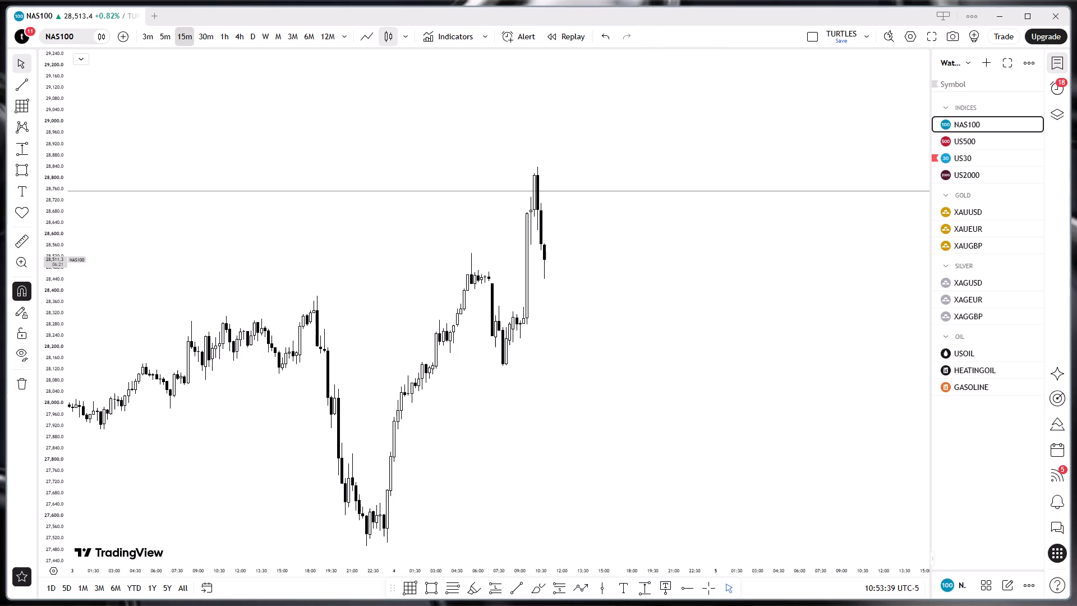
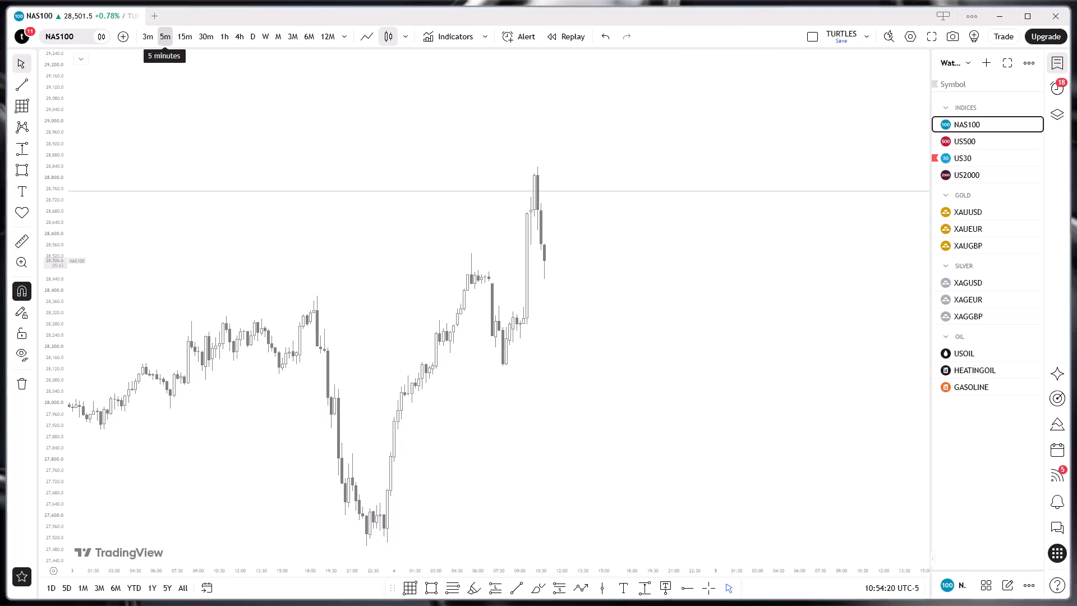
Draw a rectangle on the 5-minute NAS100 chart from the 09:30 candle to about 12:30, spanning about 28,424 to 28,513.
triple_click(167, 42)
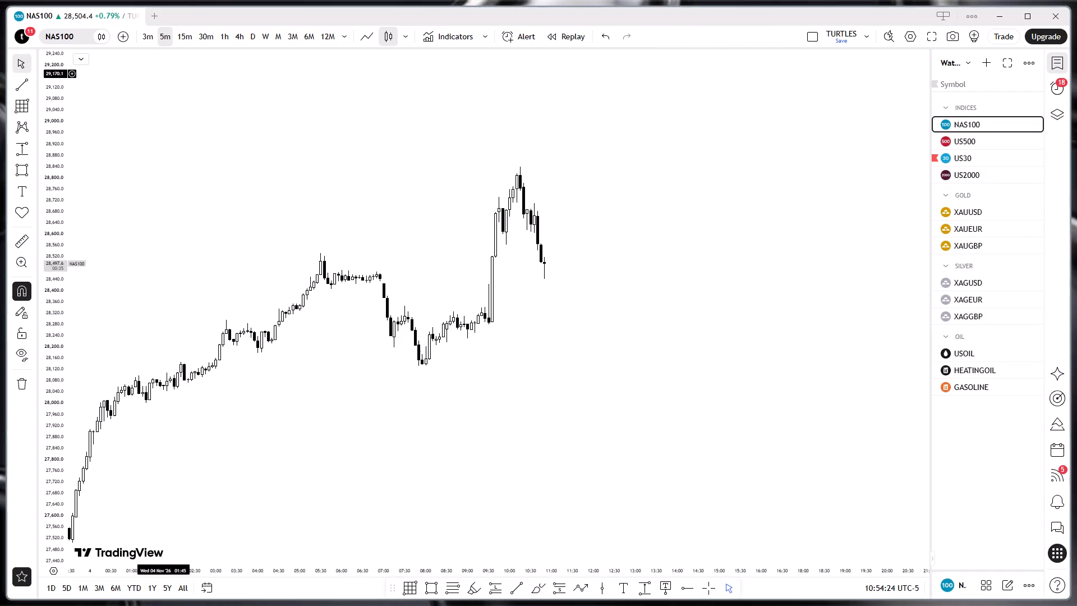
left_click_drag(52, 528, 134, 277)
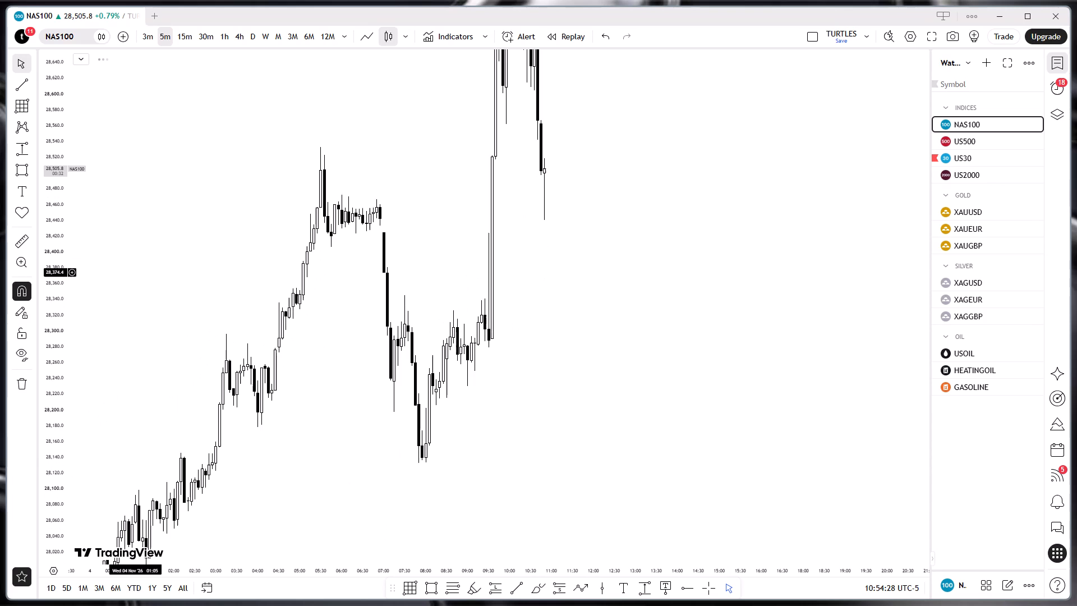
left_click(15, 172)
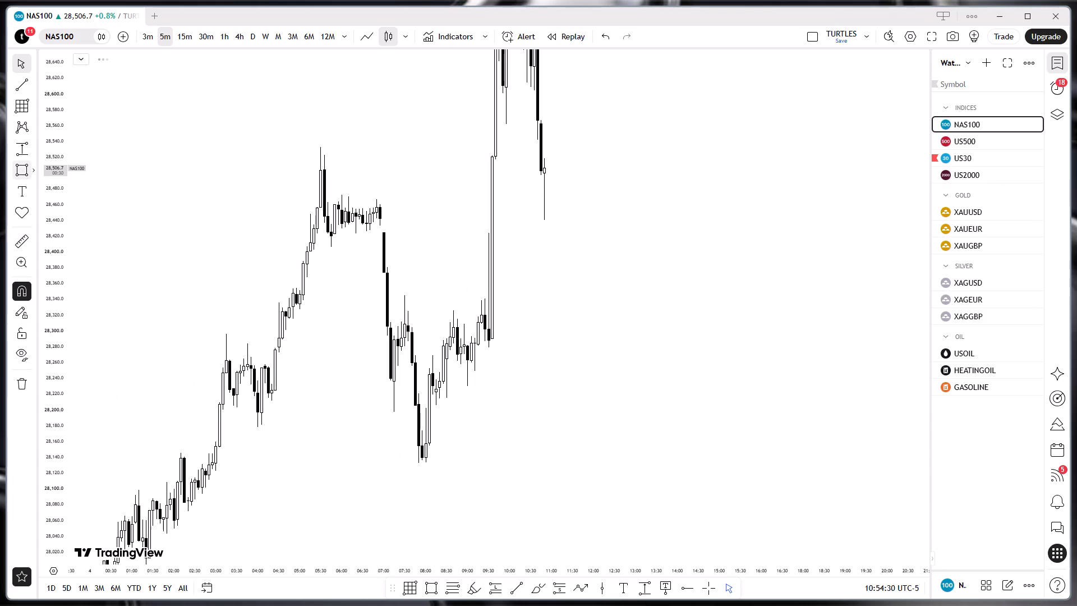
left_click(488, 231)
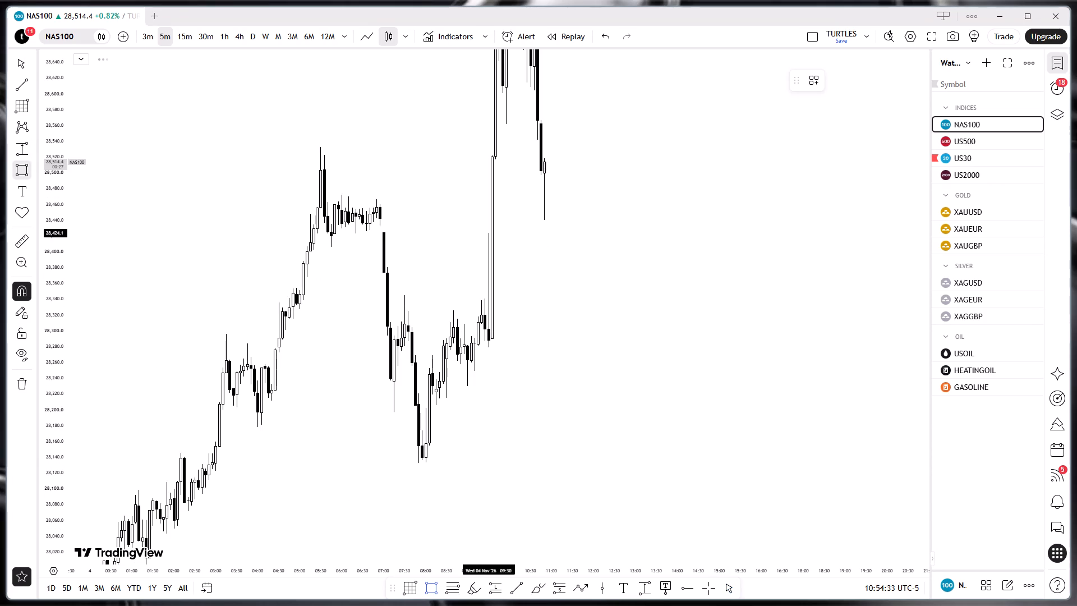
left_click(613, 162)
left_click(638, 176)
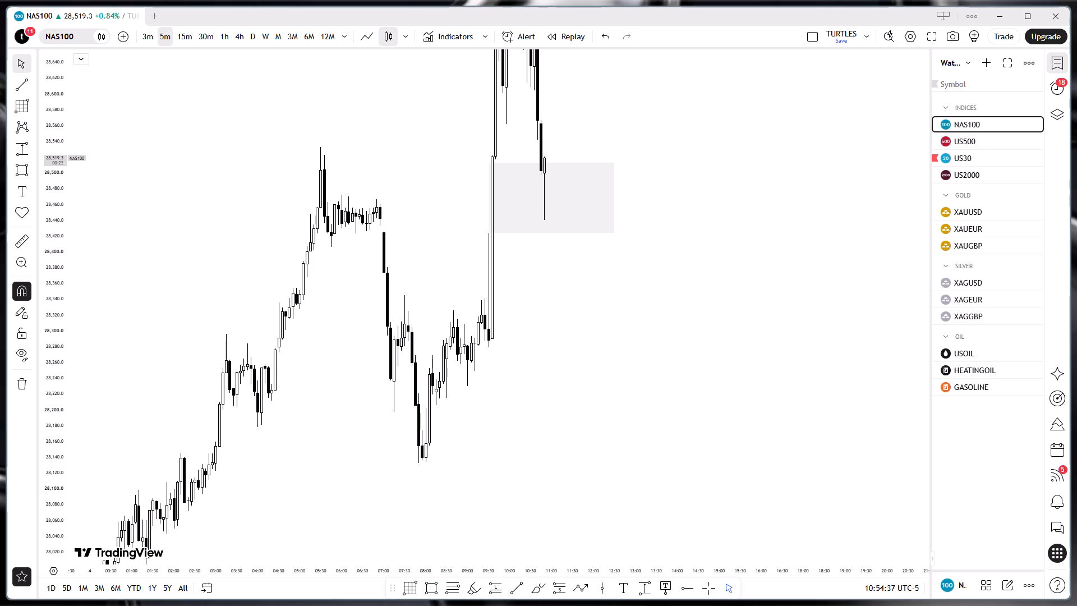
Move the rectangle down on the 3-minute NAS100 chart so it spans about 28,365 to 28,453.
left_click(144, 42)
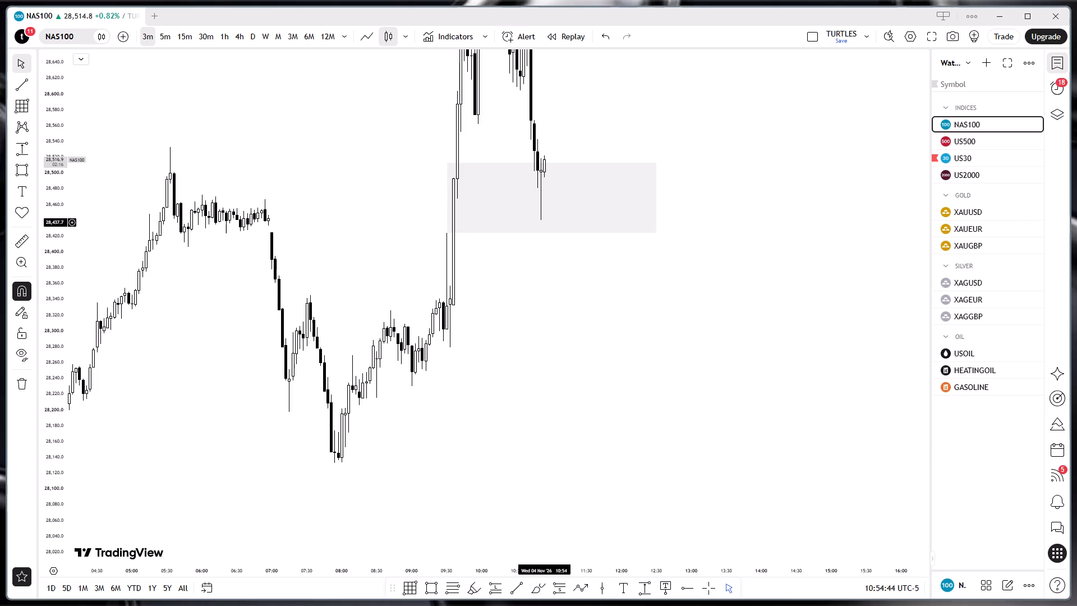
left_click_drag(648, 163, 648, 163)
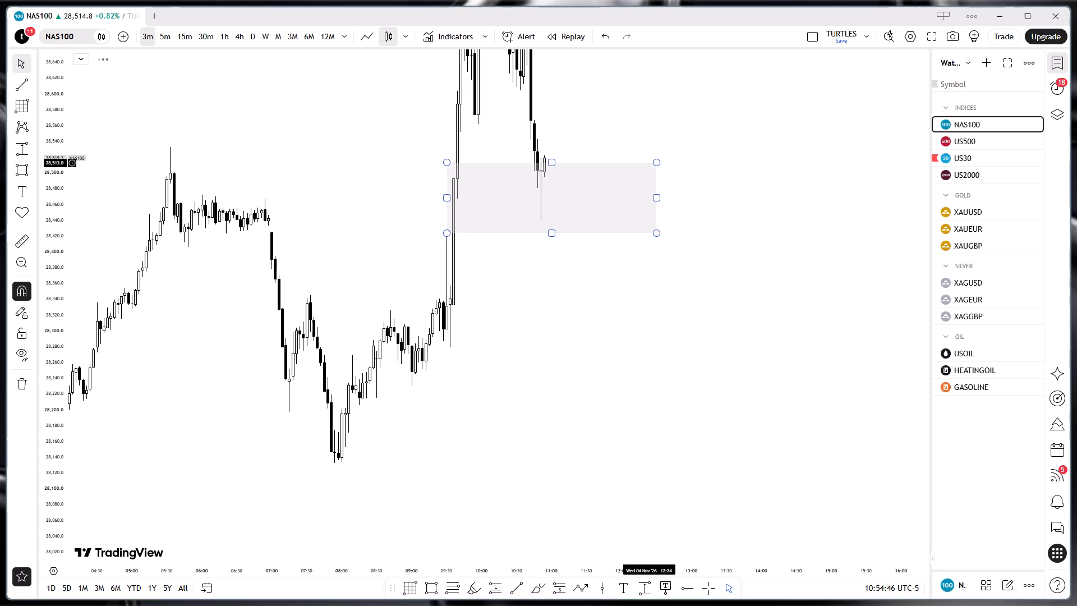
left_click_drag(648, 163, 658, 209)
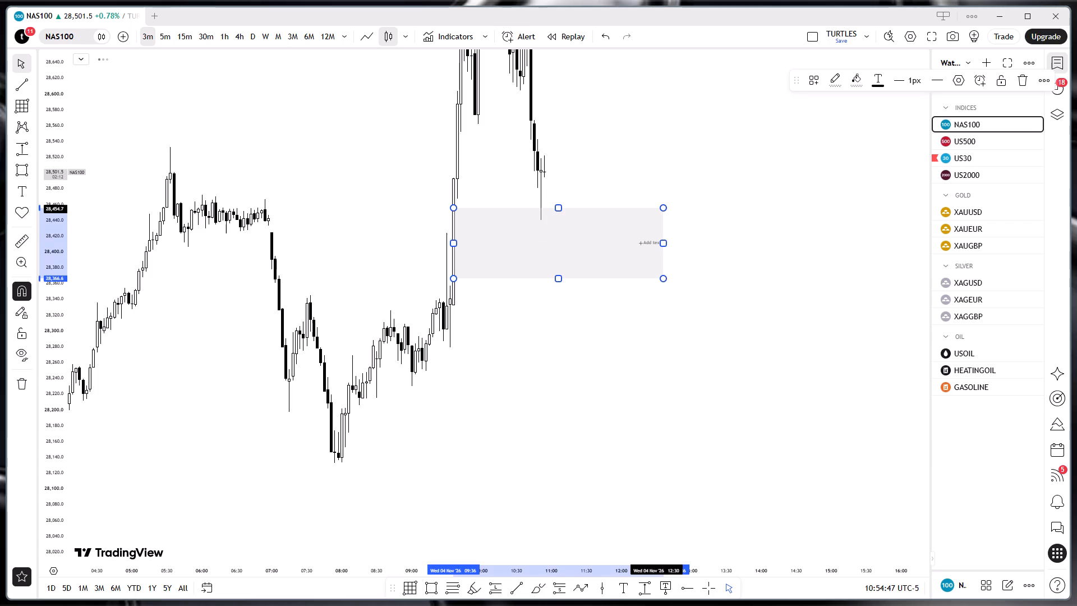
left_click_drag(658, 209, 653, 210)
double_click(683, 154)
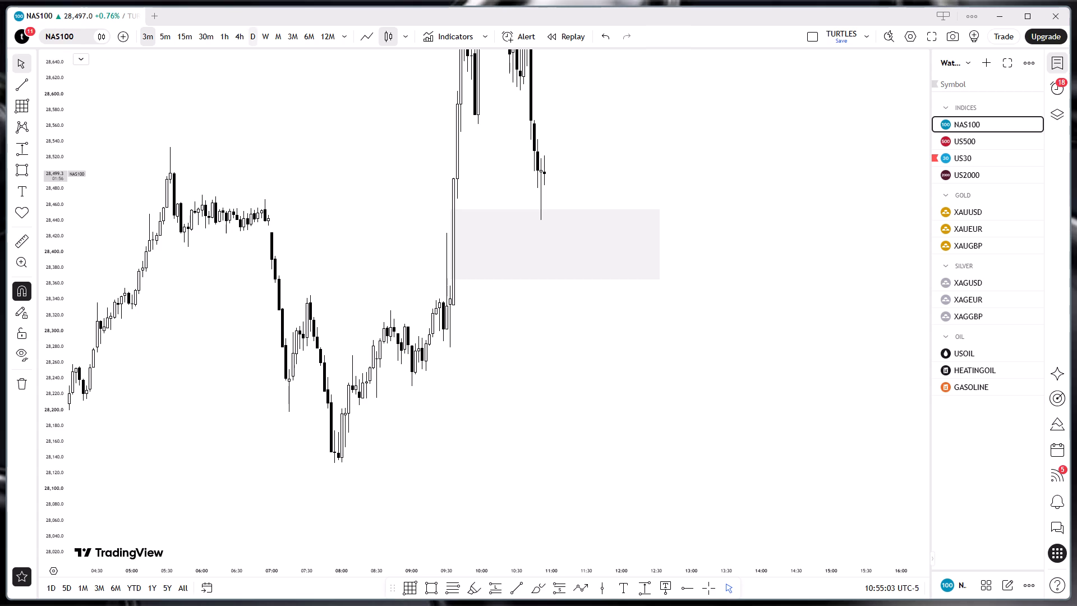
Draw a horizontal trendline on the daily NAS100 chart at about 27,050, from the late-July low to about 8 January.
left_click(224, 35)
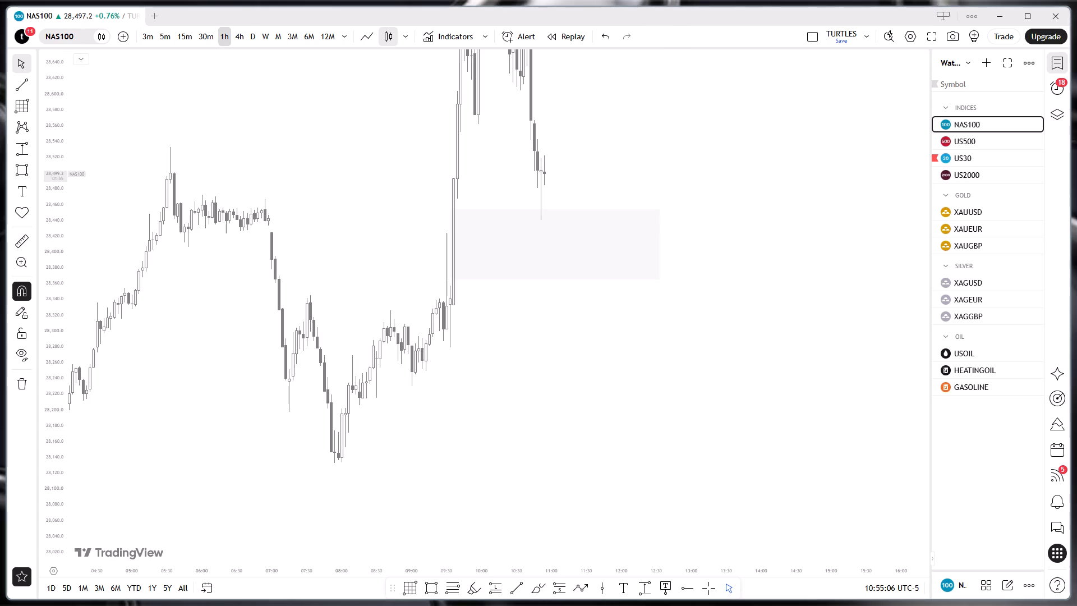
left_click(224, 35)
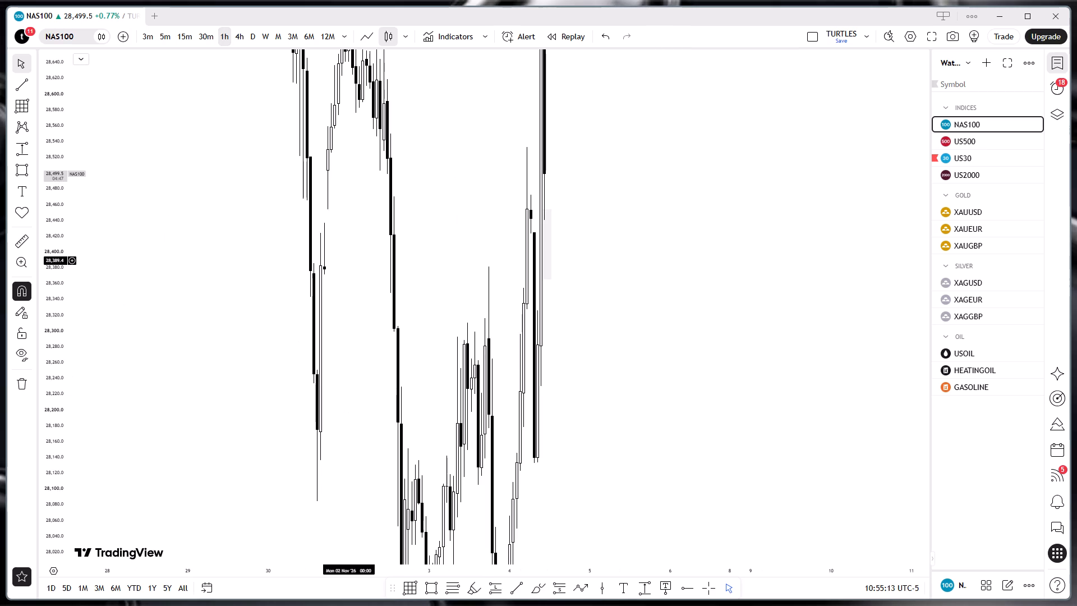
left_click_drag(39, 162, 16, 605)
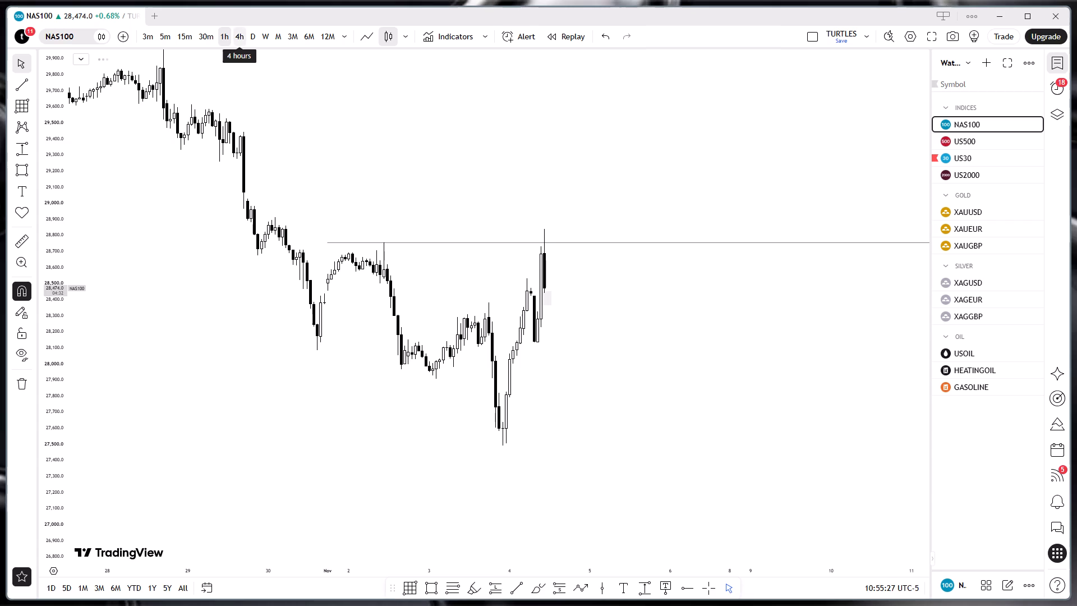
left_click(257, 40)
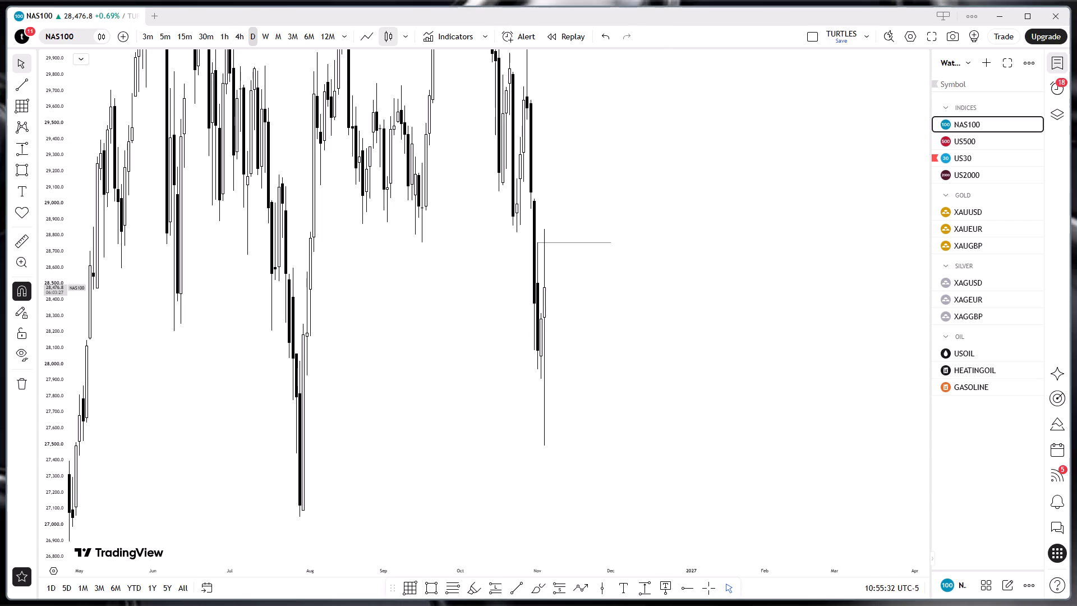
left_click_drag(61, 150, 43, 365)
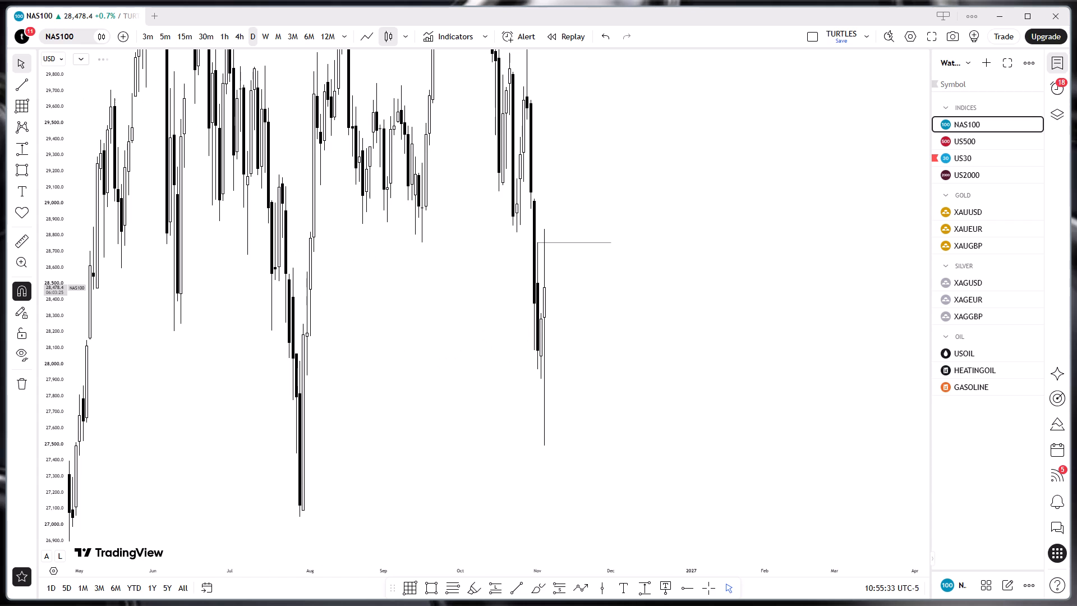
left_click(17, 88)
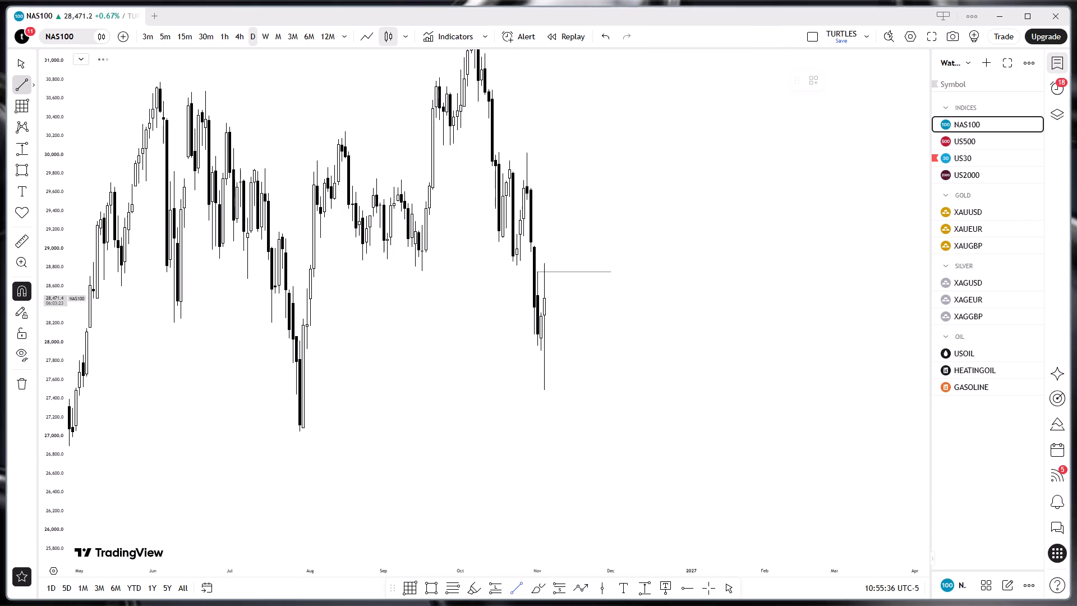
left_click(298, 431)
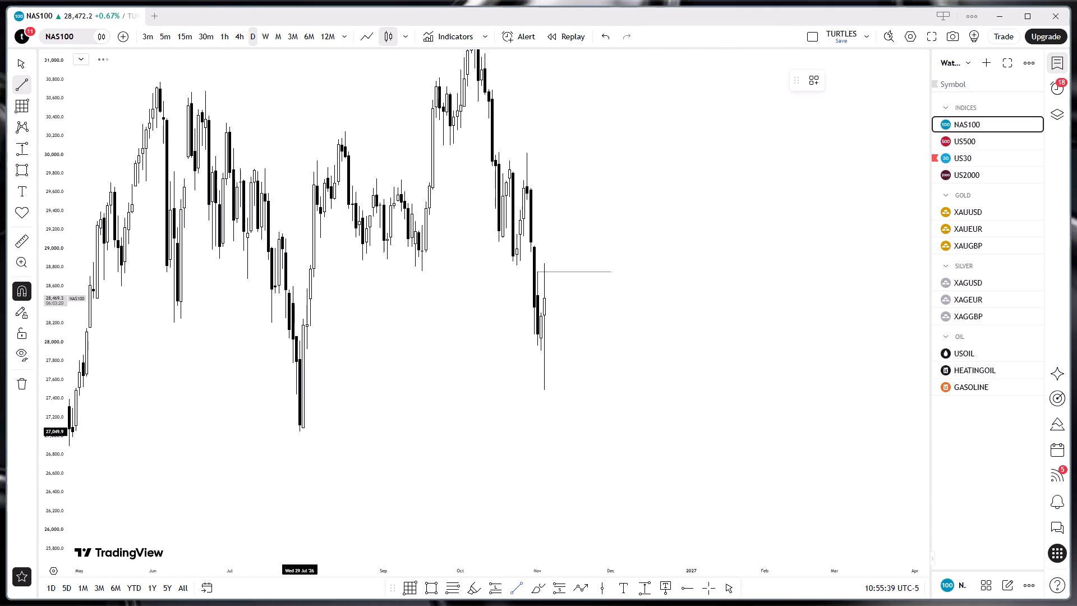
triple_click(710, 423, "shift")
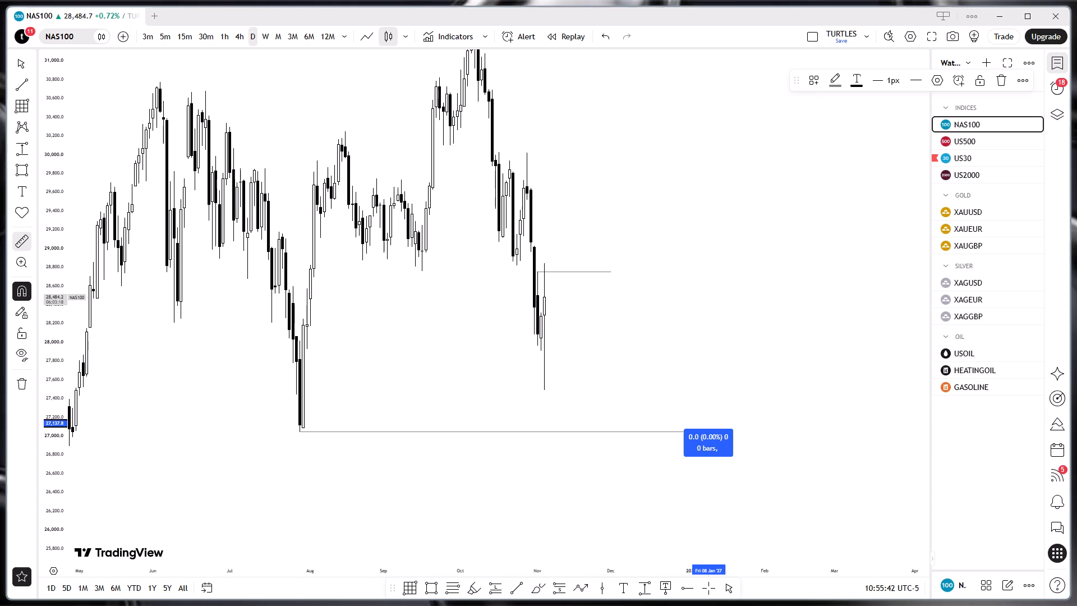
left_click(871, 338)
Draw a horizontal trendline on the daily US500 chart at about 7,680.5, from 30 October to 17 November.
left_click(968, 141)
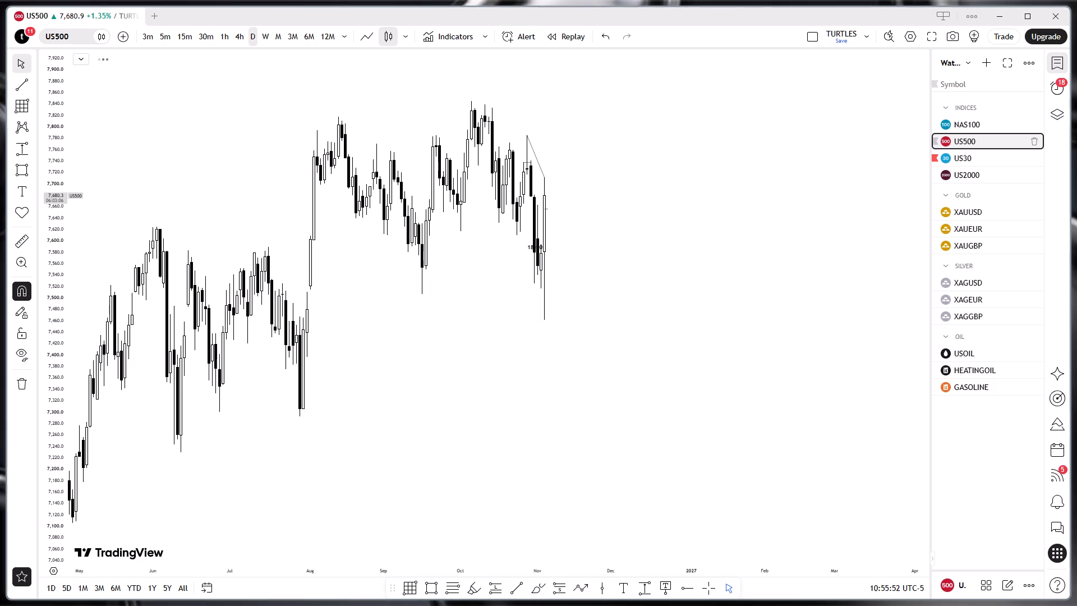
left_click(25, 88)
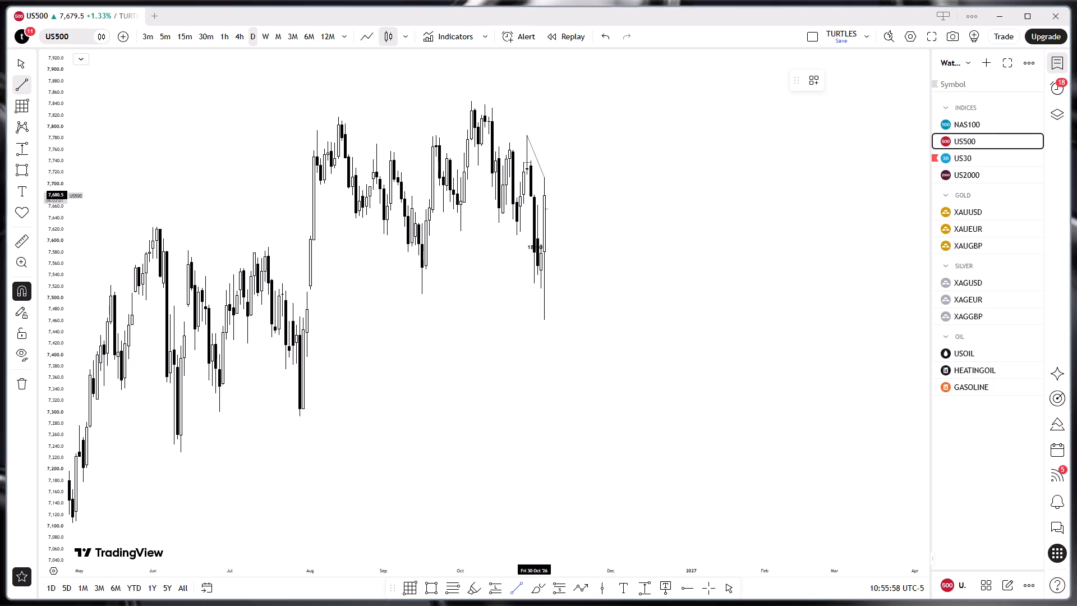
left_click_drag(534, 194, 573, 165)
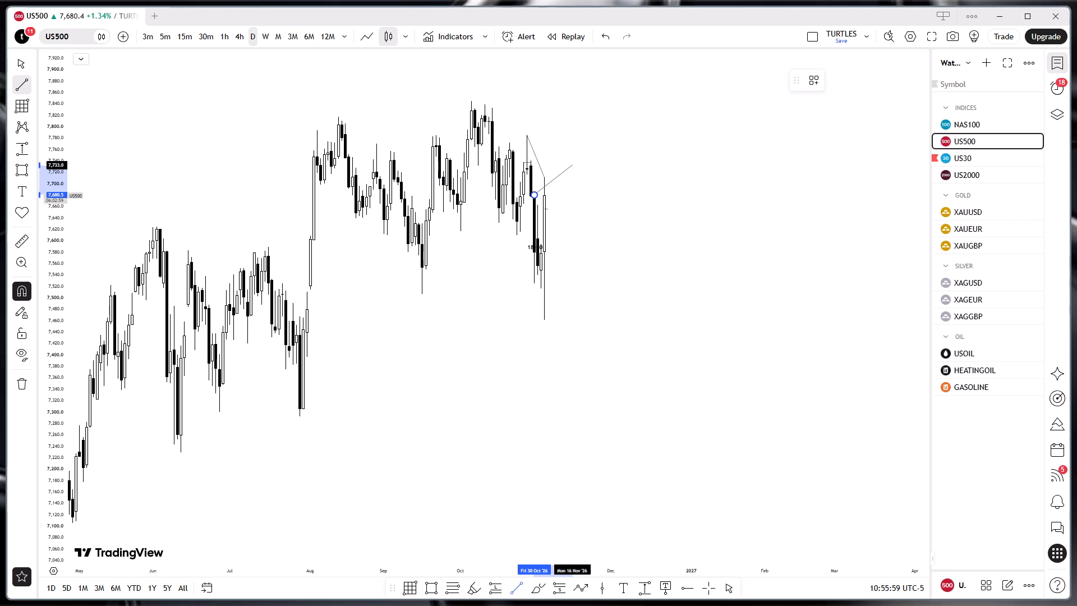
left_click_drag(573, 165, 576, 183)
left_click(576, 183, "shift")
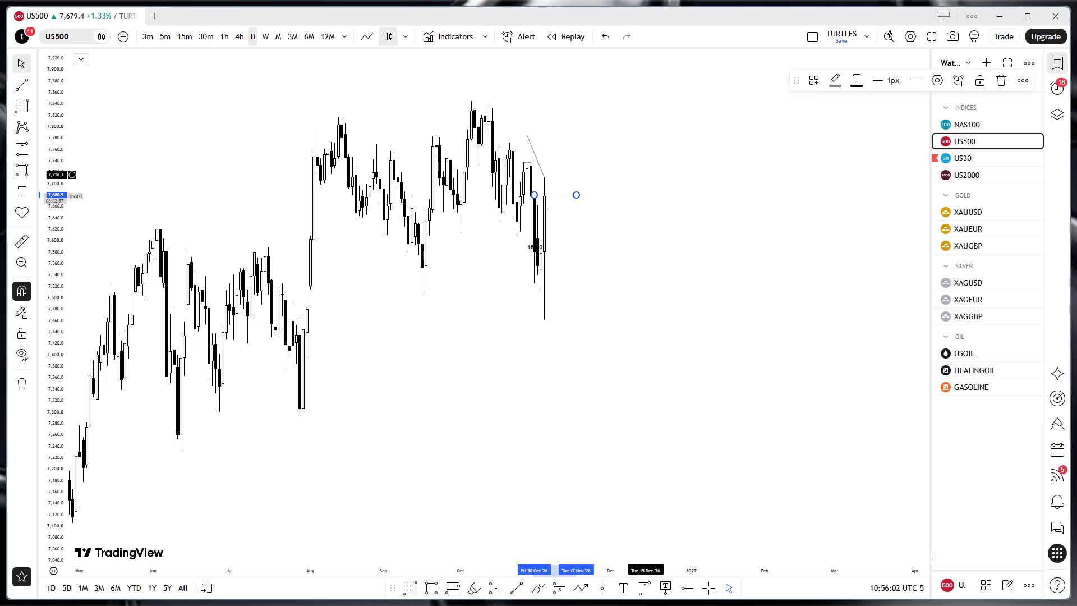
left_click(645, 175)
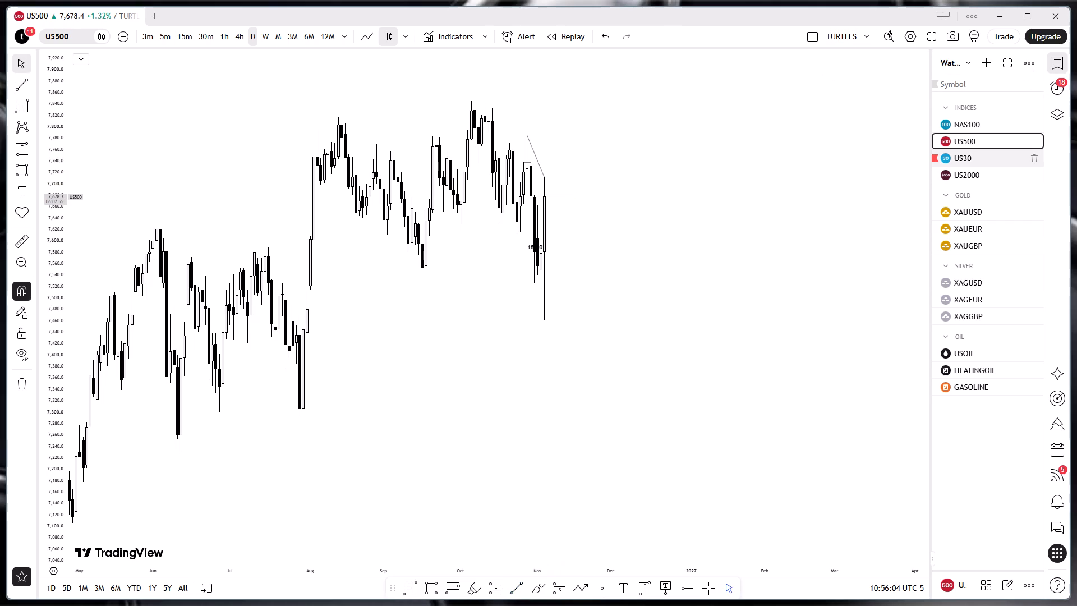
Compare NAS100 price action around the drawn levels on the daily and 4-hour timeframes with the daily US500 chart.
left_click(984, 166)
left_click(982, 130)
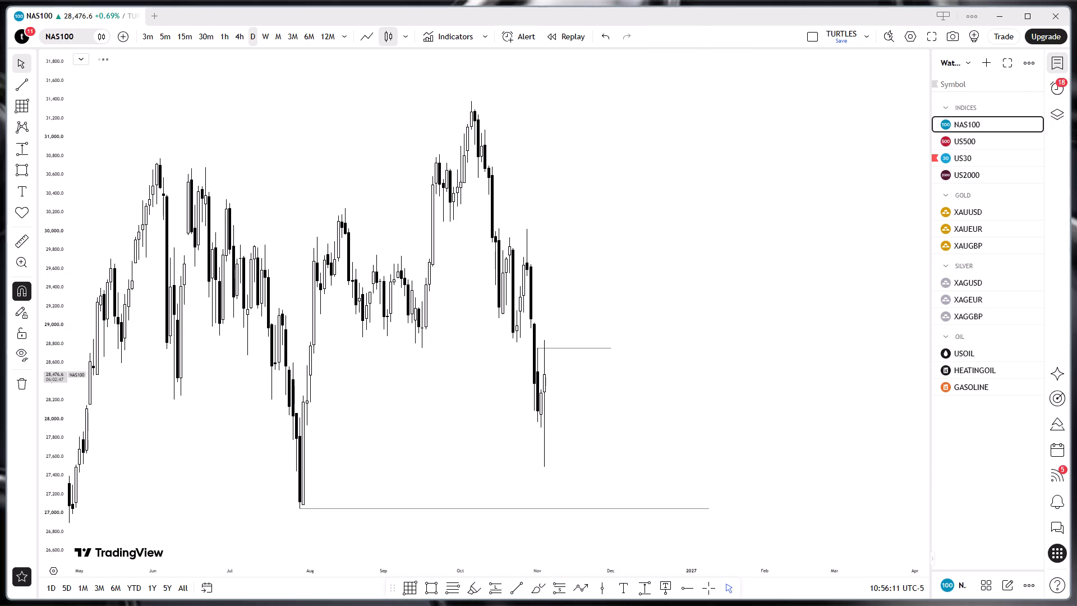
left_click(243, 39)
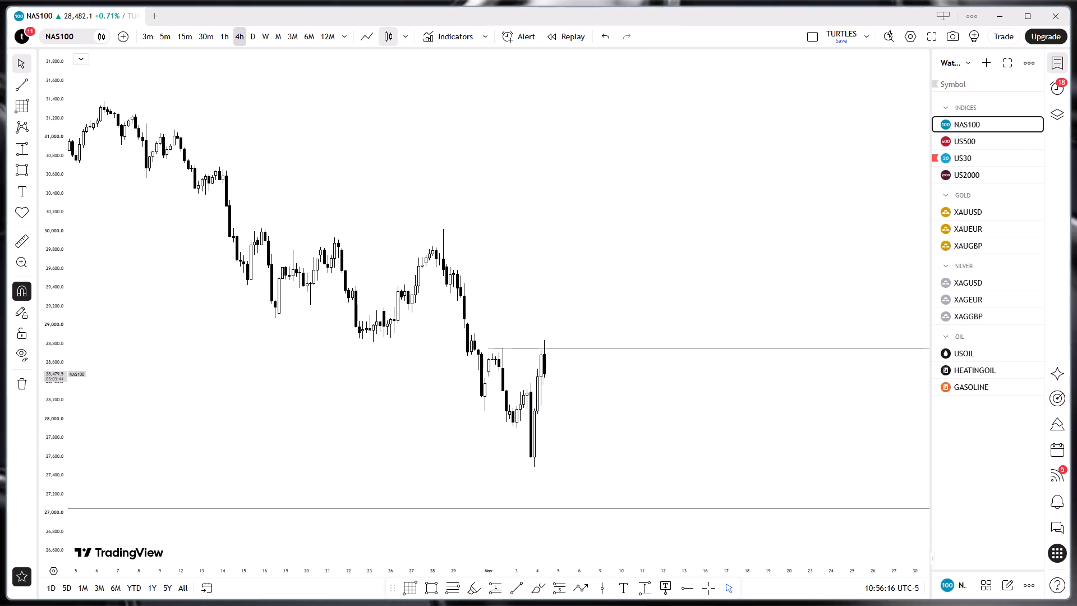
left_click(249, 42)
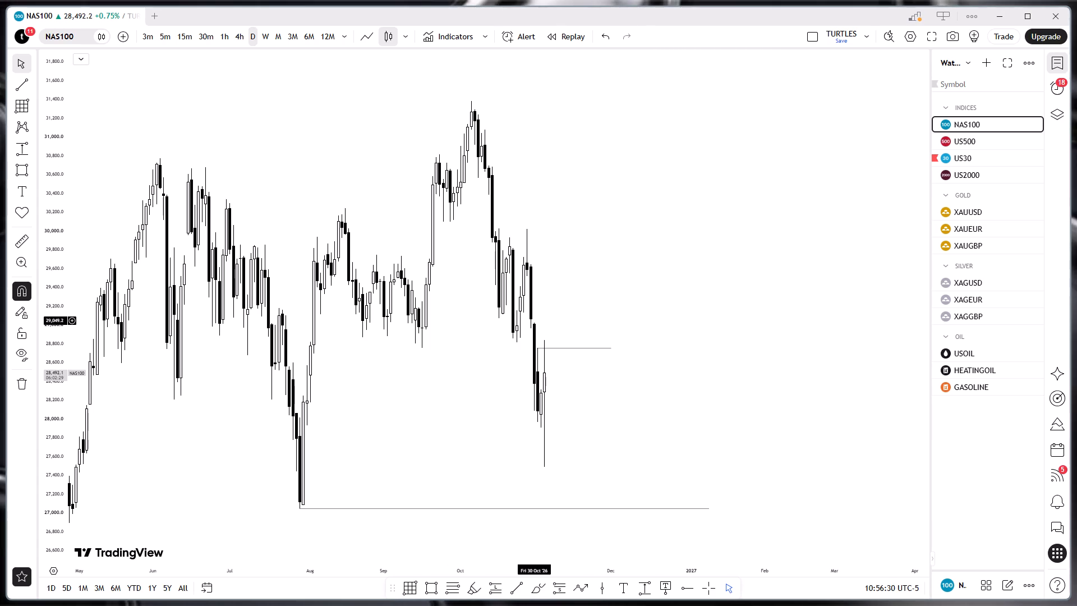
left_click(970, 146)
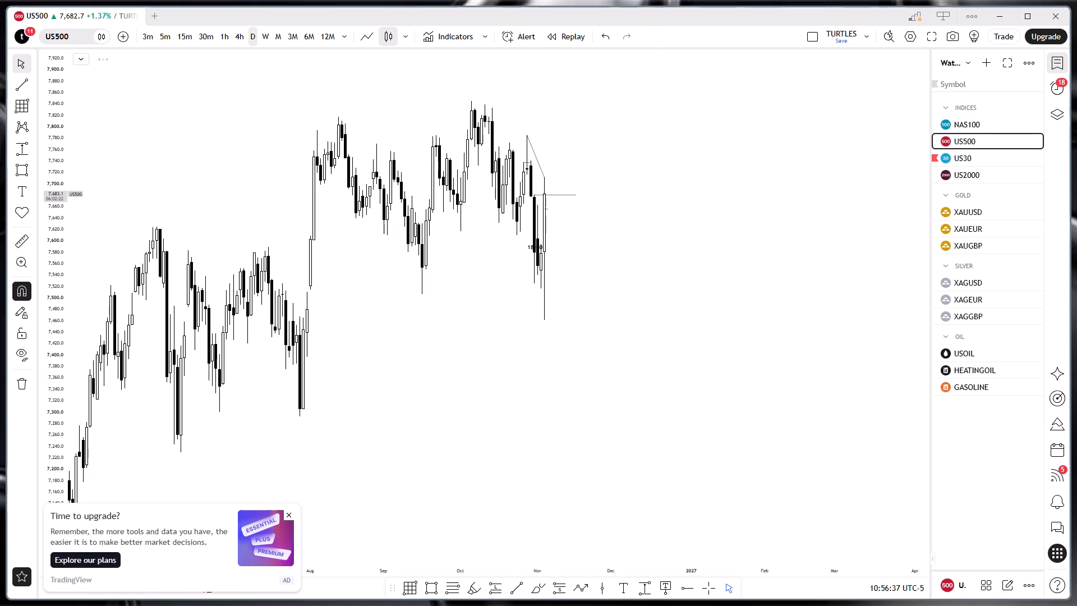
left_click(969, 126)
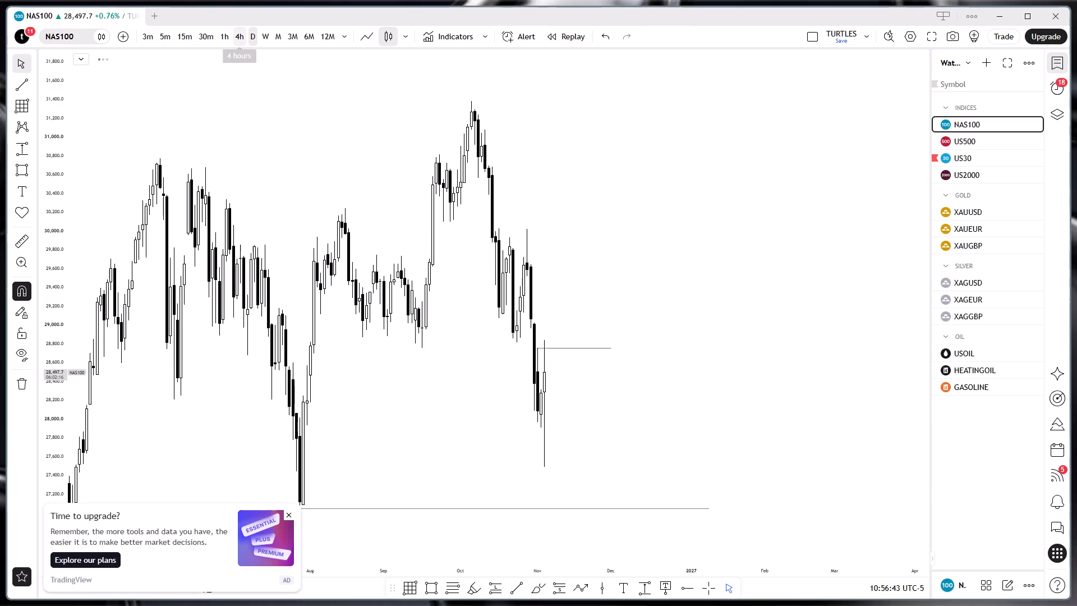
left_click(34, 85)
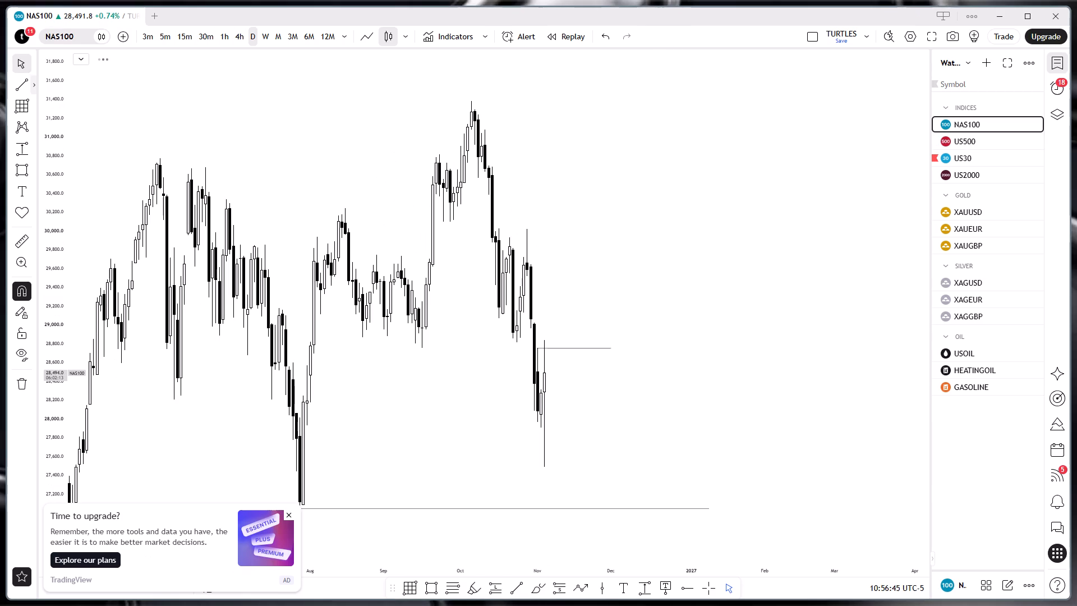
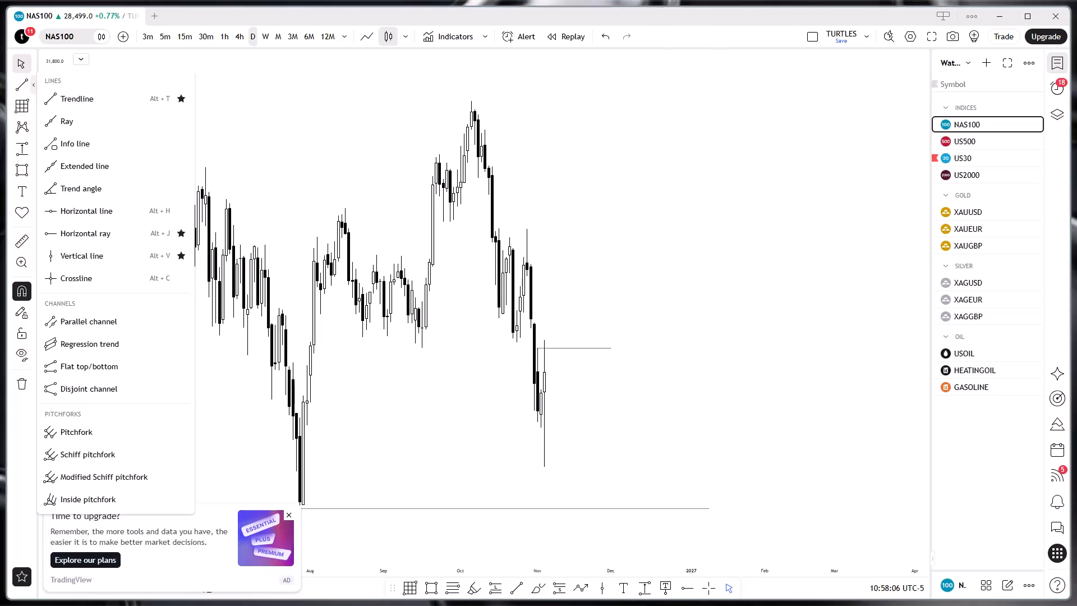
Examine NAS100 price action around the shaded zone and drawn level on the 1-hour, 15-minute, 5-minute, 3-minute and 4-hour timeframes.
left_click(225, 35)
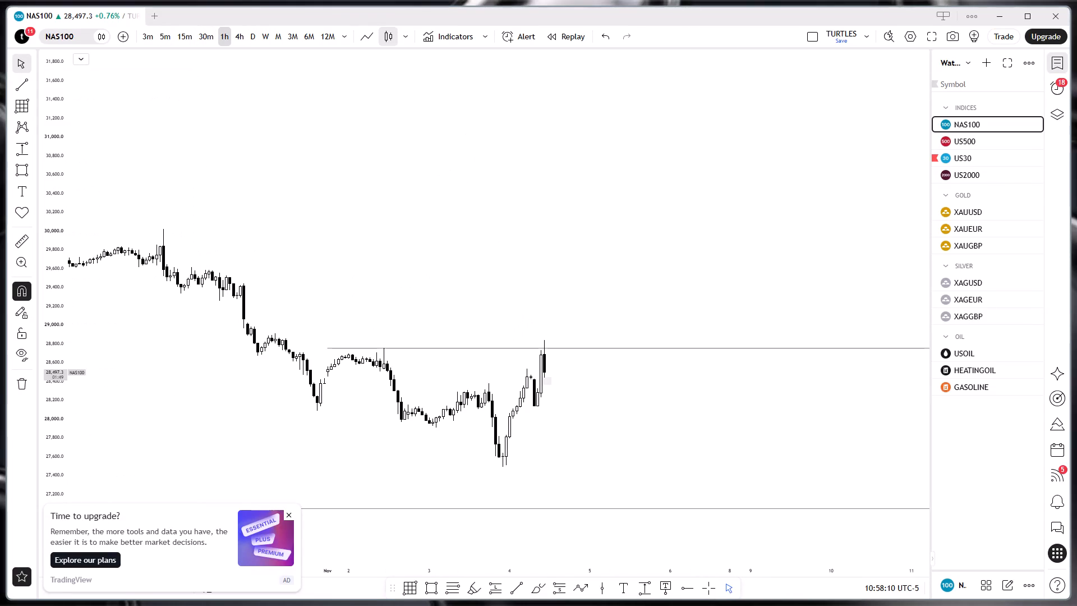
left_click(184, 38)
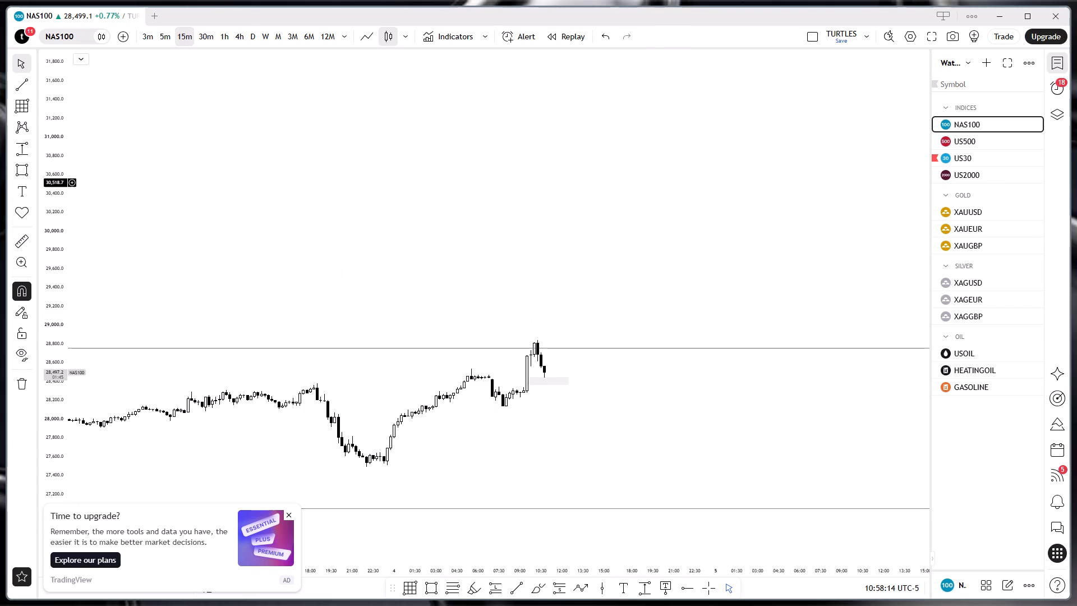
left_click(159, 41)
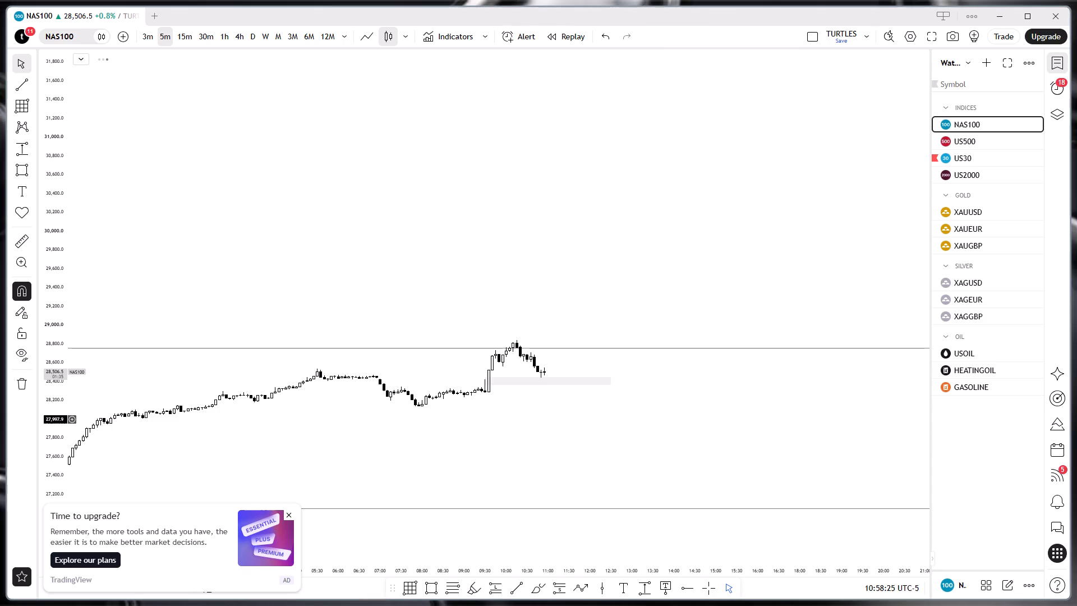
left_click_drag(58, 464, 150, 80)
left_click_drag(224, 420, 58, 436)
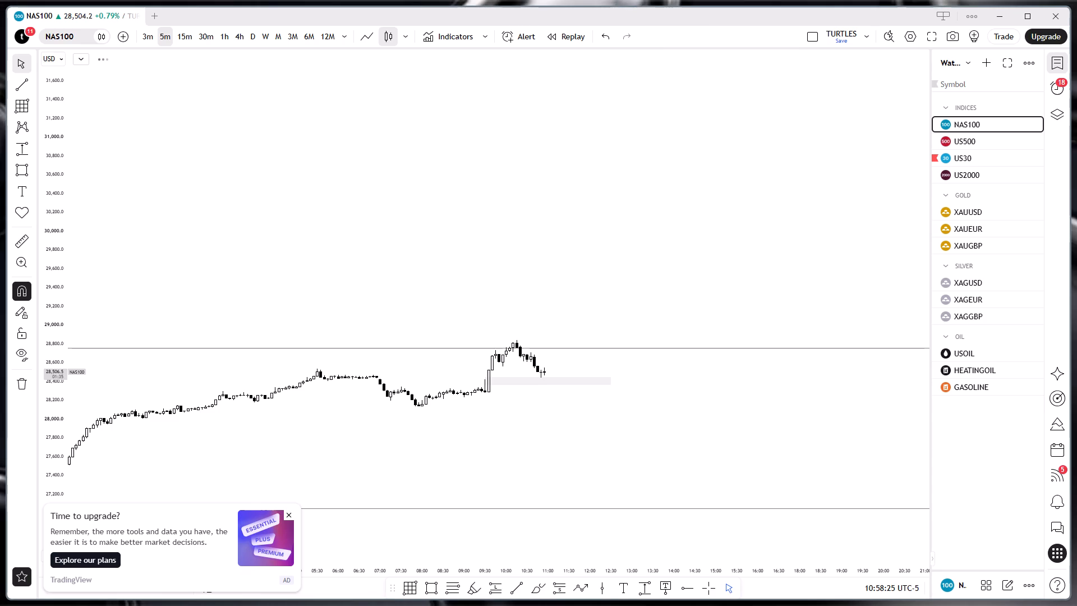
left_click_drag(58, 436, 266, 205)
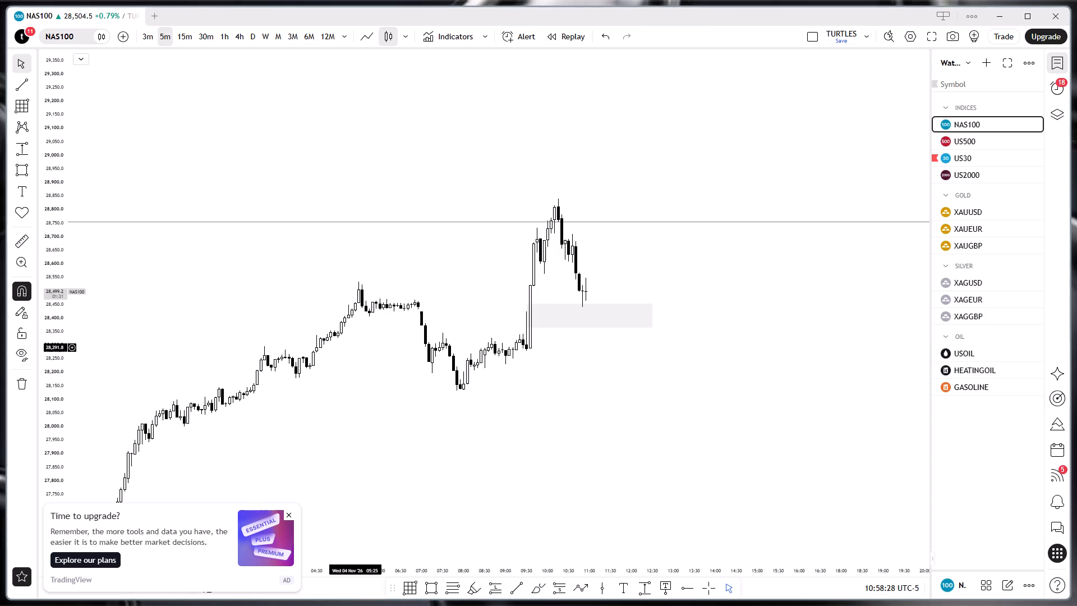
left_click_drag(57, 472, 195, 126)
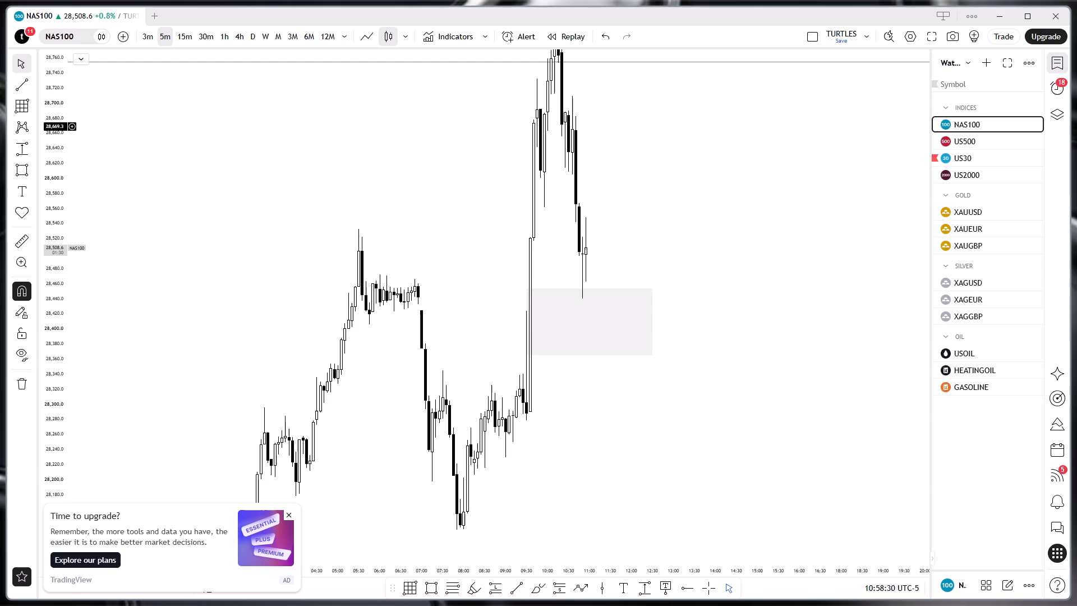
left_click_drag(195, 126, 226, 380)
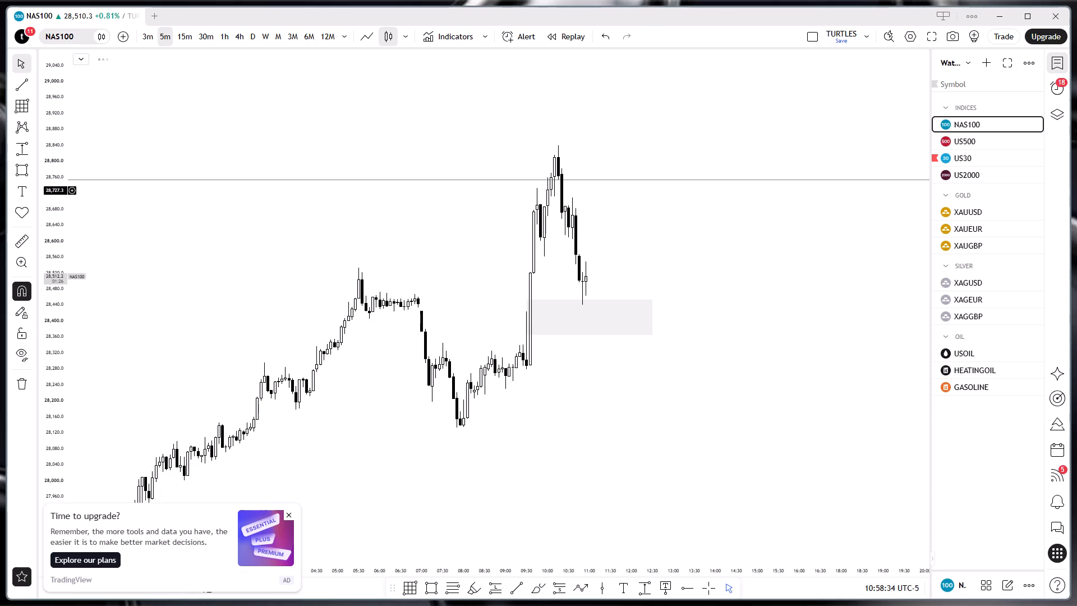
left_click(147, 39)
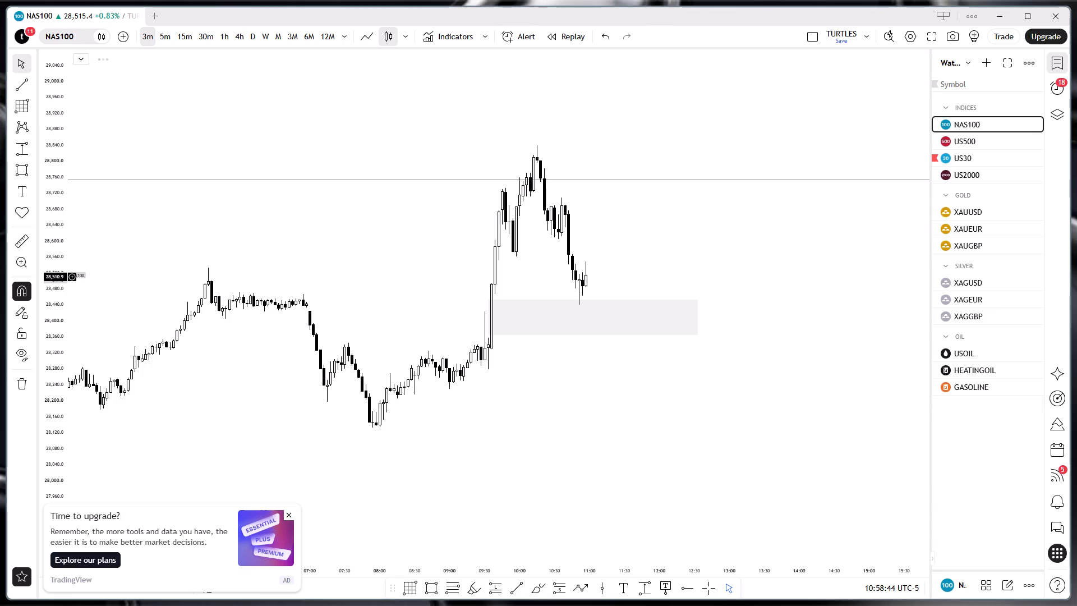
left_click_drag(52, 462, 139, 62)
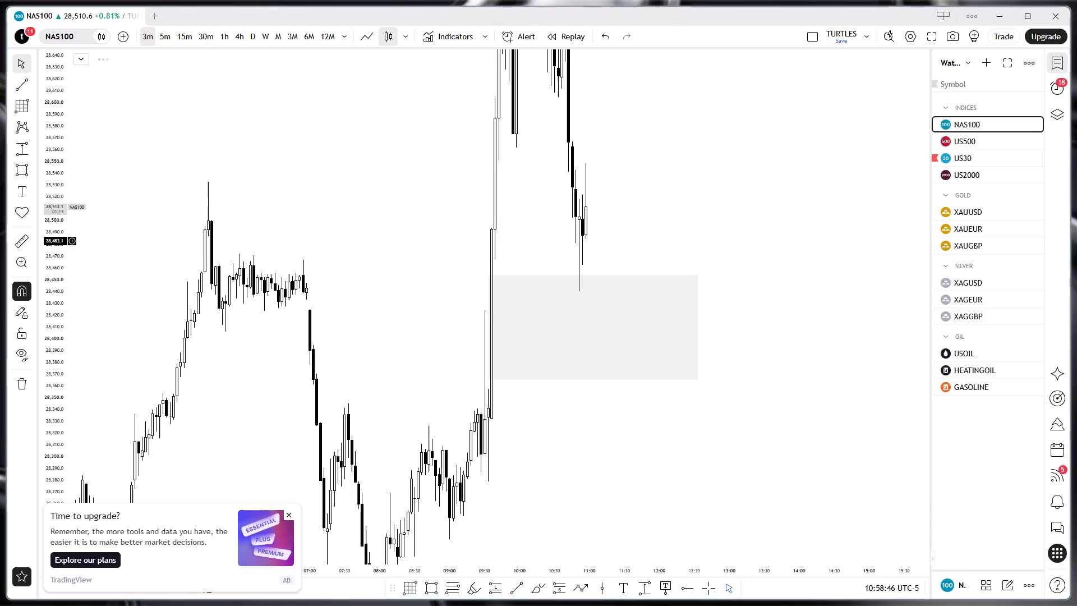
left_click_drag(142, 318, 165, 186)
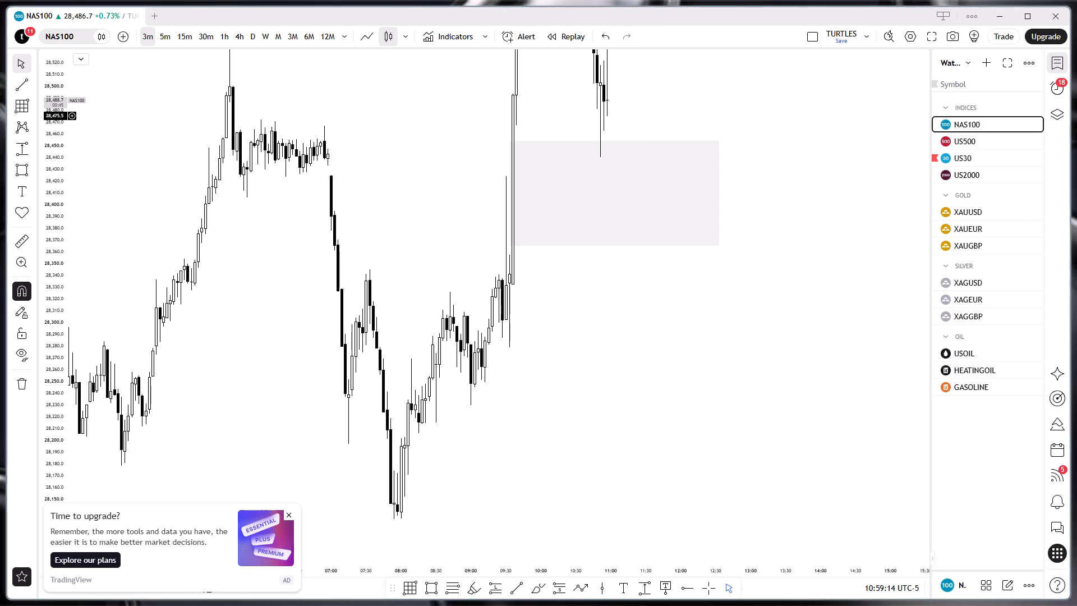
left_click(231, 36)
double_click(233, 38)
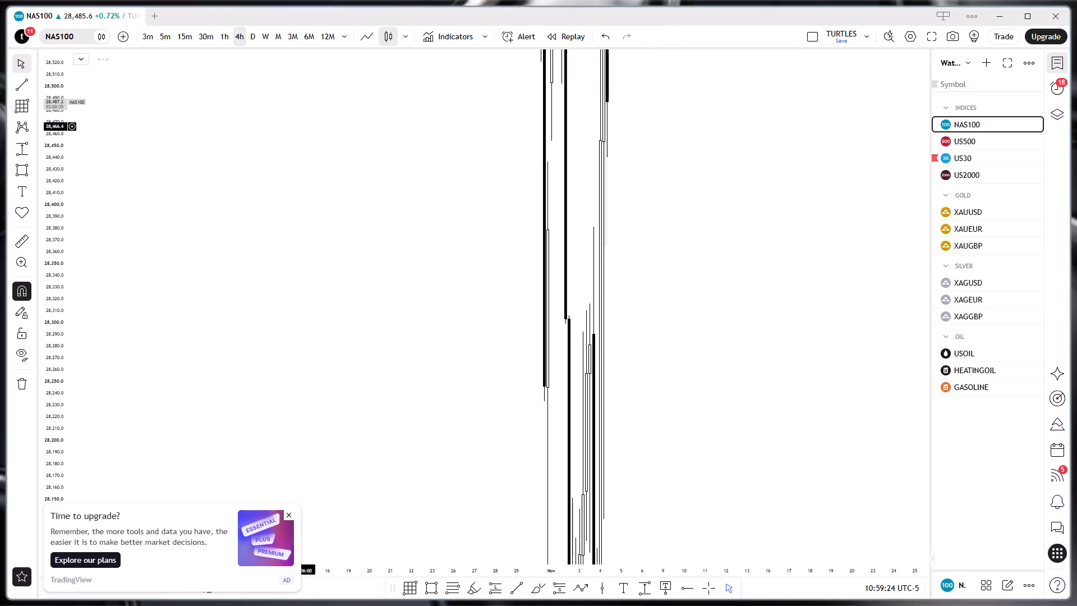
scroll(162, 146, "left", 1)
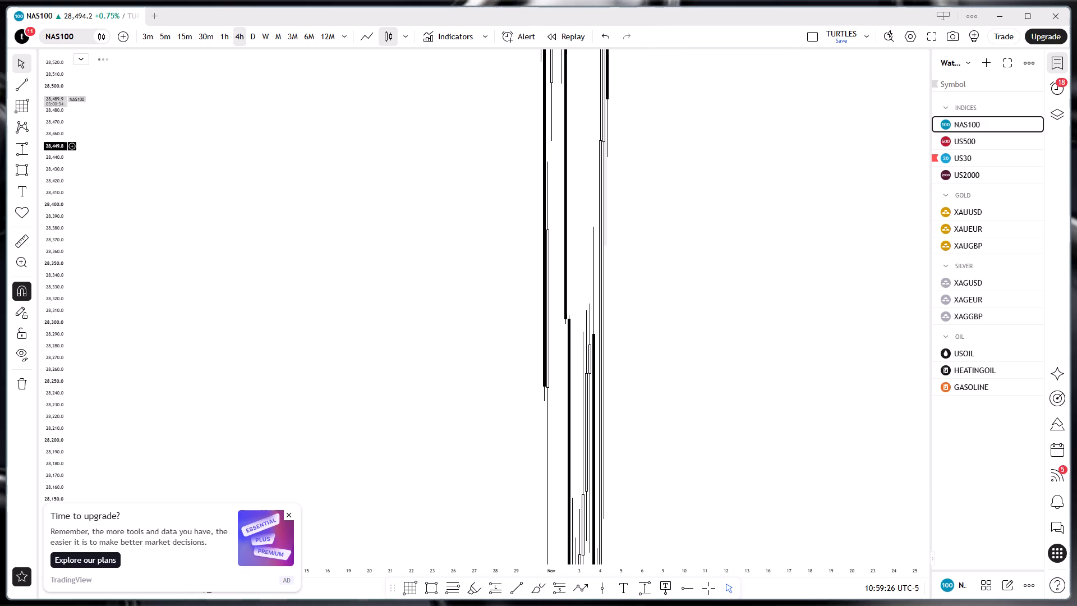
left_click_drag(46, 227, 58, 454)
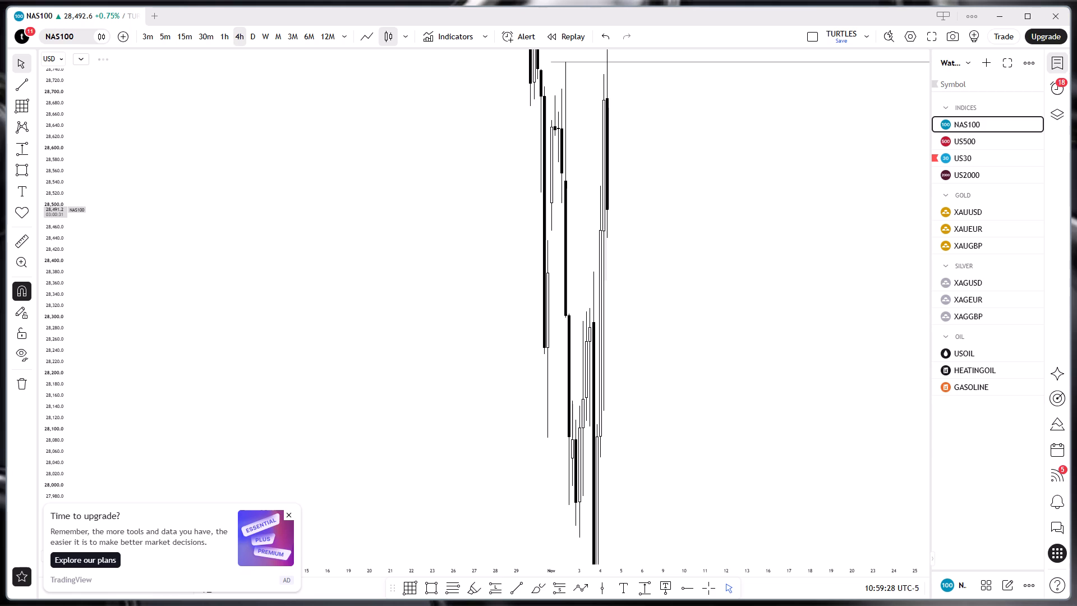
left_click_drag(67, 203, 102, 525)
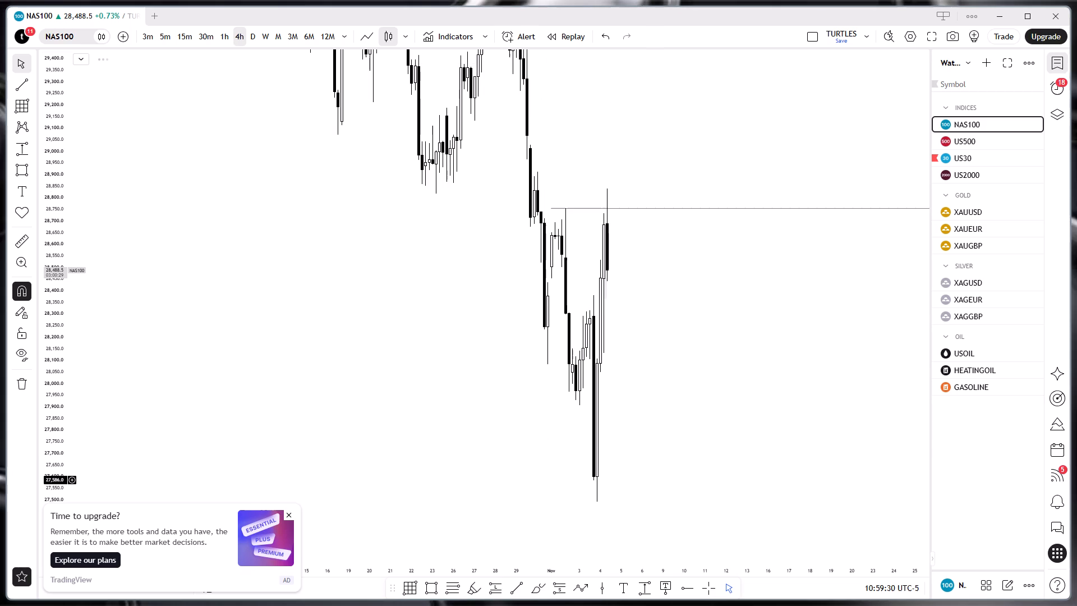
left_click_drag(313, 388, 234, 360)
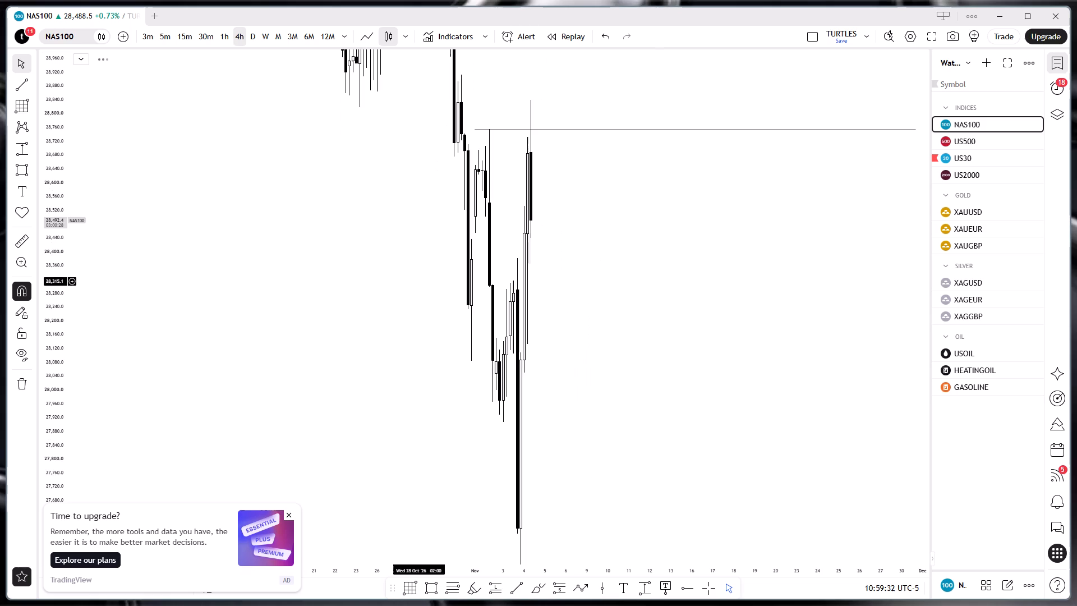
Resize the rectangle on the 1-hour NAS100 chart to span about 28,336 to 28,421 and extend it to 5 November 04:00.
left_click(227, 36)
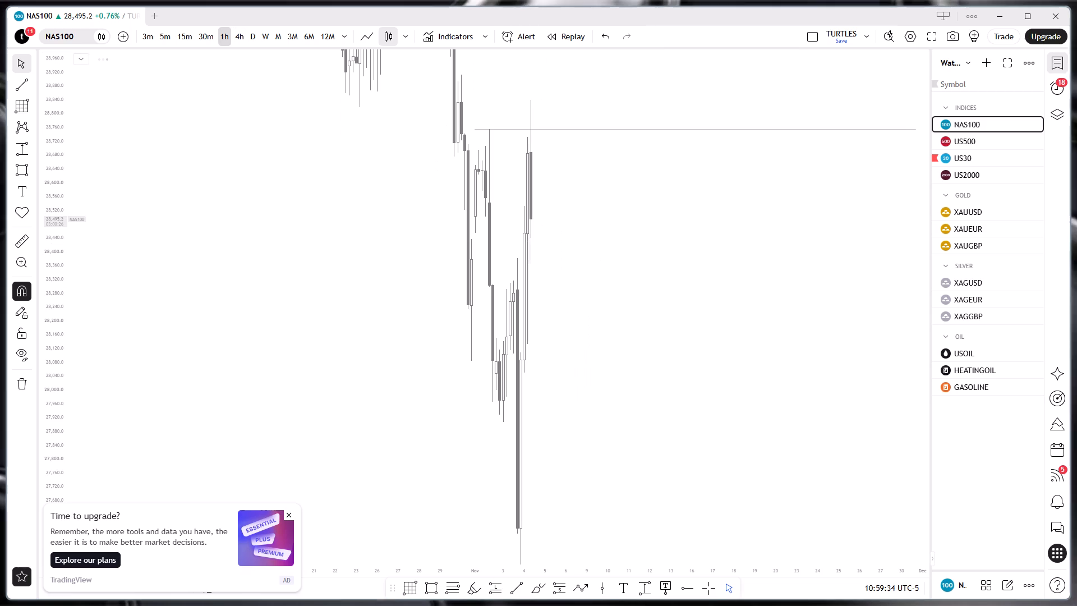
triple_click(227, 36)
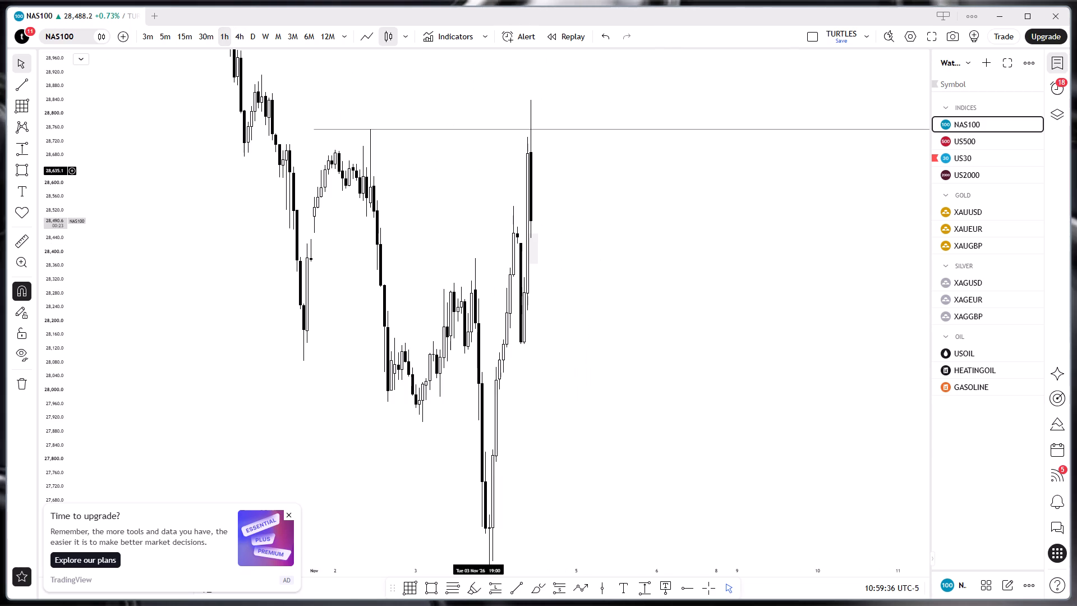
left_click_drag(535, 249, 558, 254)
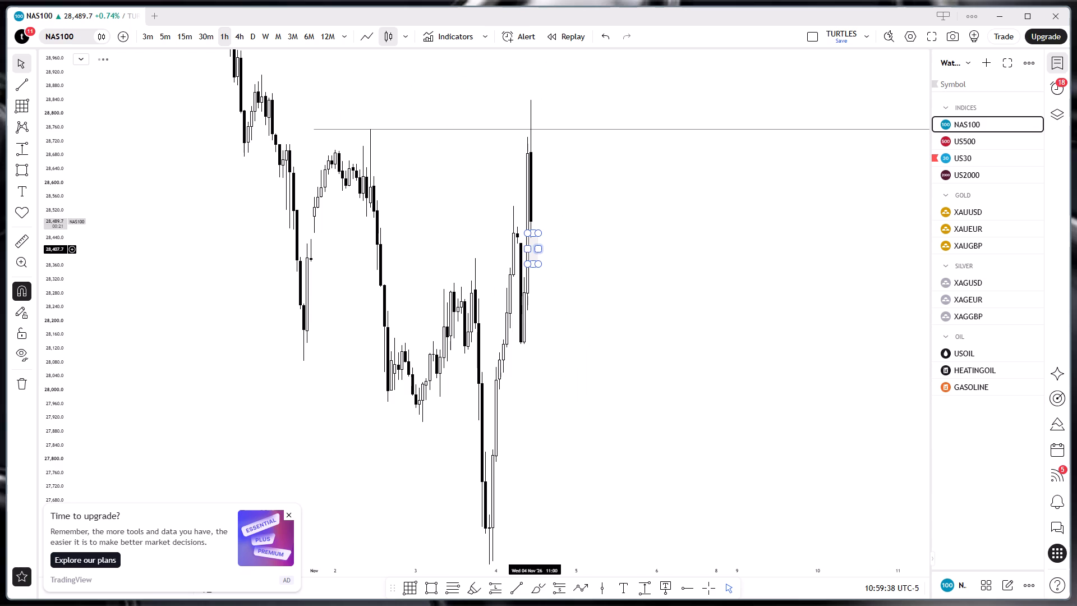
left_click_drag(558, 261, 592, 274)
left_click_drag(526, 232, 521, 232)
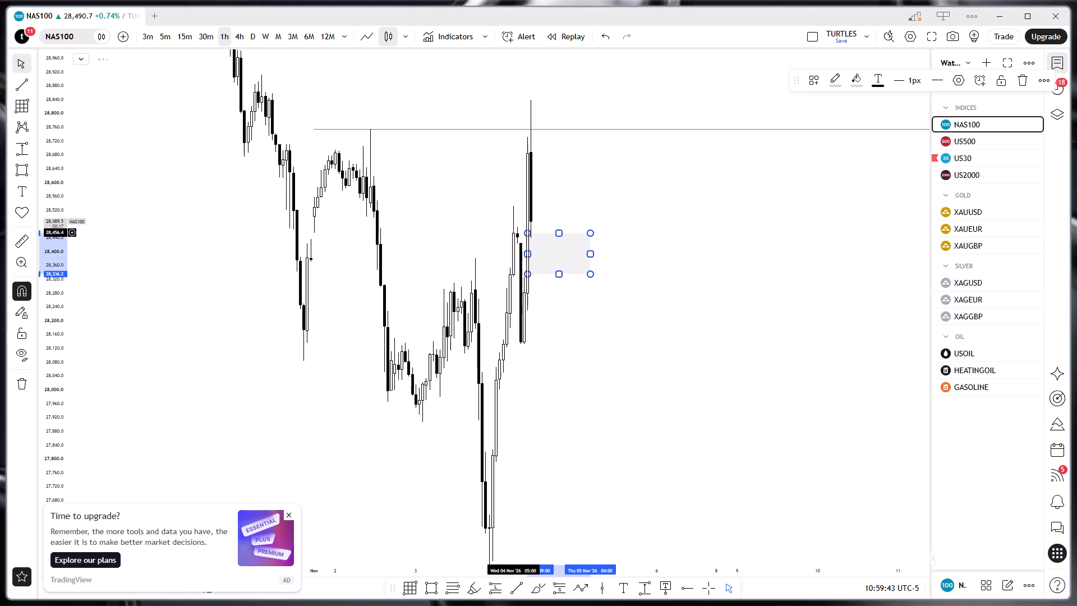
left_click_drag(521, 232, 520, 237)
double_click(656, 180)
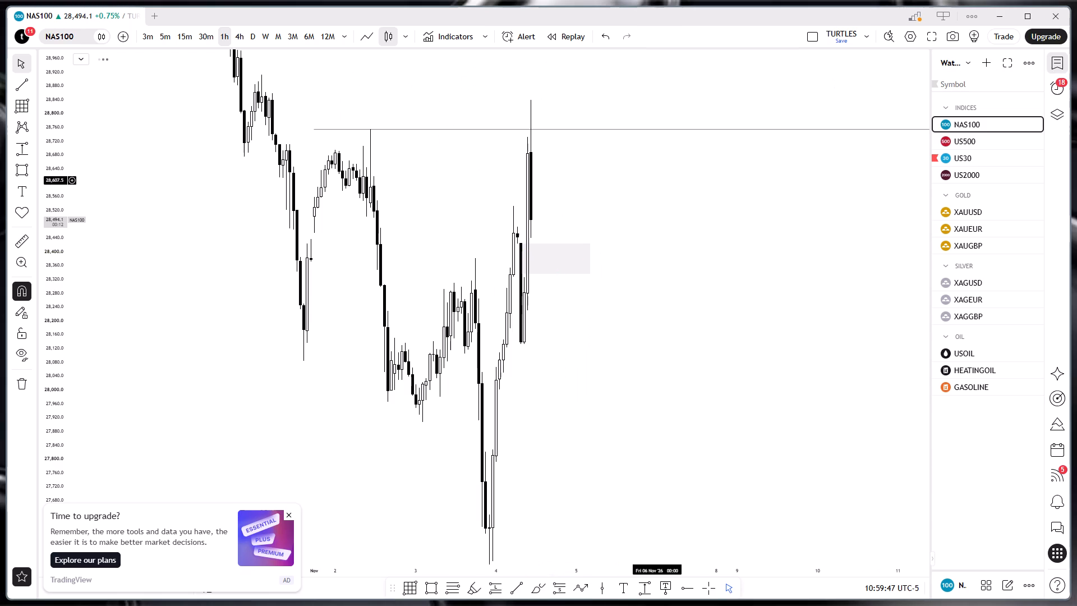
Bring up the 1-hour US500 chart and dismiss the upgrade advertisement covering it.
left_click(955, 142)
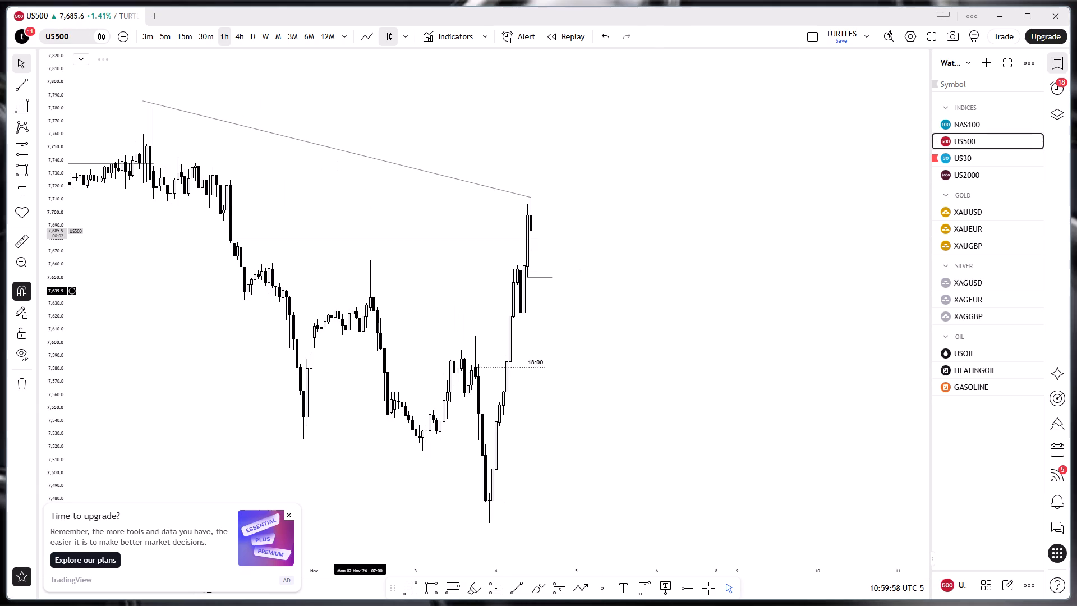
left_click_drag(45, 475, 204, 224)
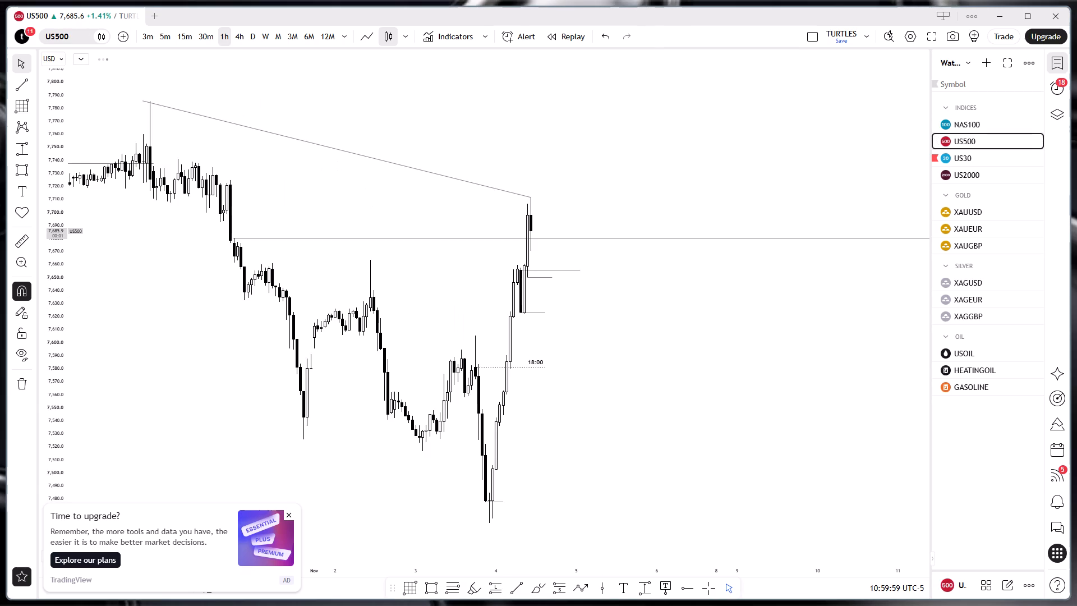
left_click(288, 518)
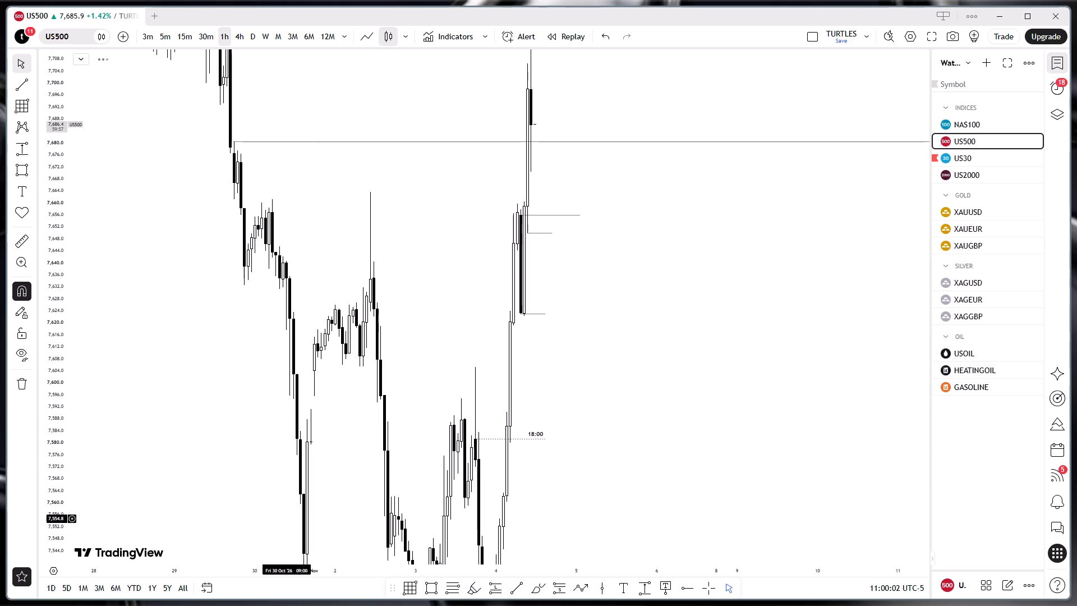
Compare US500 and US30 price action on the 30-minute timeframe, and examine US500 around its drawn levels on the 15-minute and 5-minute timeframes.
left_click(205, 39)
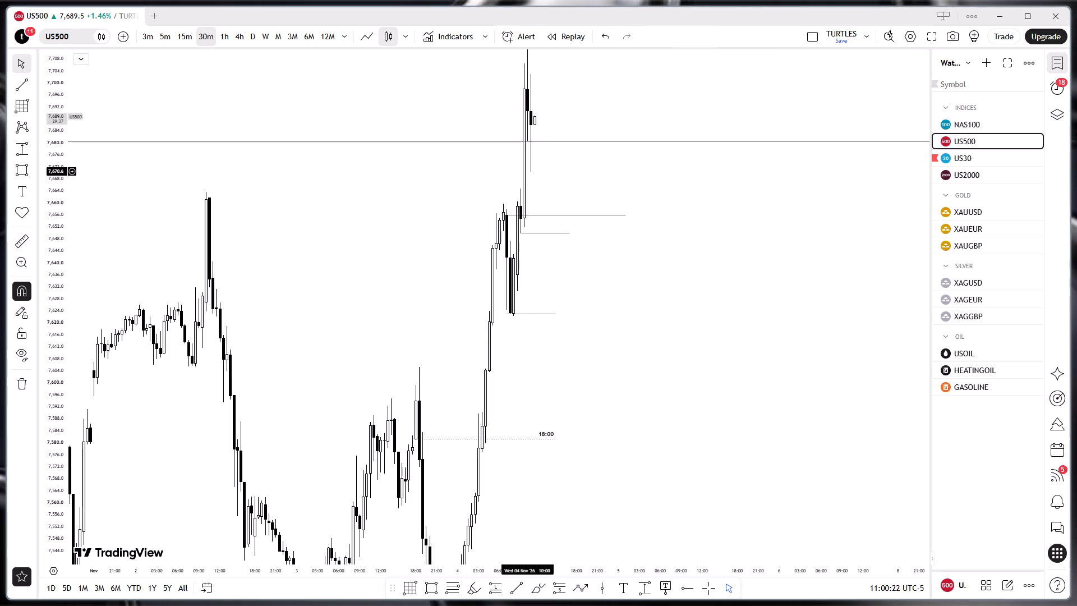
left_click(973, 159)
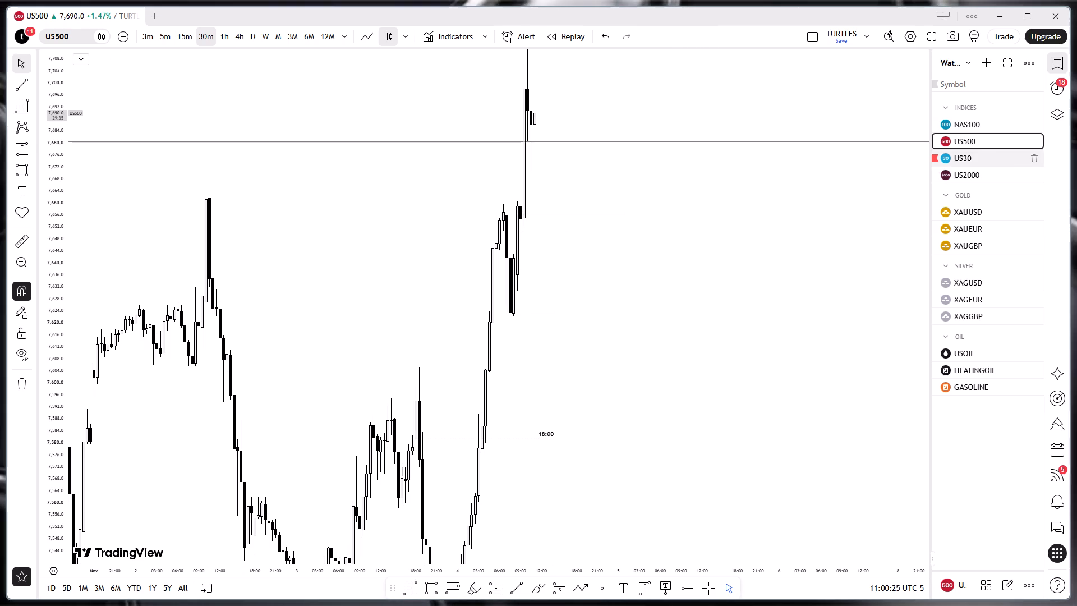
left_click(973, 159)
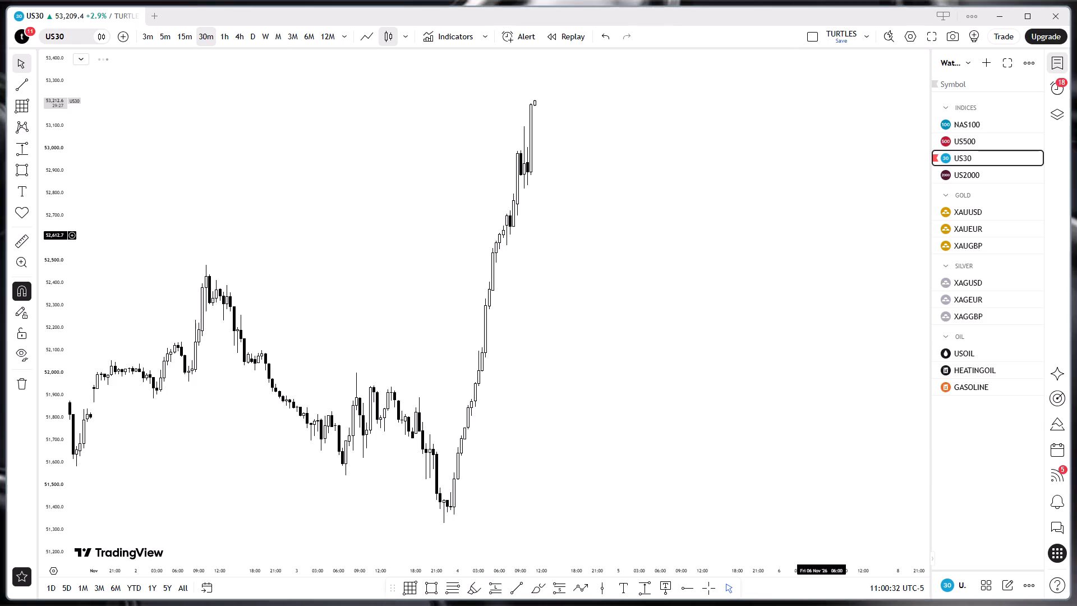
left_click(990, 138)
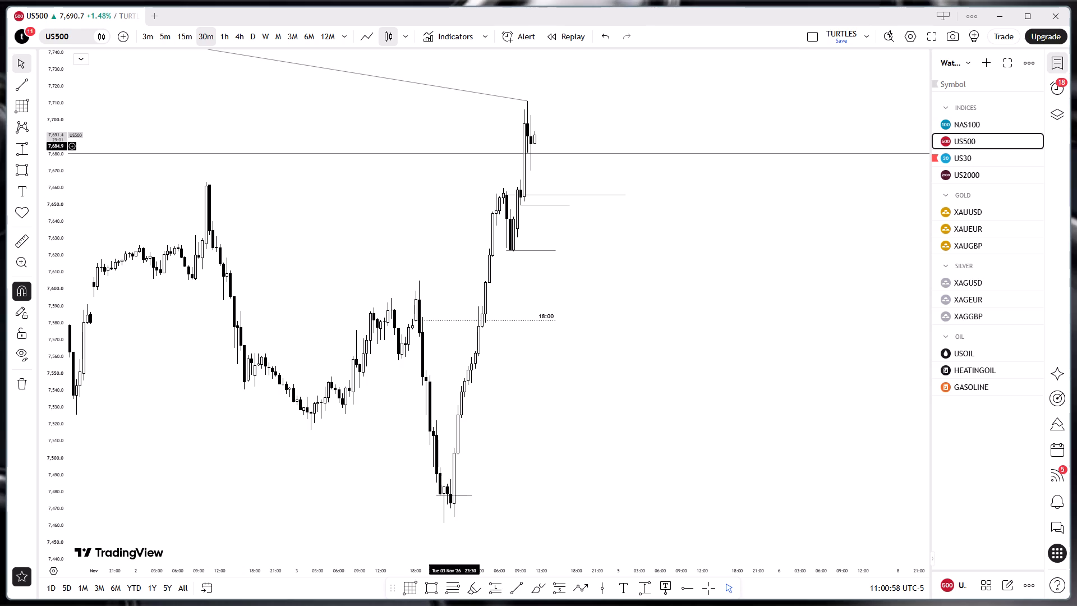
left_click(189, 40)
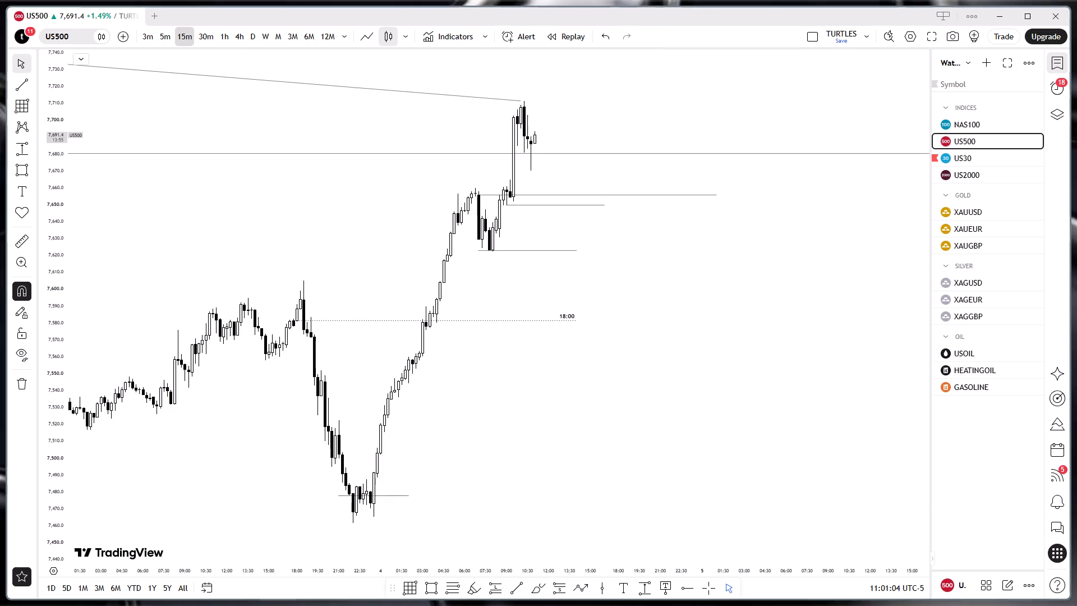
left_click(169, 37)
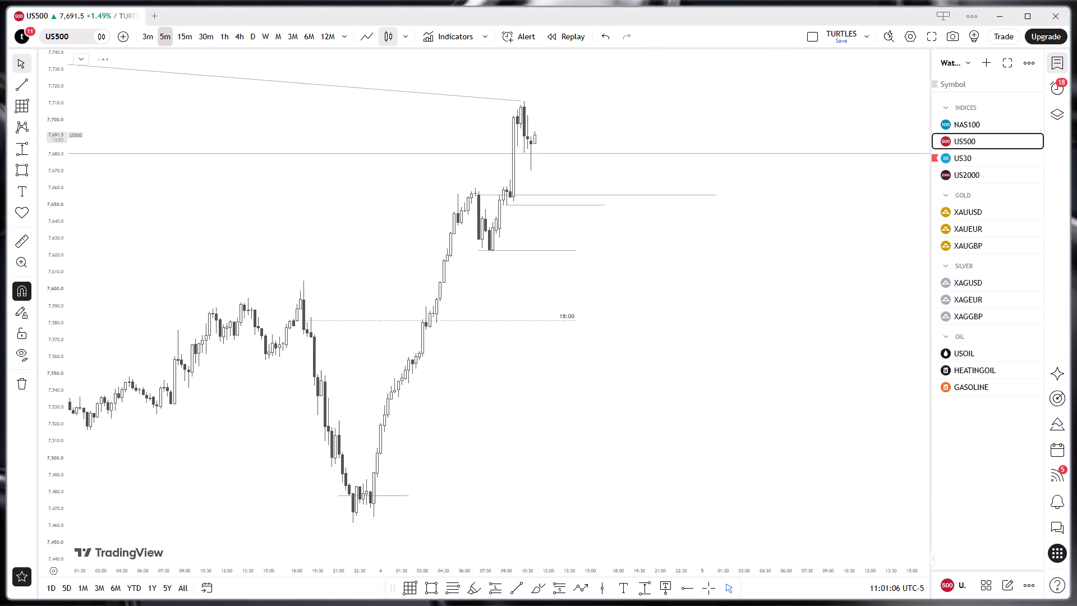
left_click(169, 37)
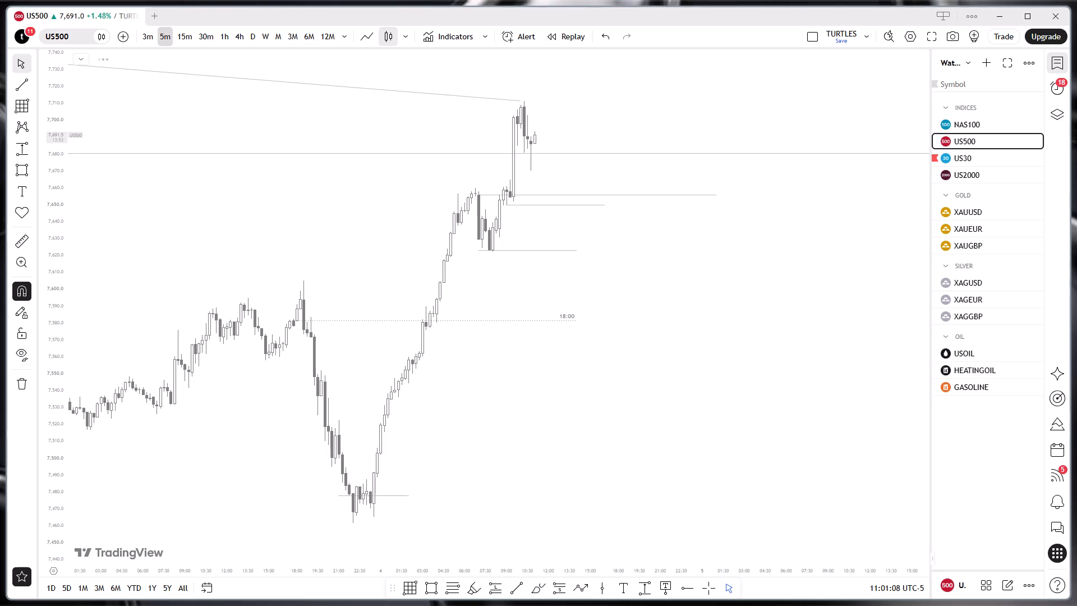
left_click(169, 37)
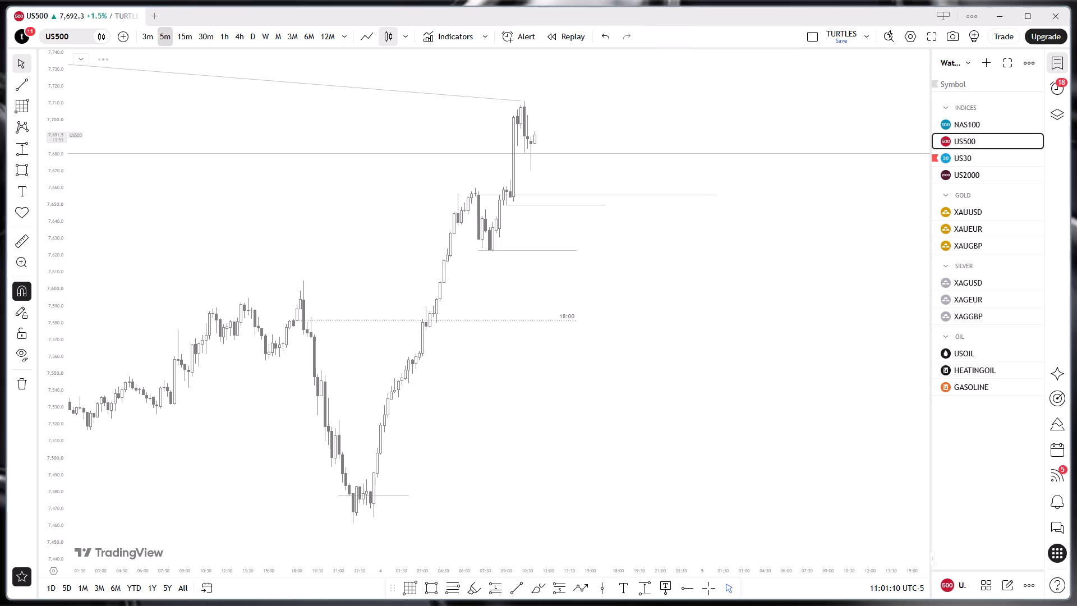
left_click(169, 37)
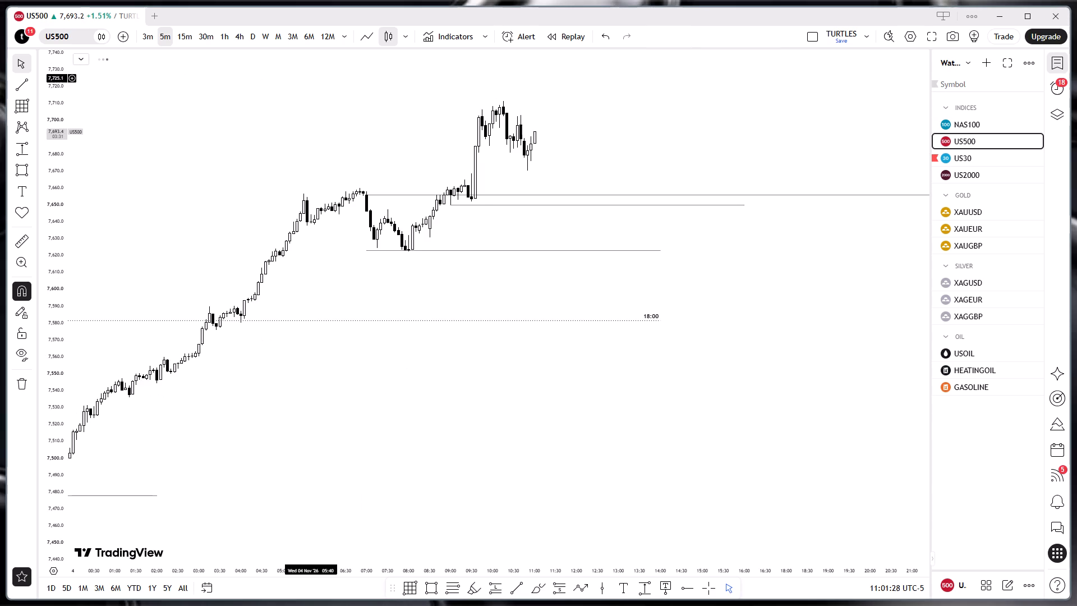
Draw a rectangle on the 3-minute US500 chart spanning about 7,666 to 7,677, from 09:33 to about 11:18 on 4 November.
left_click(149, 39)
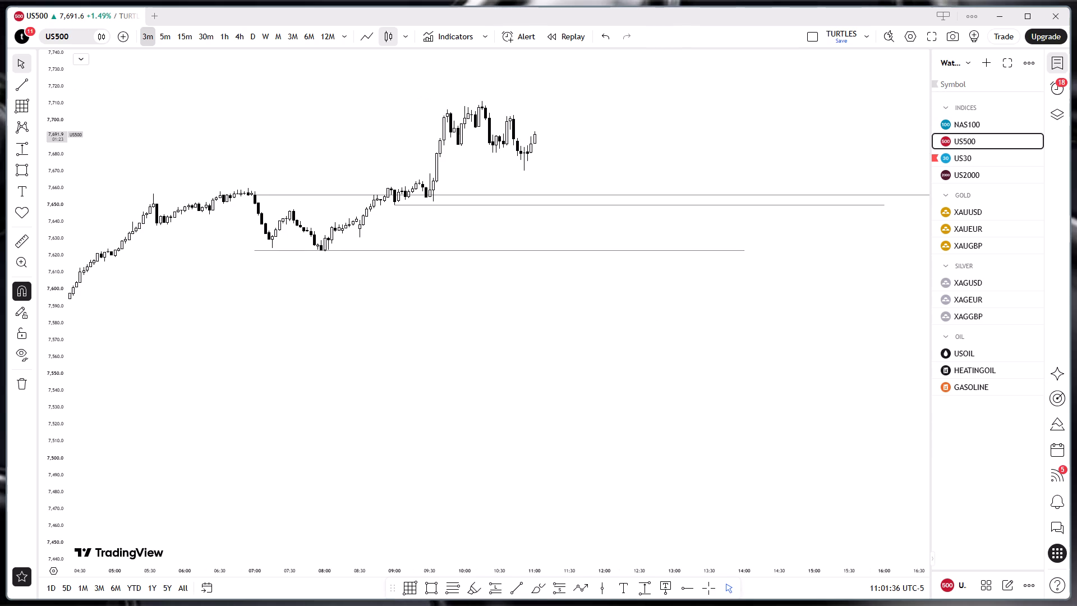
left_click_drag(59, 365, 41, 169)
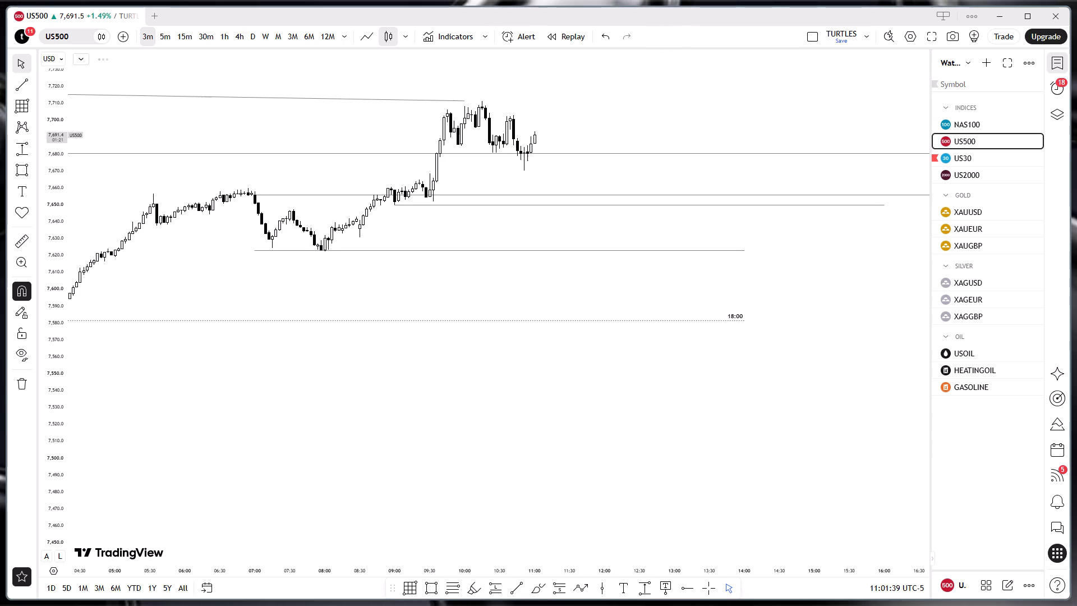
left_click_drag(206, 260, 195, 391)
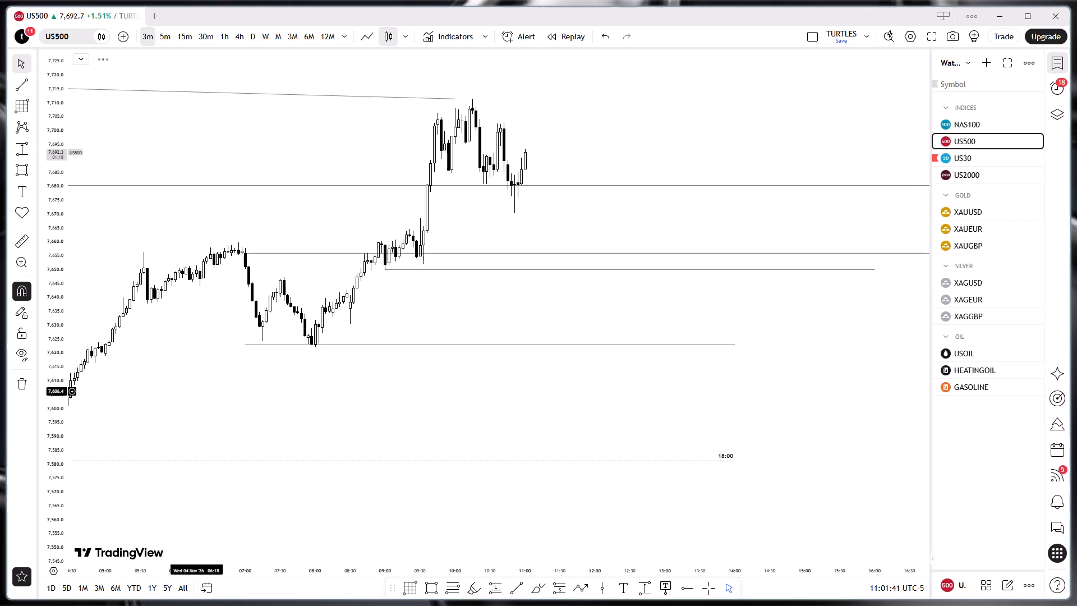
left_click(16, 167)
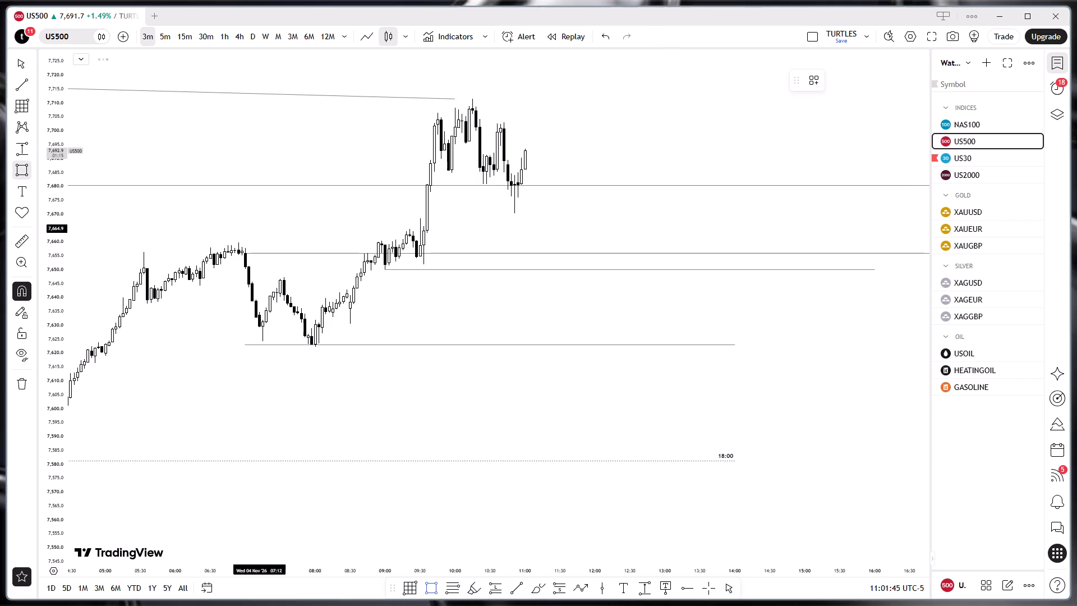
left_click(422, 225)
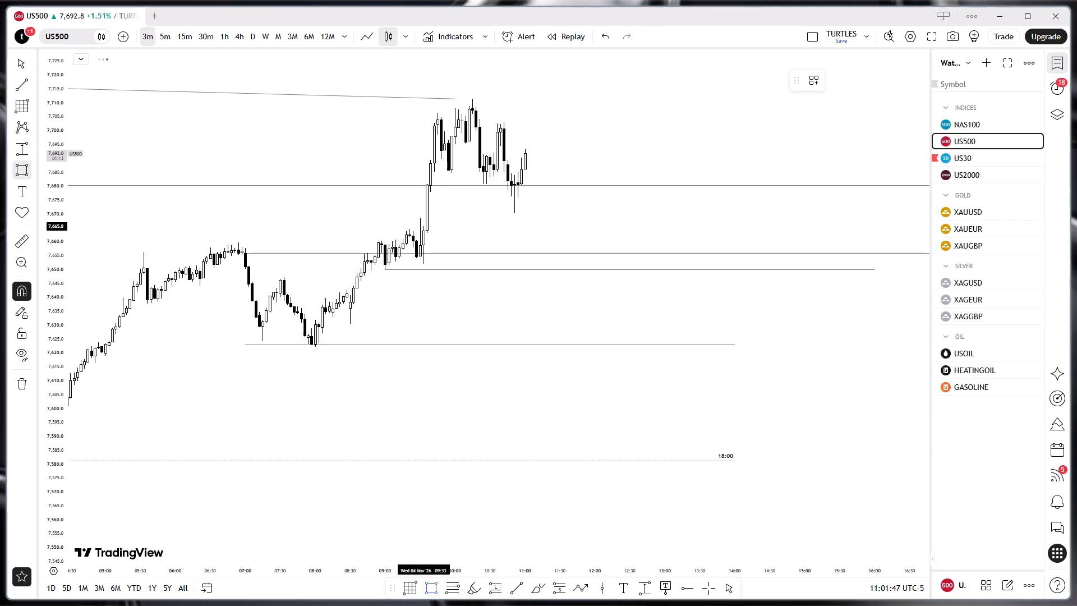
left_click(547, 194)
left_click(673, 166)
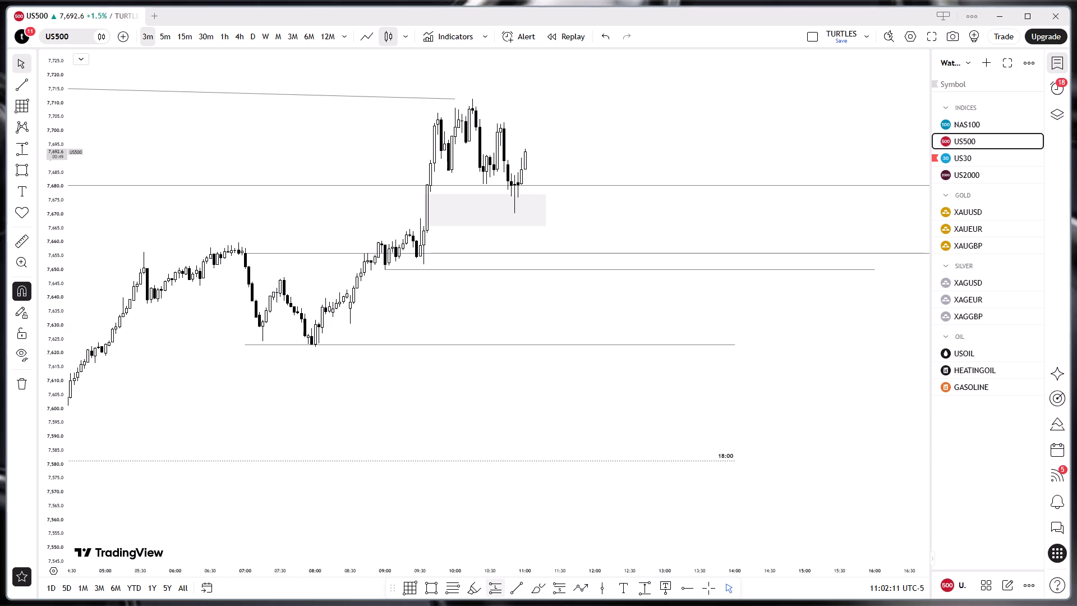
Draw a trend line on the 1-minute US500 chart from the 09:02 low near 7,650 to the 09:34 low near 7,652.
left_click(346, 36)
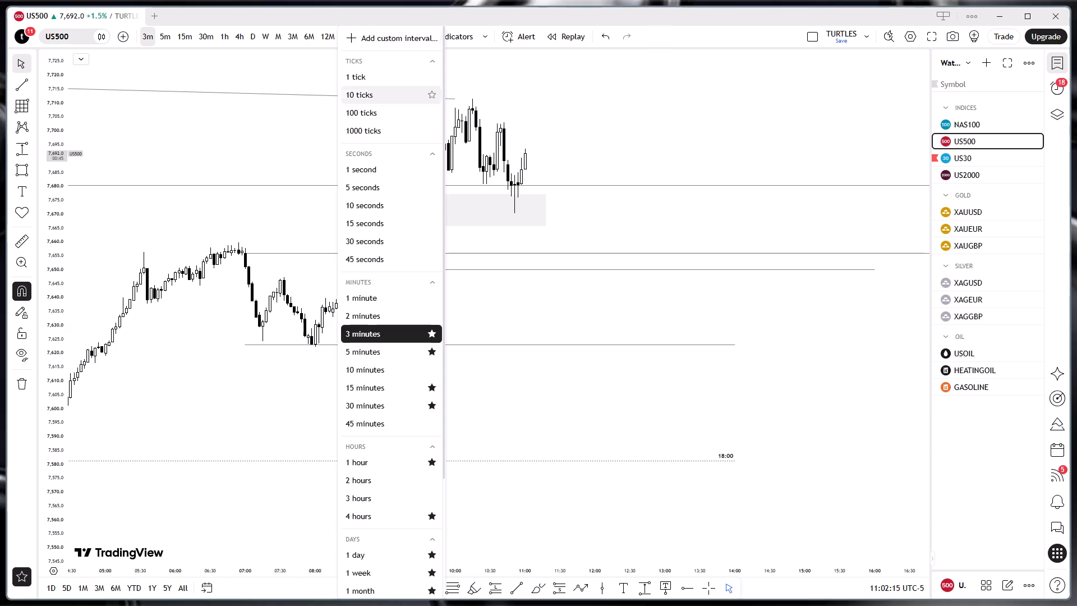
left_click(371, 301)
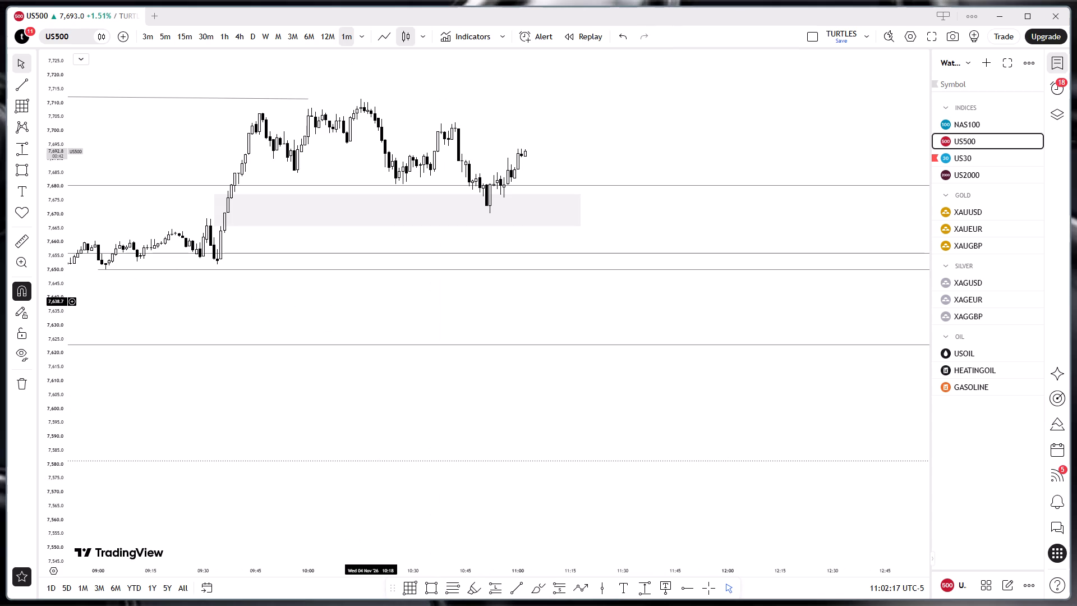
left_click_drag(55, 440, 22, 157)
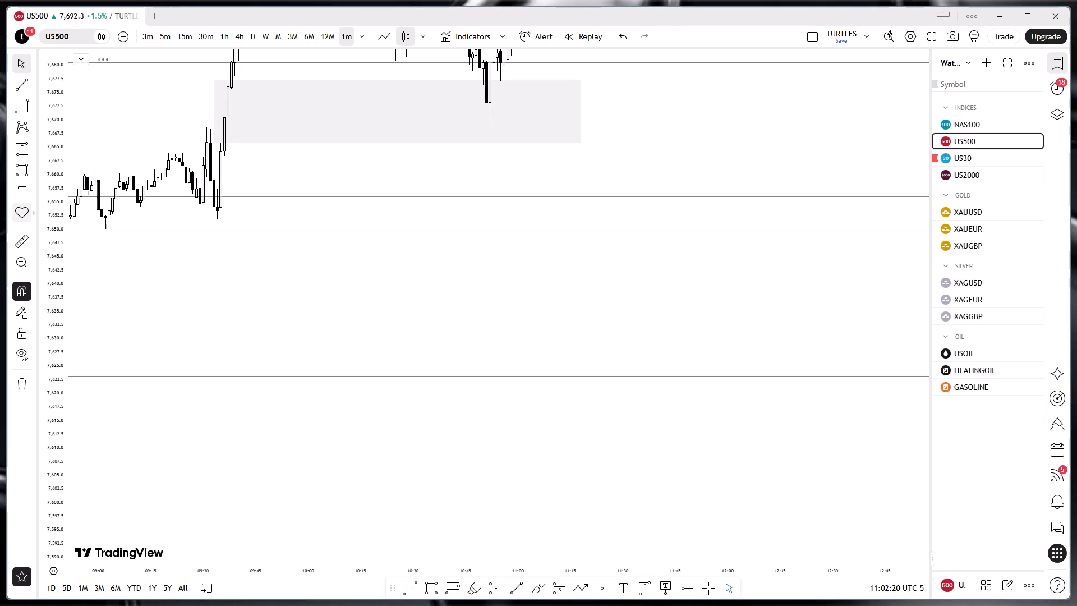
left_click_drag(22, 157, 21, 146)
left_click_drag(21, 146, 39, 120)
left_click_drag(99, 154, 244, 205)
left_click(307, 310)
left_click_drag(300, 306, 486, 329)
left_click_drag(480, 325, 307, 310)
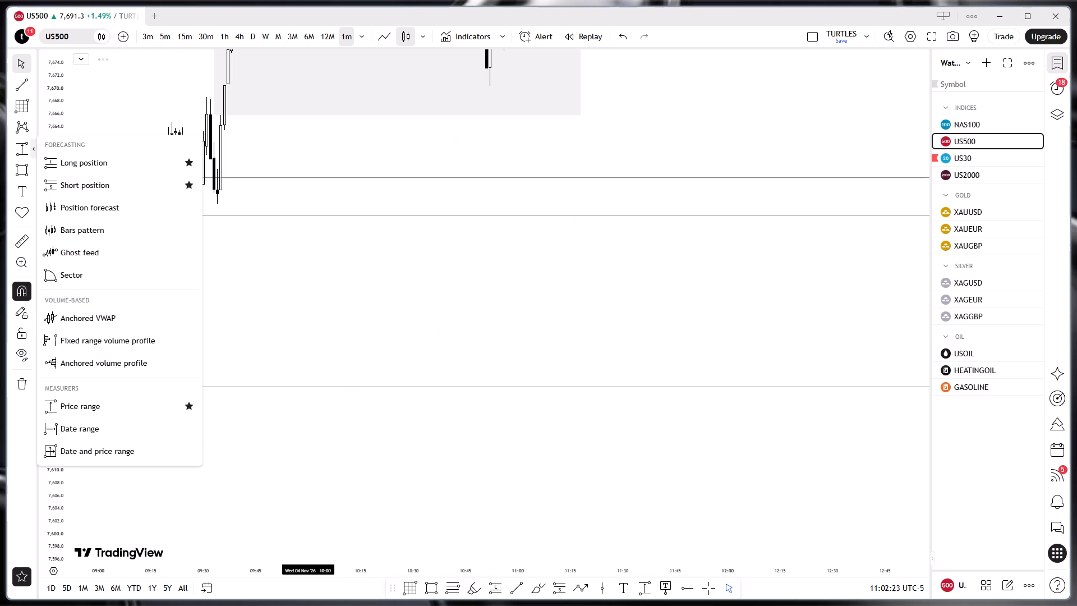
left_click_drag(307, 310, 481, 449)
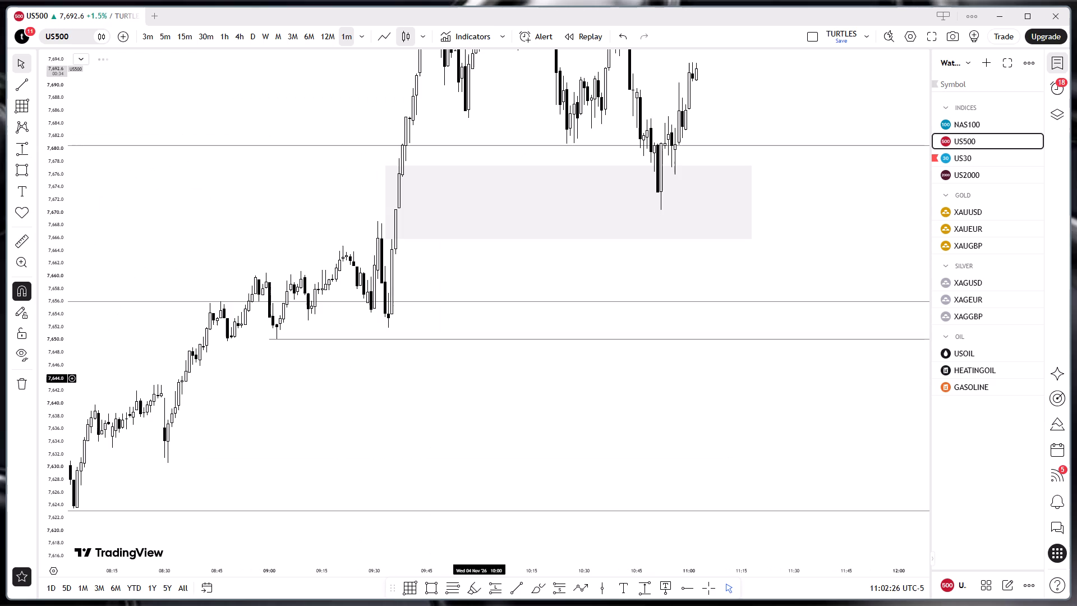
left_click(19, 86)
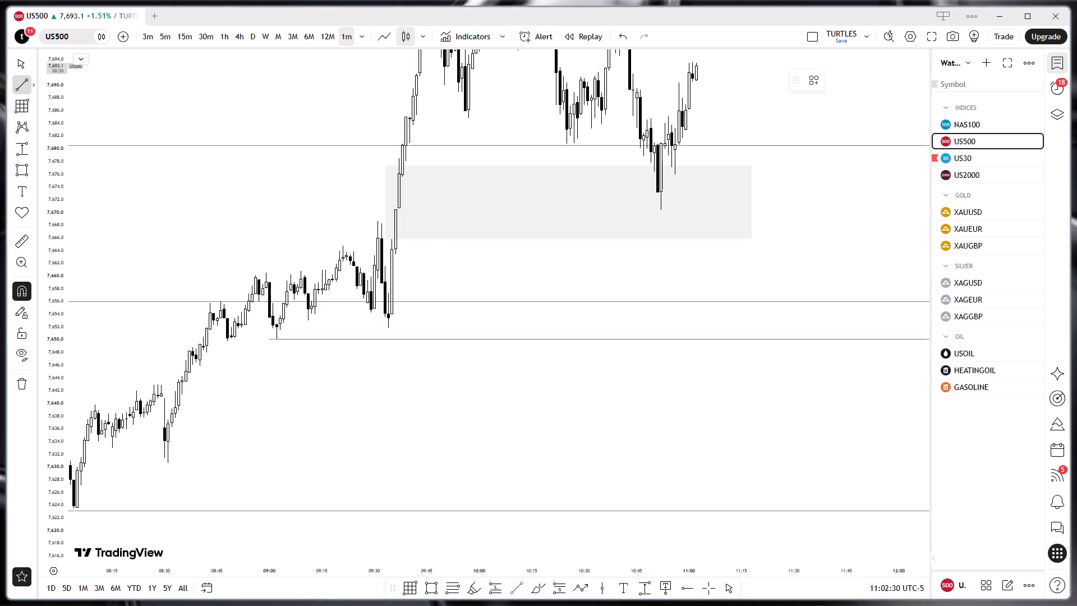
left_click(277, 337)
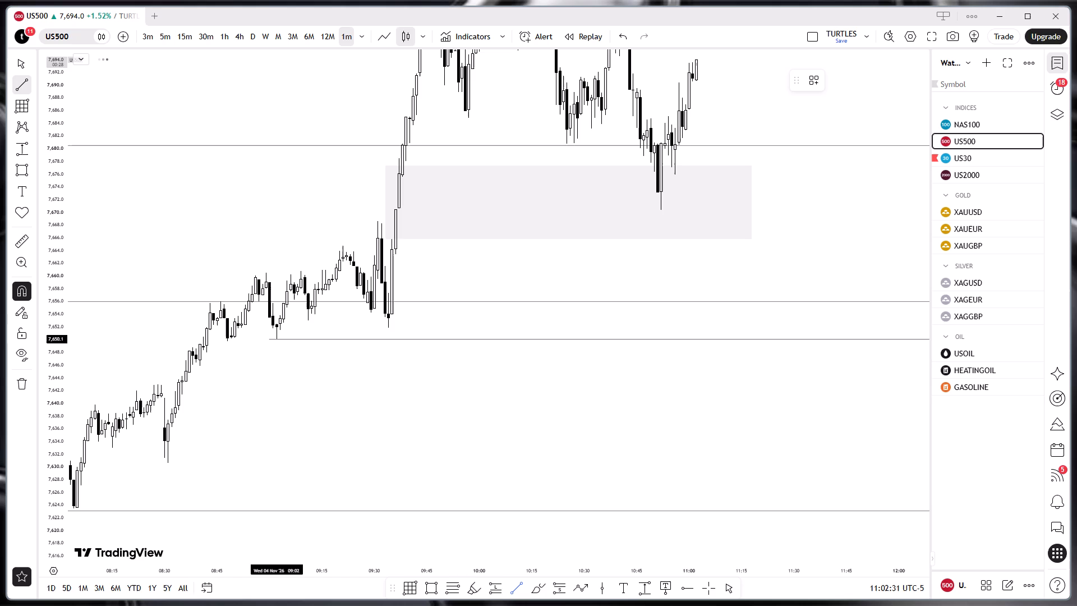
left_click(389, 327)
left_click(452, 392)
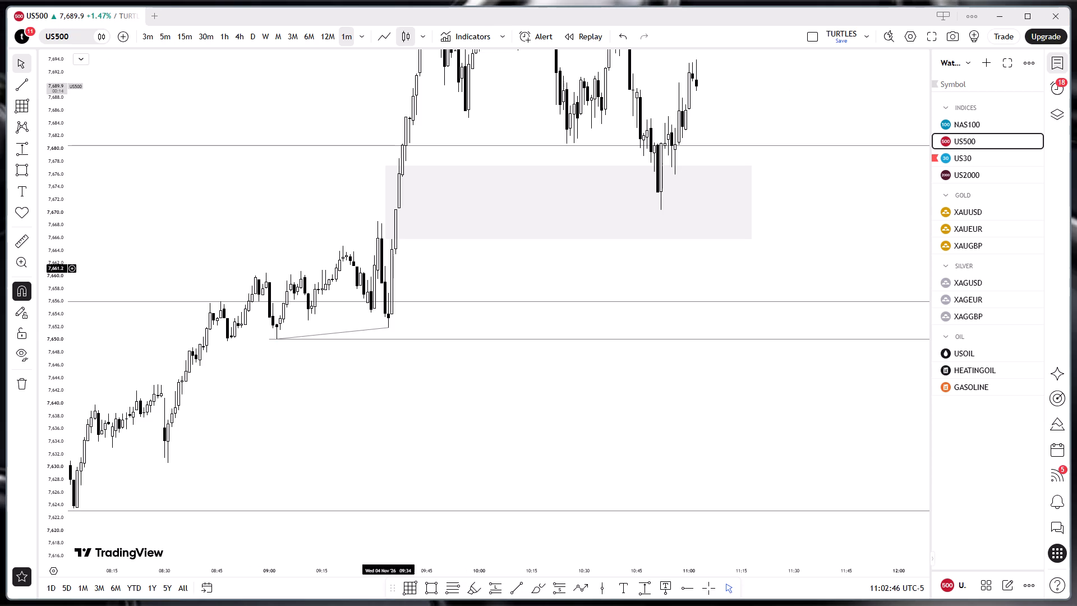
left_click_drag(52, 421, 62, 506)
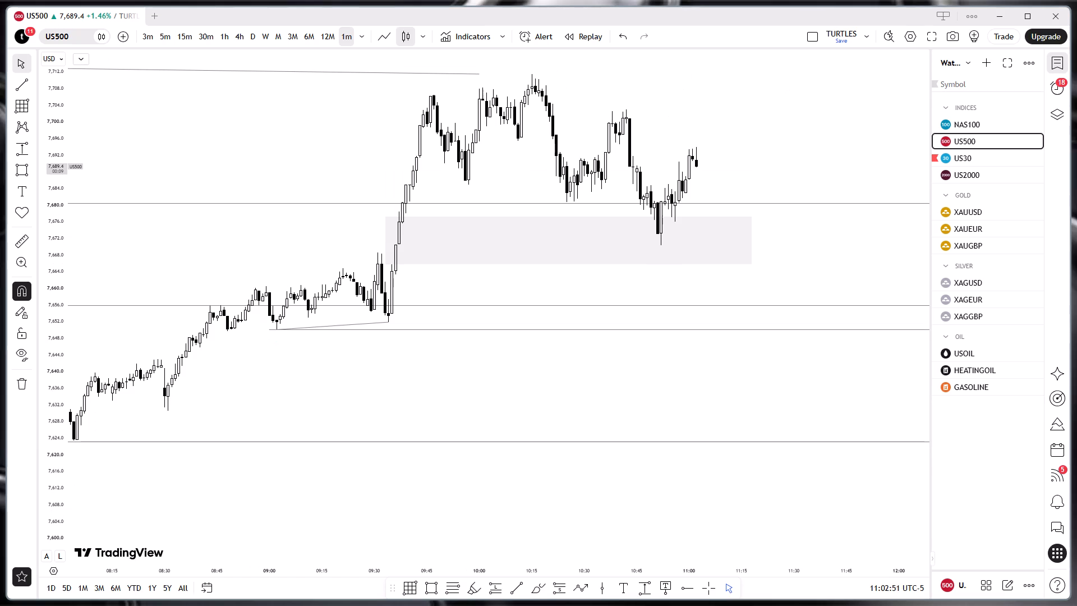
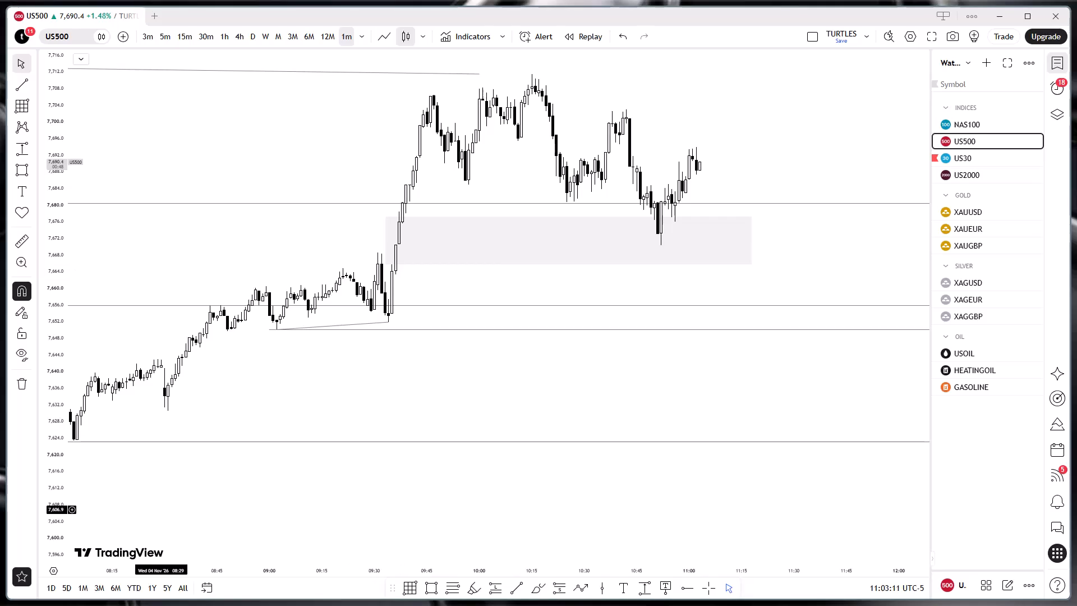
Compare US500 and NAS100 price action on the 1-minute timeframe around their shaded zones and drawn levels.
left_click_drag(55, 521, 70, 345)
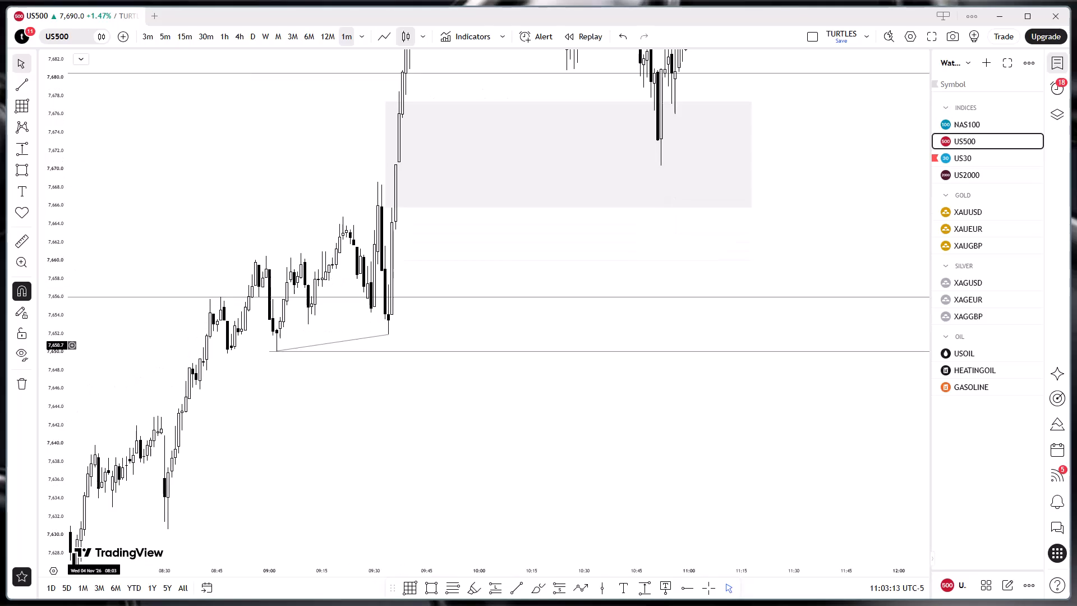
left_click_drag(187, 248, 163, 345)
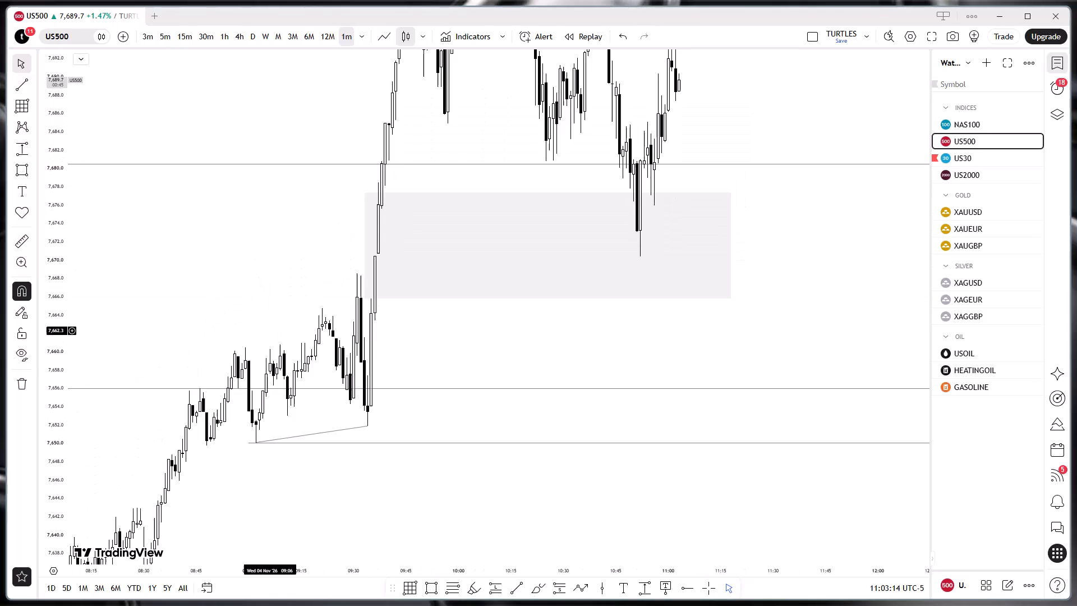
left_click(987, 125)
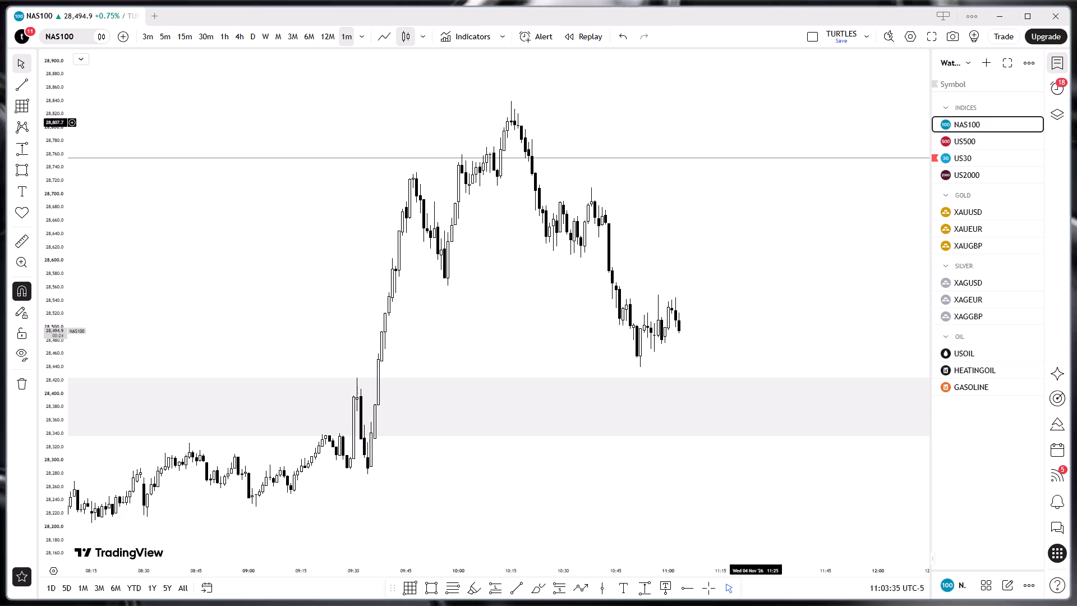
left_click(995, 141)
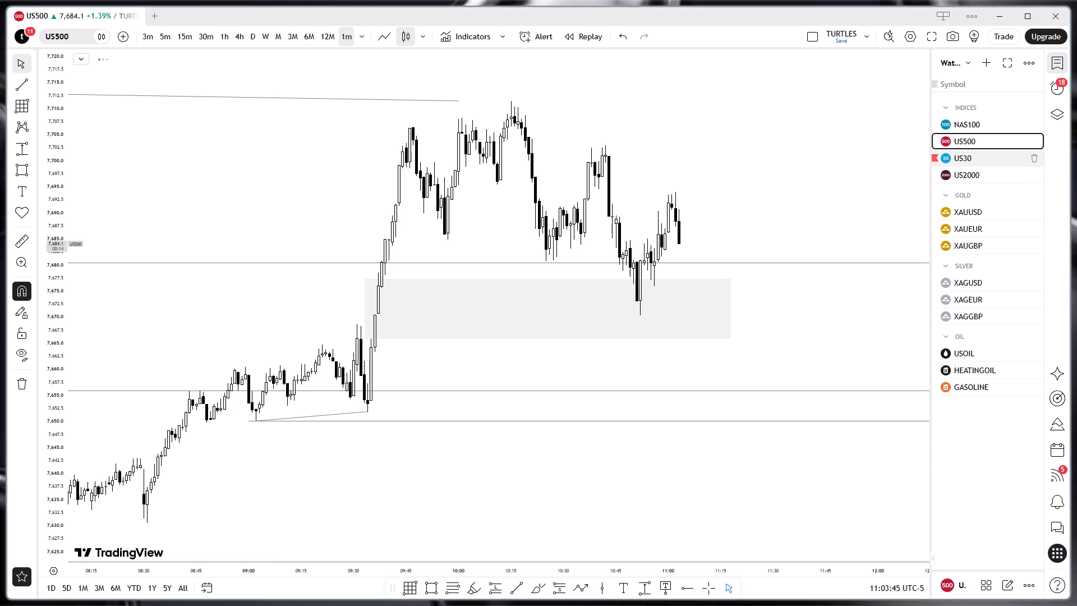
Examine NAS100 price action around its drawn horizontal levels on the 4-hour, 30-minute and daily timeframes.
left_click(970, 123)
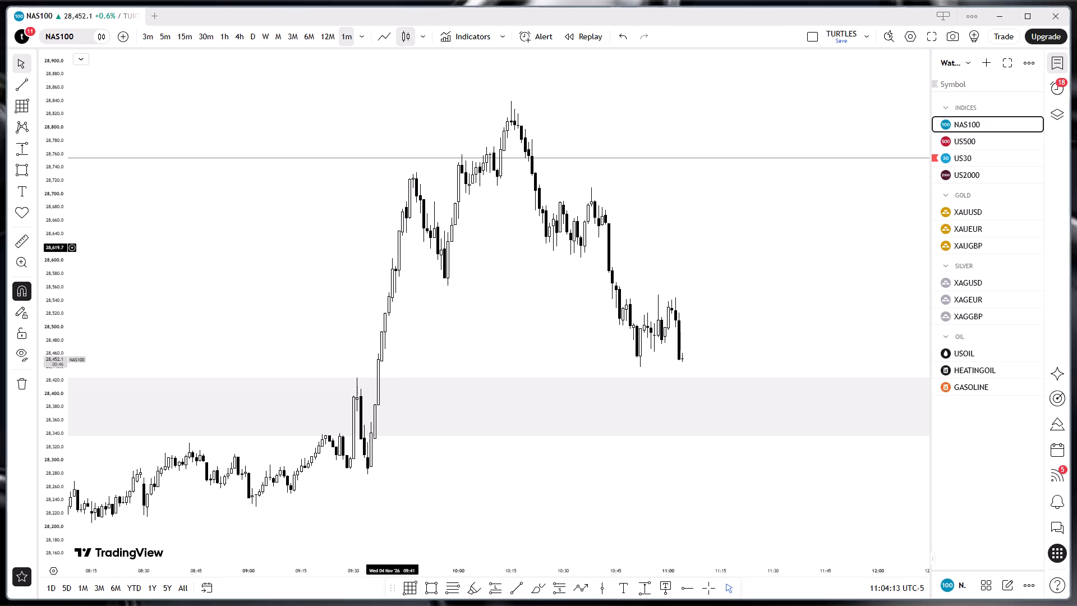
left_click(242, 36)
double_click(242, 36)
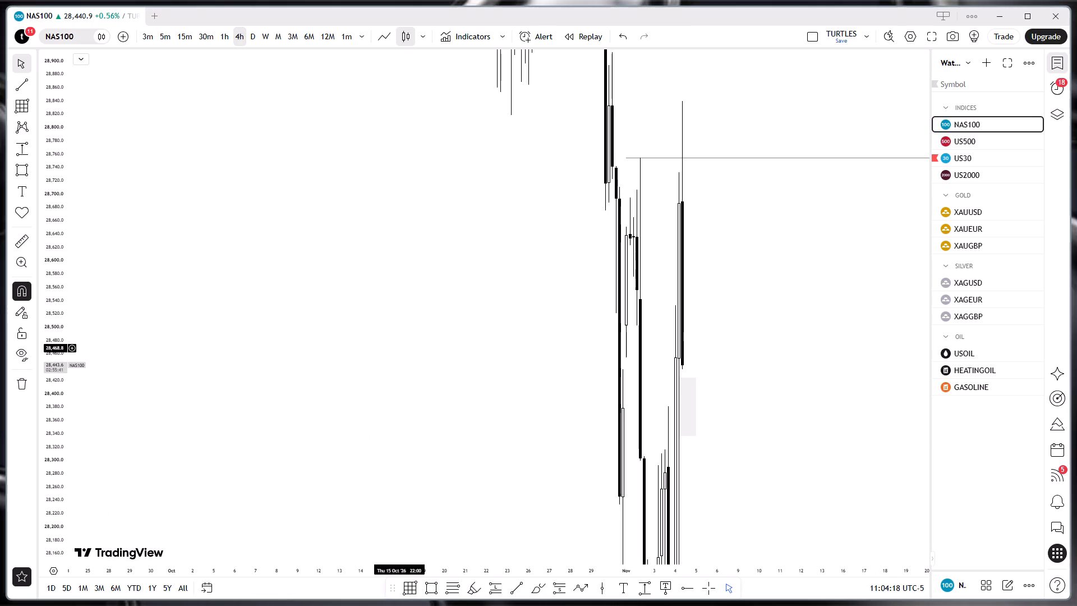
left_click_drag(61, 116, 65, 520)
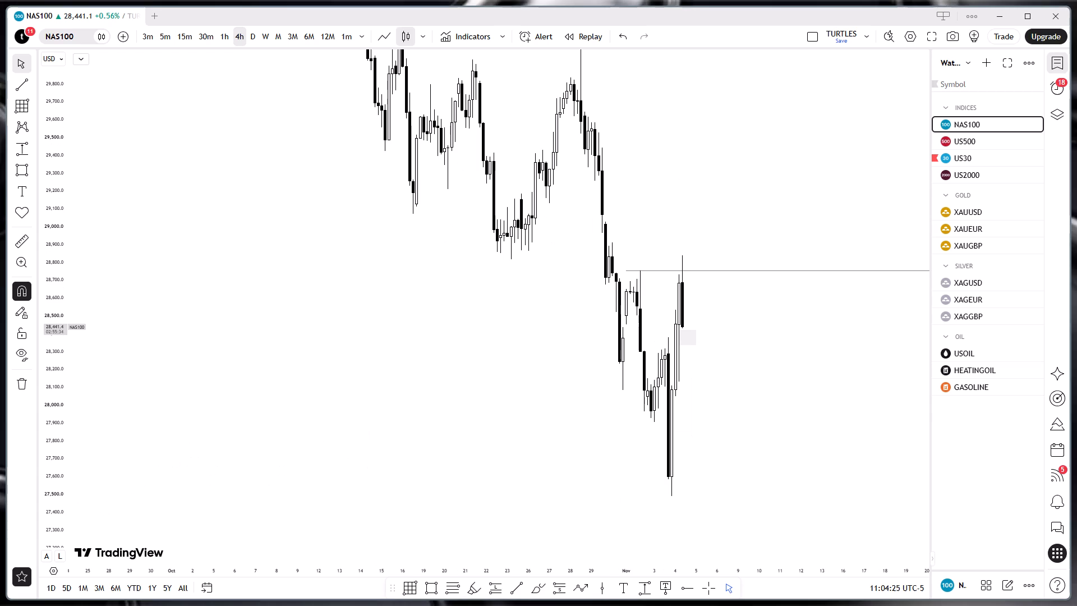
left_click_drag(513, 431, 367, 308)
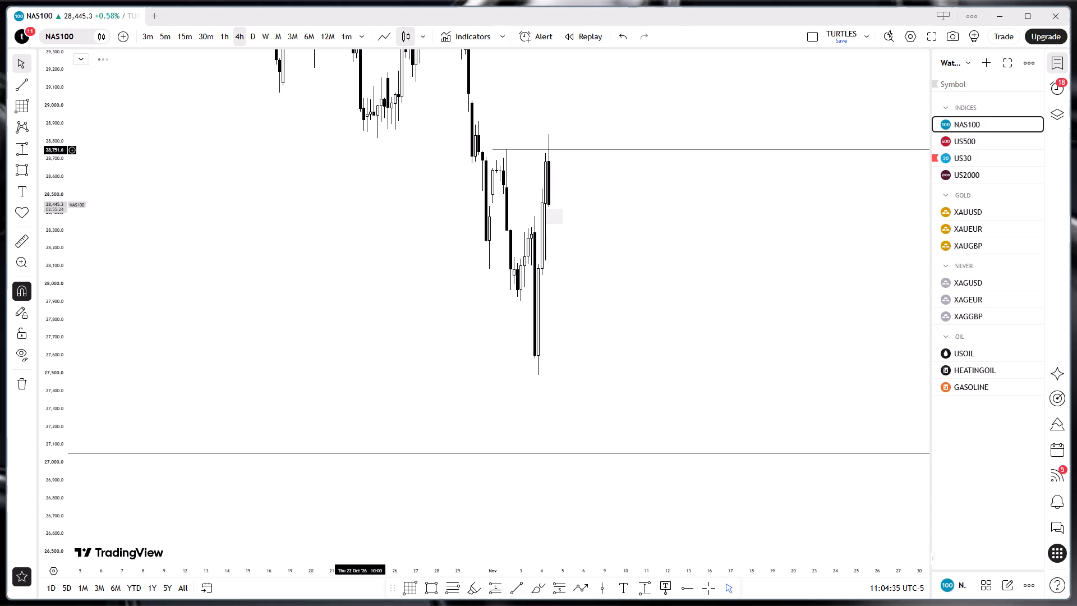
left_click(215, 39)
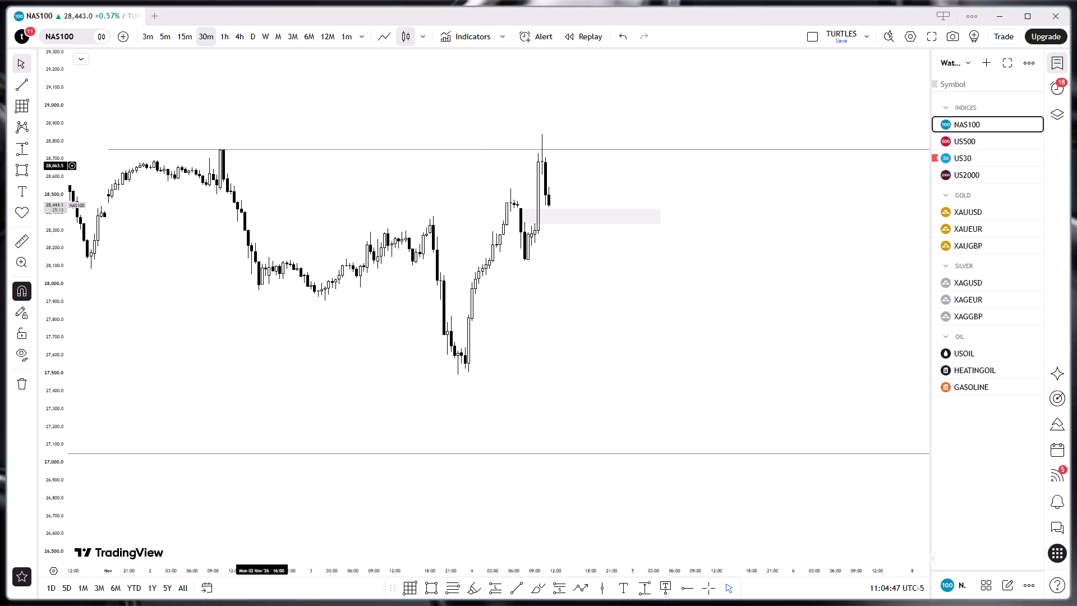
left_click(254, 43)
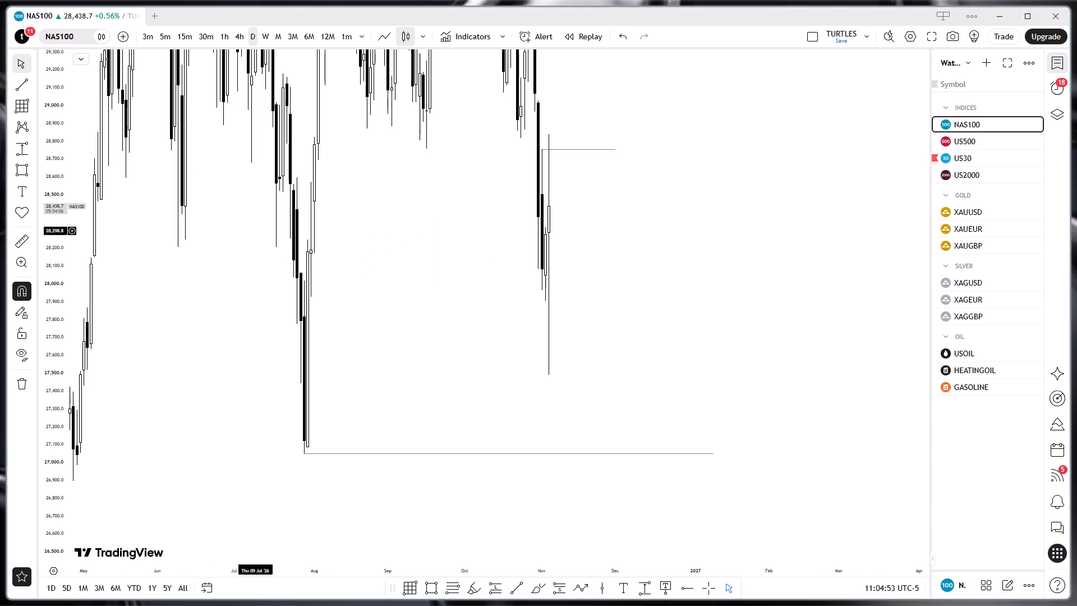
left_click_drag(56, 98, 81, 409)
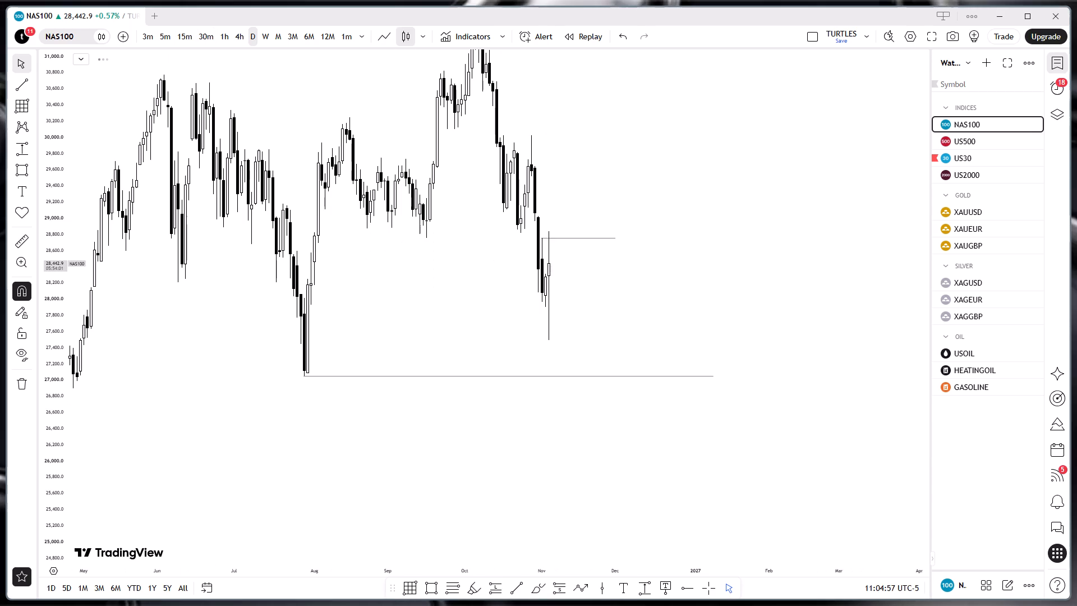
Examine the 1-minute NAS100 chart around the shaded zone and the earlier morning lows beneath it, dismissing the broker advertisement.
left_click(339, 31)
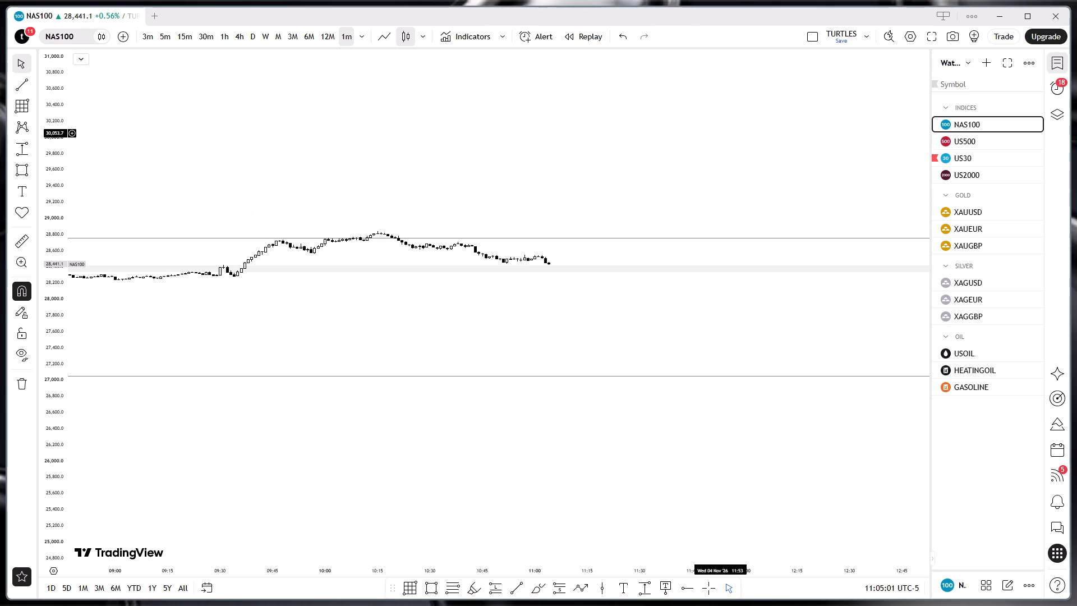
left_click_drag(36, 506, 105, 111)
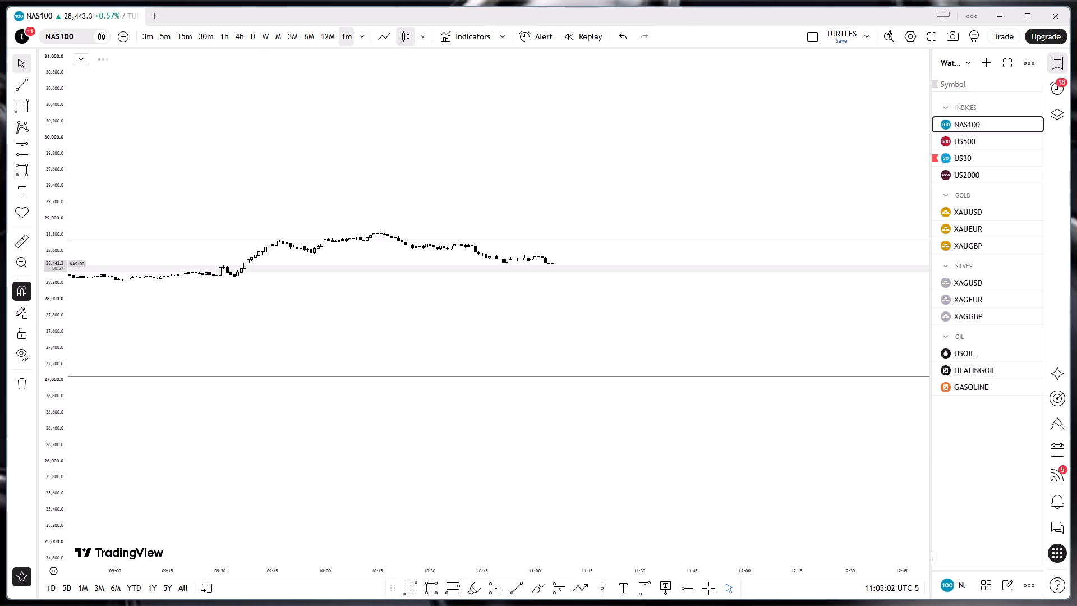
left_click_drag(53, 474, 90, 47)
left_click_drag(131, 327, 36, 506)
left_click_drag(36, 506, 424, 288)
left_click_drag(71, 355, 408, 314)
left_click_drag(47, 479, 412, 296)
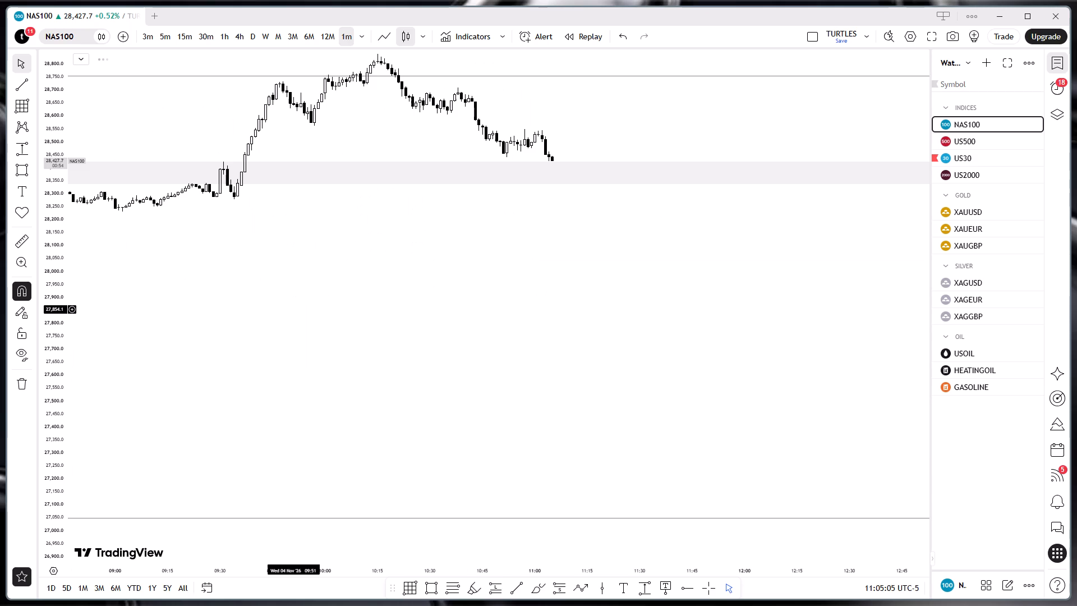
left_click_drag(412, 296, 29, 267)
left_click_drag(217, 131, 245, 399)
left_click_drag(58, 519, 143, 429)
left_click(290, 501)
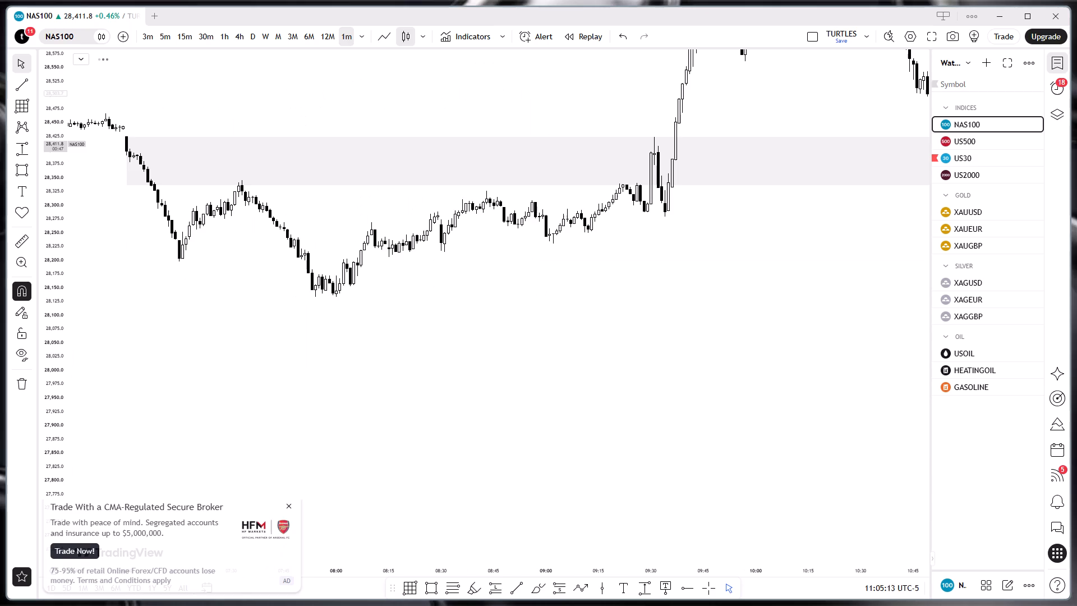
left_click_drag(53, 524, 77, 287)
left_click_drag(327, 237, 144, 438)
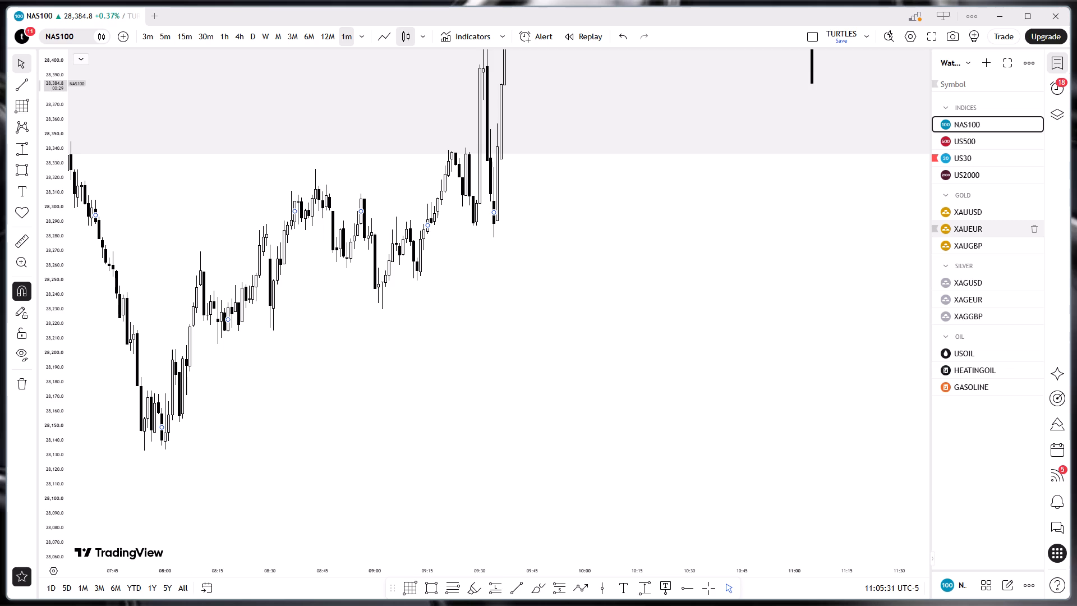
Review US30 price action on the 1-minute, 4-hour and daily timeframes.
left_click(960, 160)
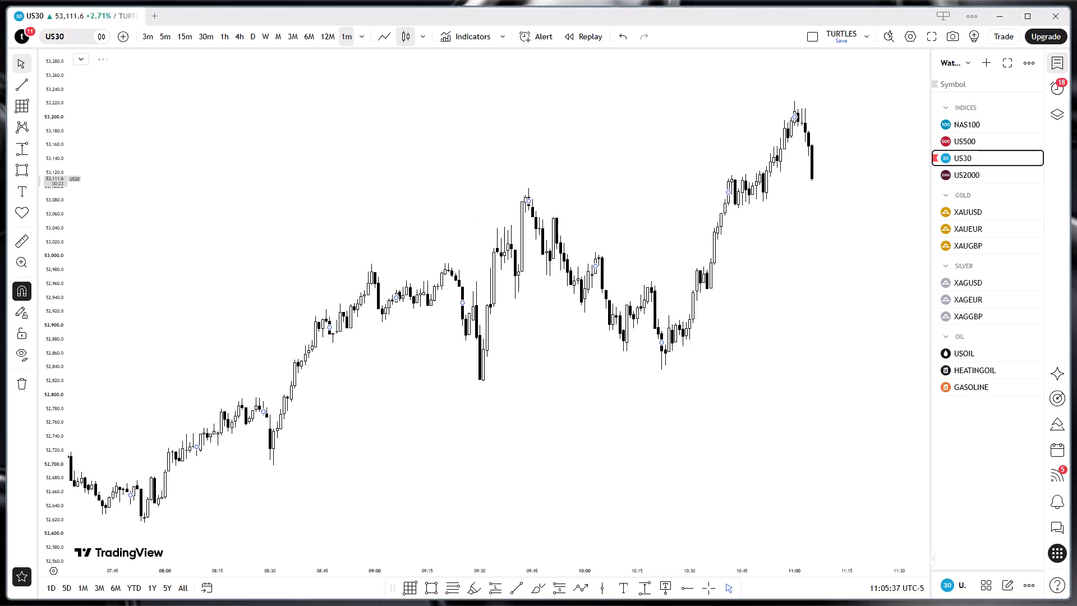
left_click(245, 35)
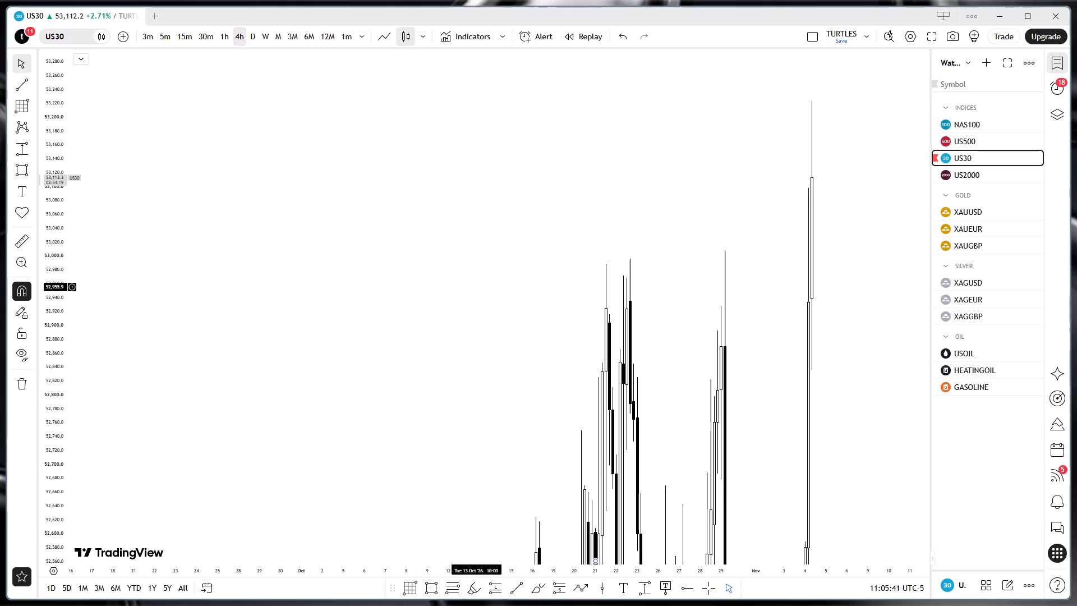
left_click_drag(48, 130, 82, 187)
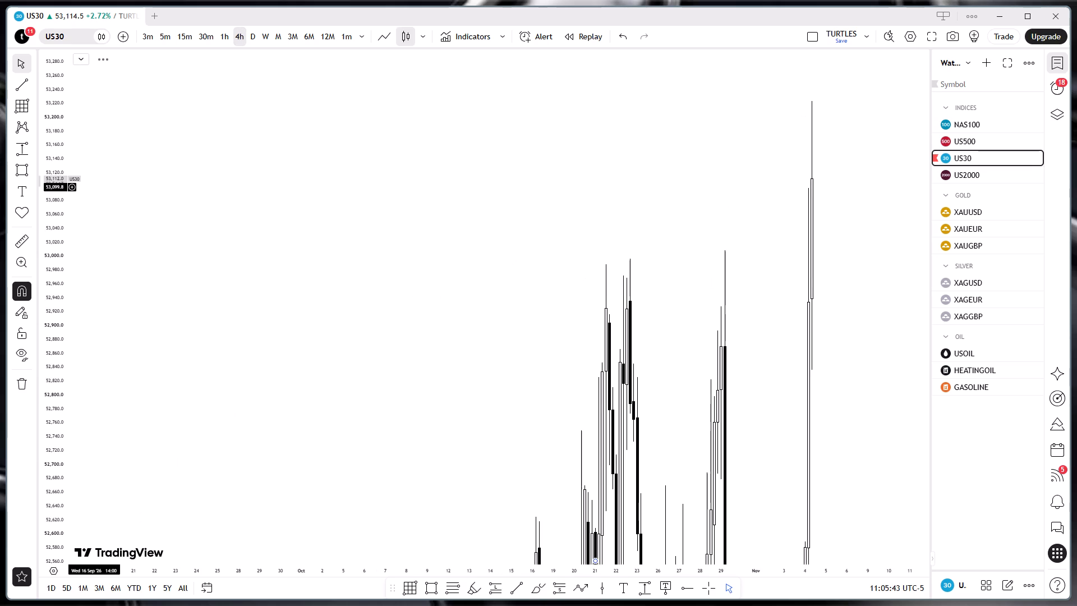
left_click_drag(82, 187, 83, 534)
left_click_drag(317, 557, 288, 316)
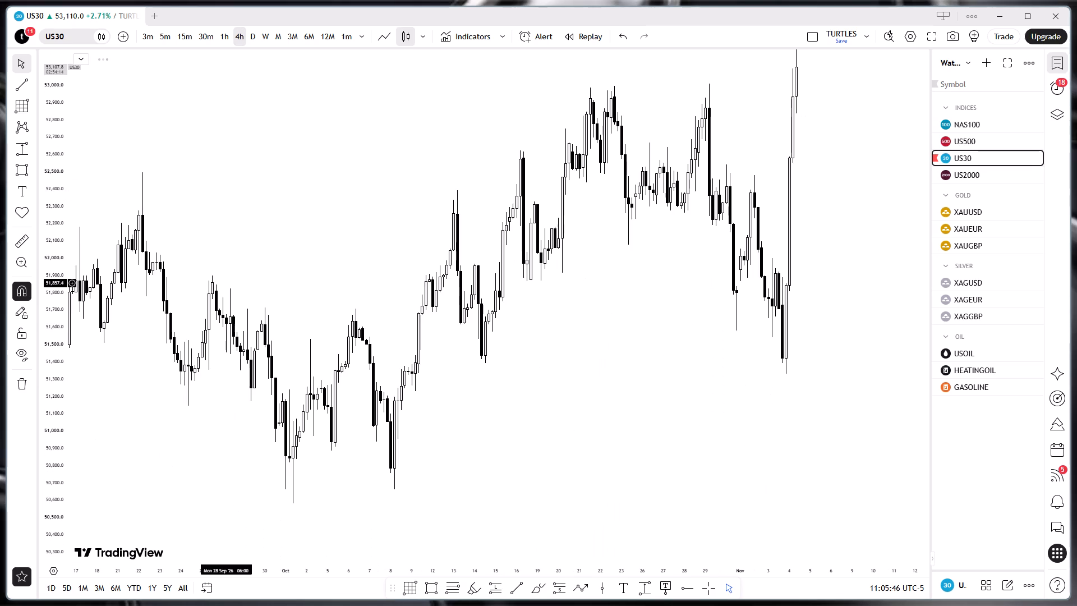
left_click(250, 35)
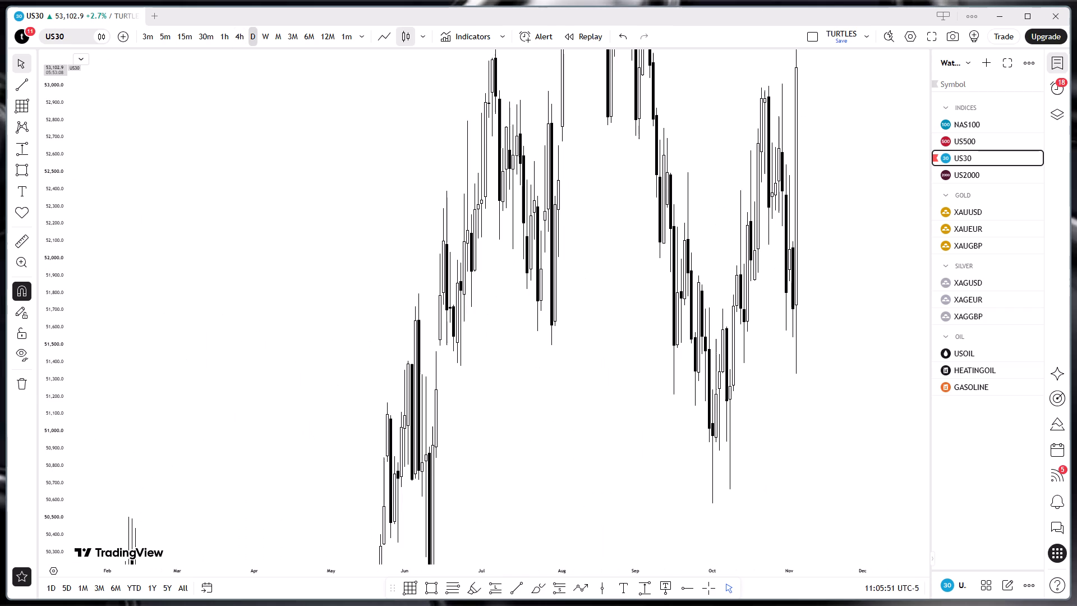
left_click_drag(45, 130, 27, 134)
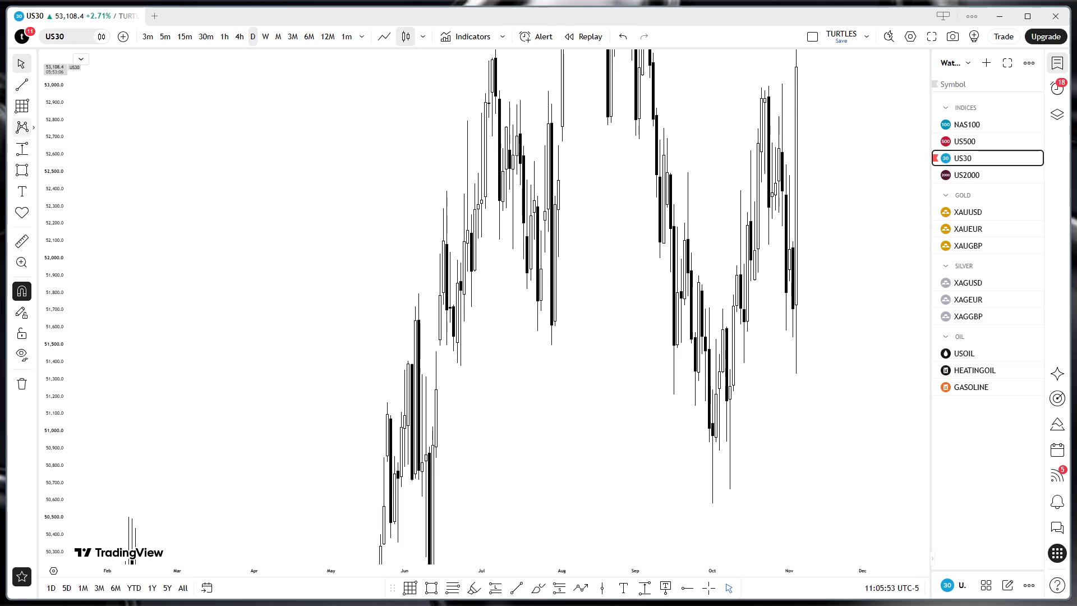
left_click_drag(27, 134, 70, 431)
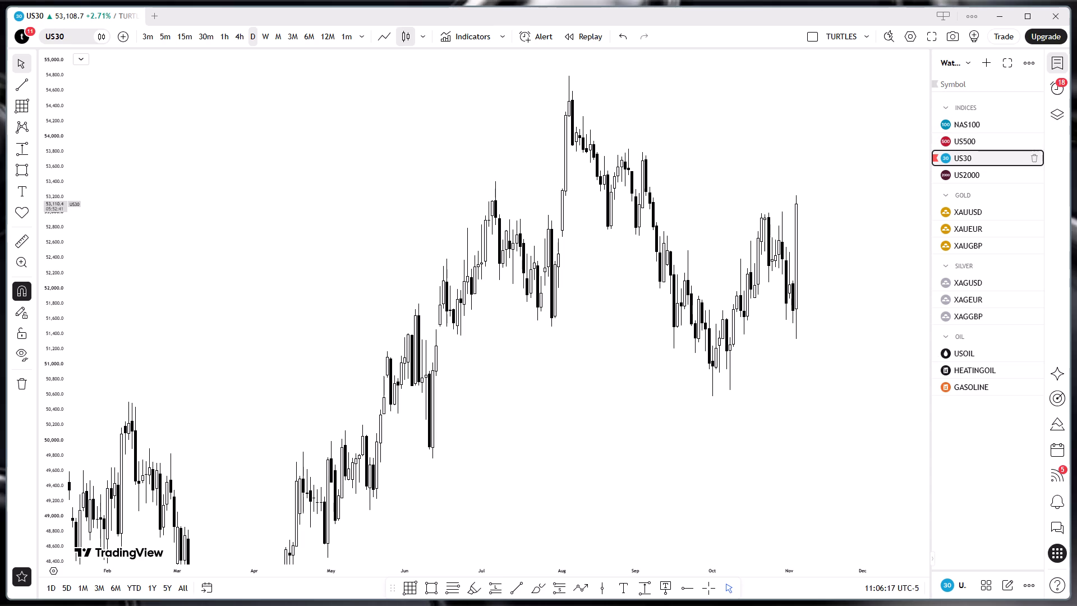
Examine US500 on the daily timeframe, and its drawn levels, trend line and recent swings on the 15-minute timeframe.
left_click(963, 146)
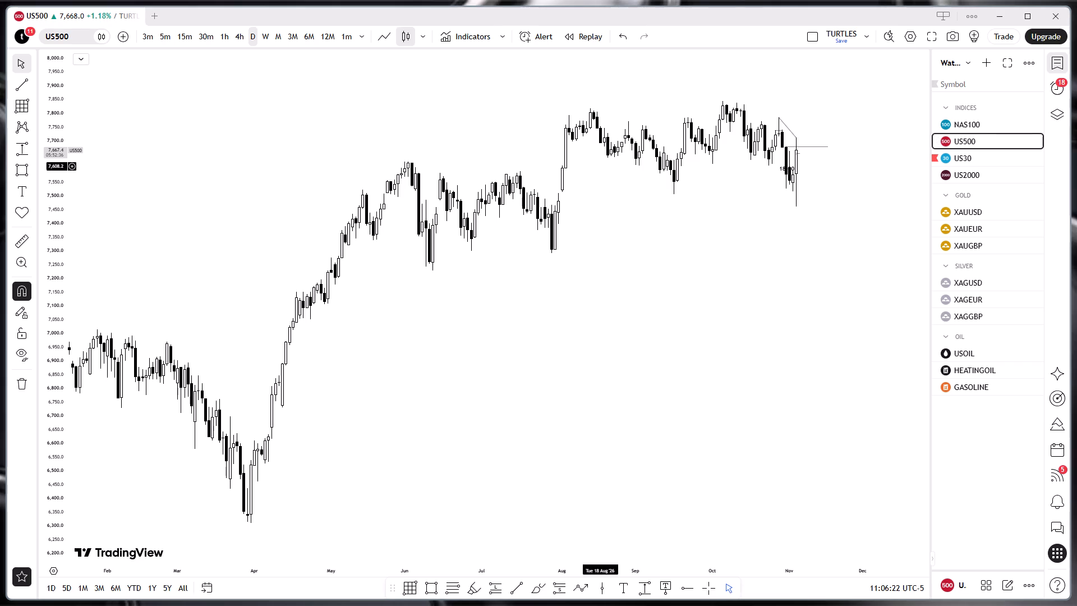
left_click_drag(52, 440, 134, 170)
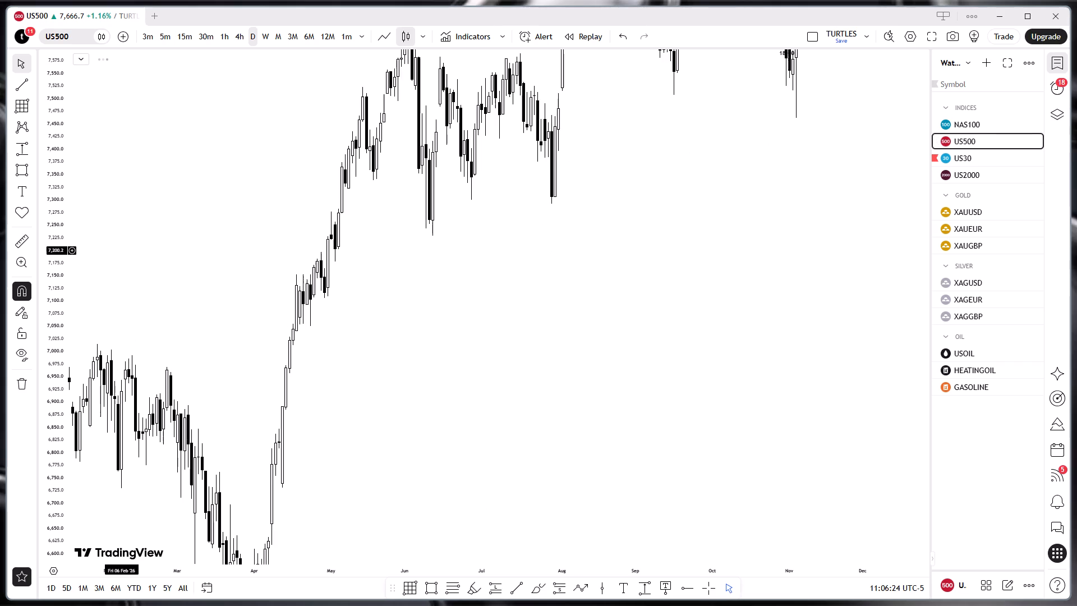
left_click_drag(581, 397, 522, 605)
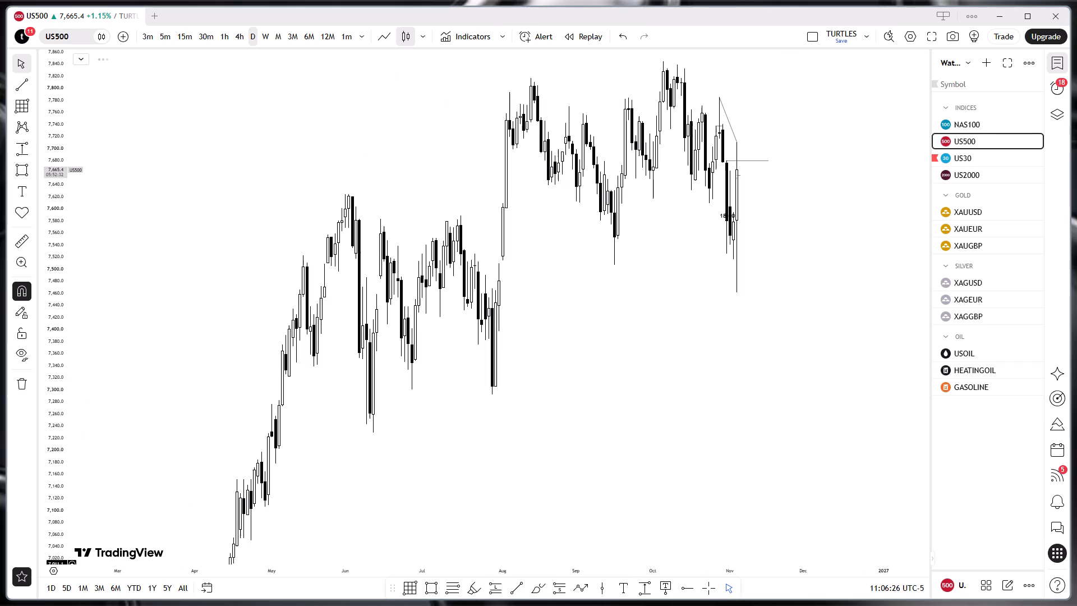
left_click(189, 38)
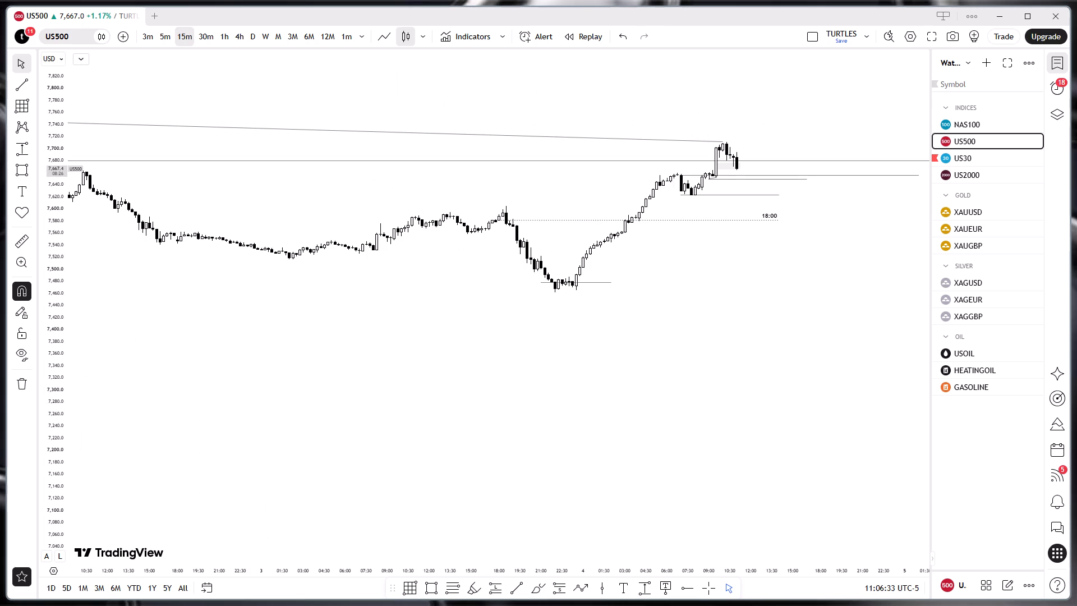
left_click_drag(60, 410, 125, 0)
left_click_drag(229, 248, 208, 442)
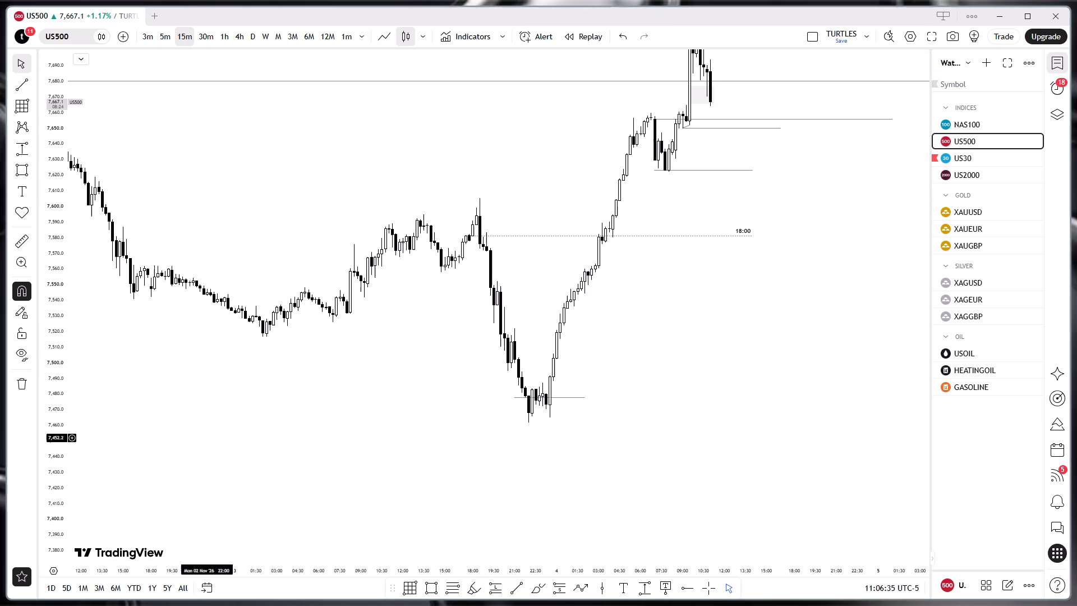
left_click_drag(317, 301, 274, 396)
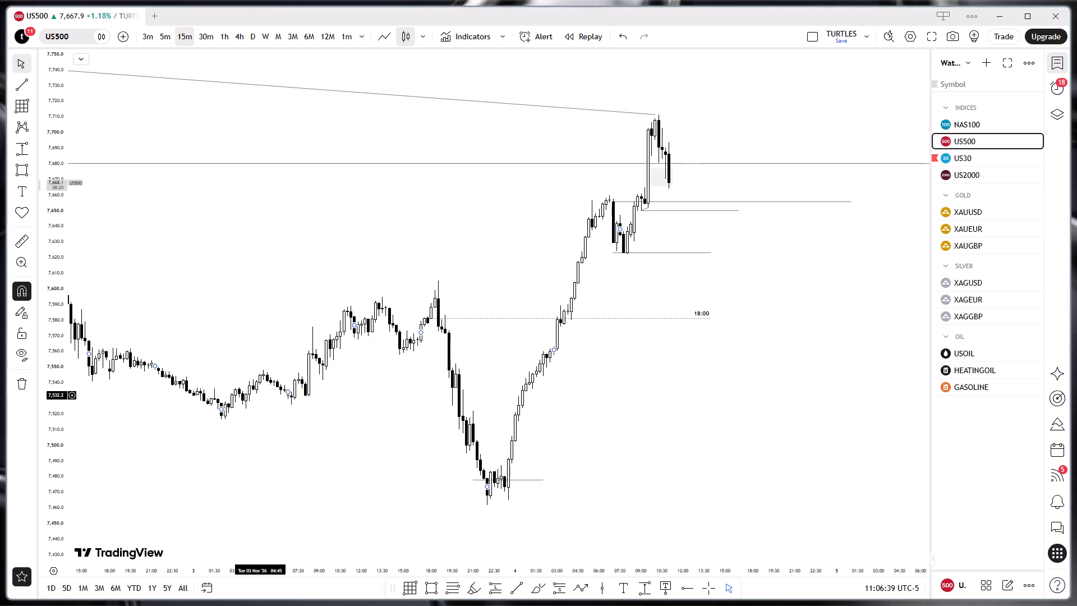
left_click(259, 395)
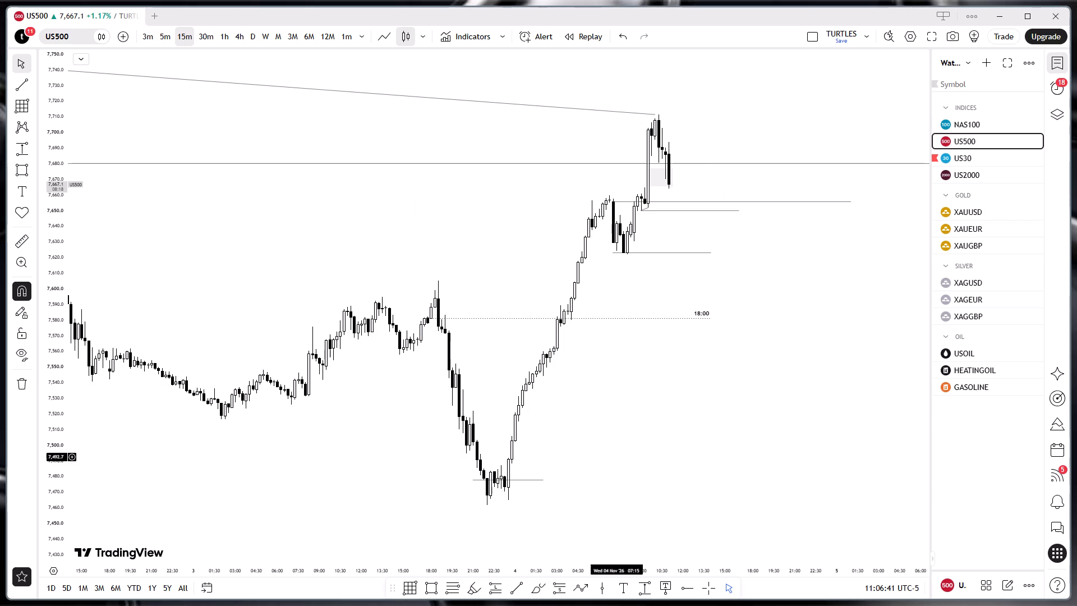
left_click_drag(53, 472, 54, 471)
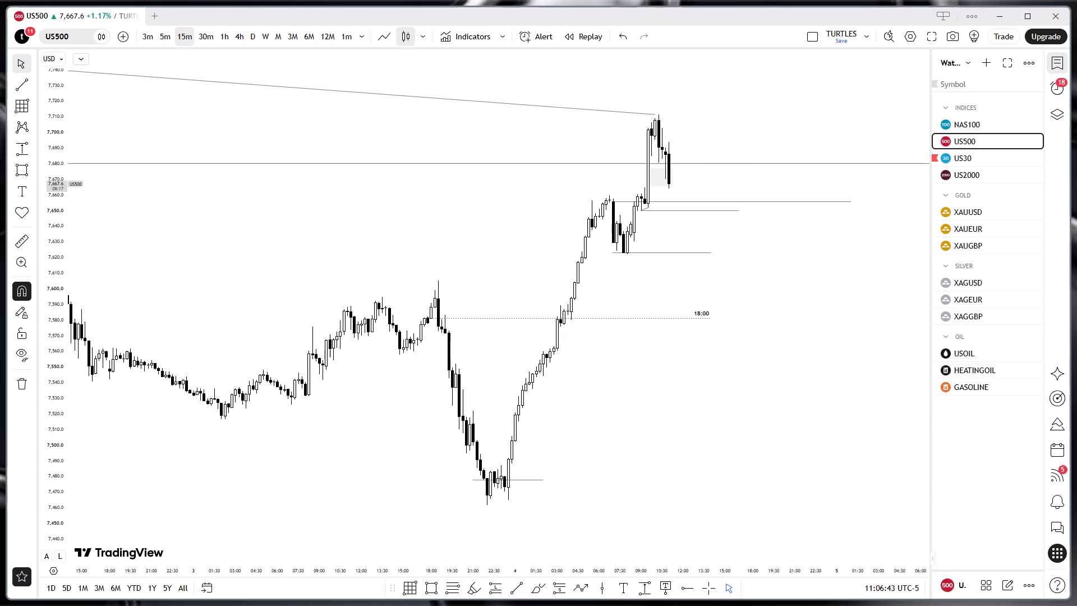
Delete the short horizontal line at about 7,650 beneath the latest rally on the 15-minute US500 chart.
left_click_drag(54, 471, 122, 134)
left_click_drag(420, 144, 263, 575)
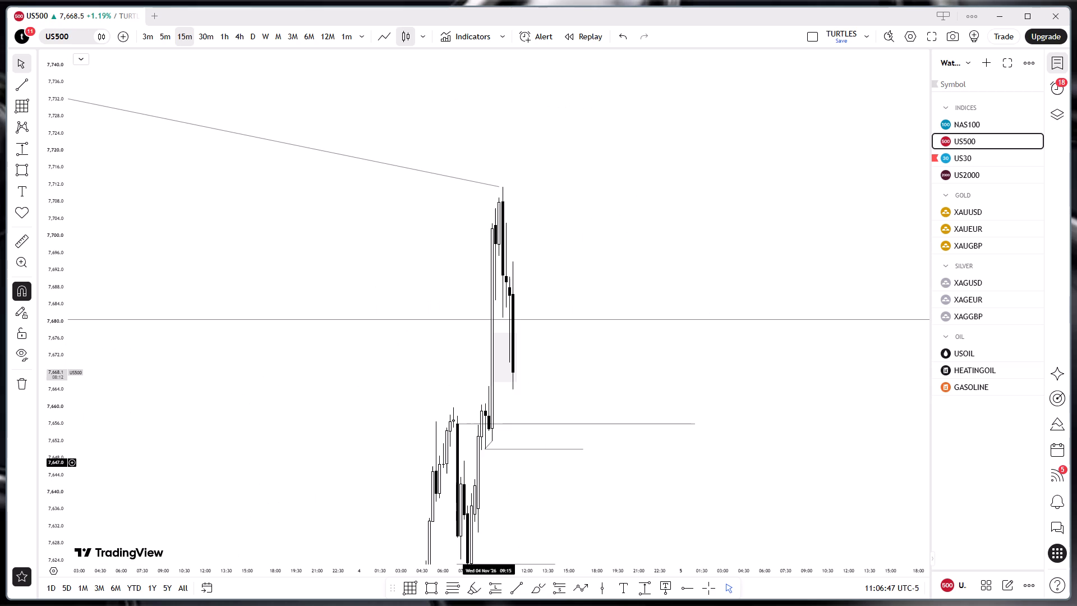
left_click(533, 448)
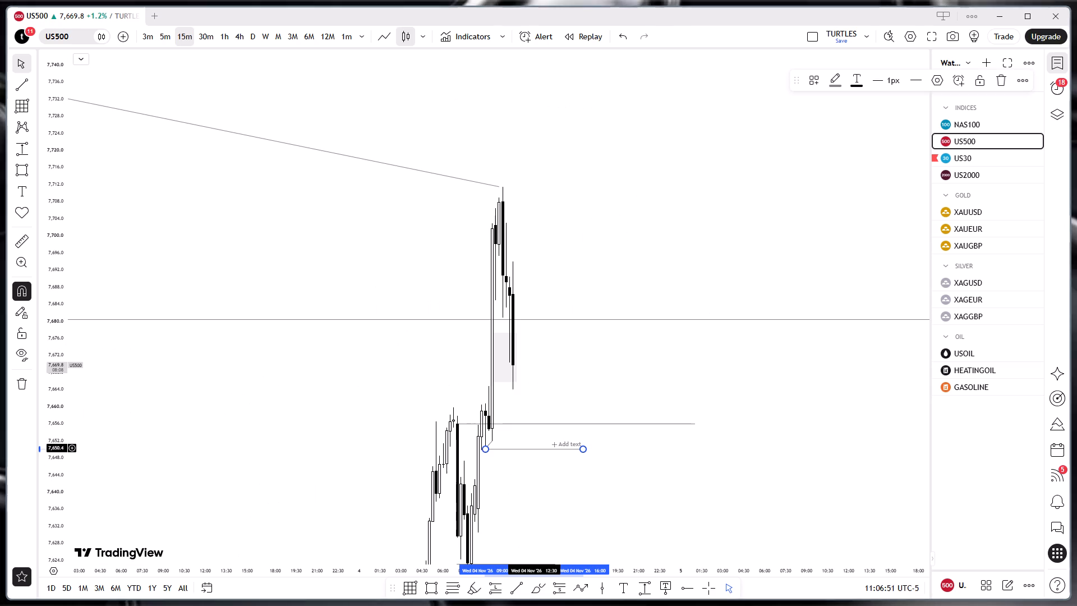
left_click(1000, 87)
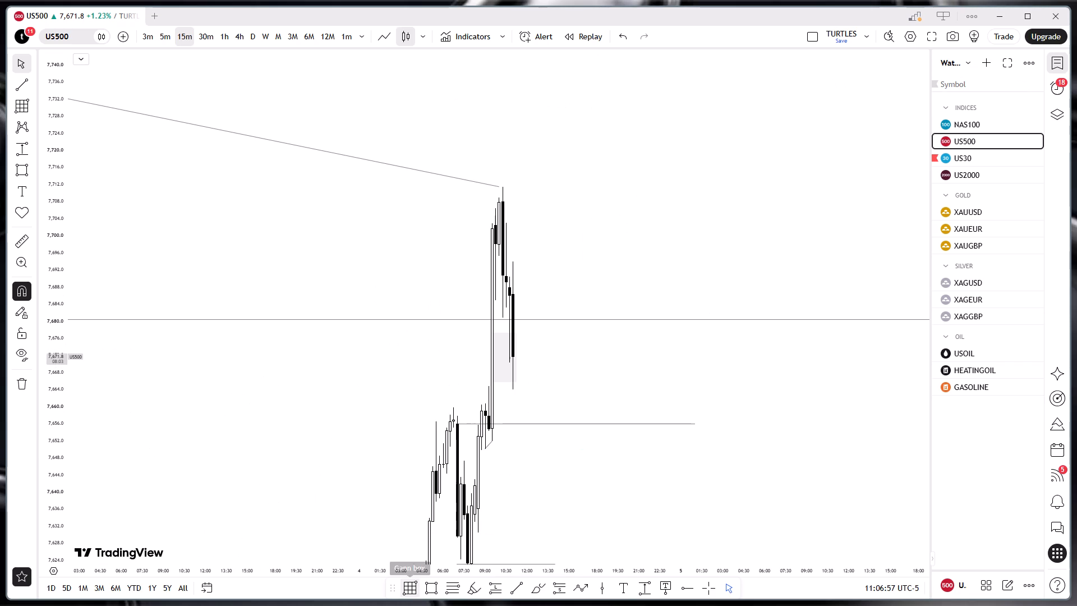
Examine US500 price action around the shaded zone and remaining levels on the 15-minute, 5-minute and 30-minute timeframes.
left_click_drag(326, 481, 332, 334)
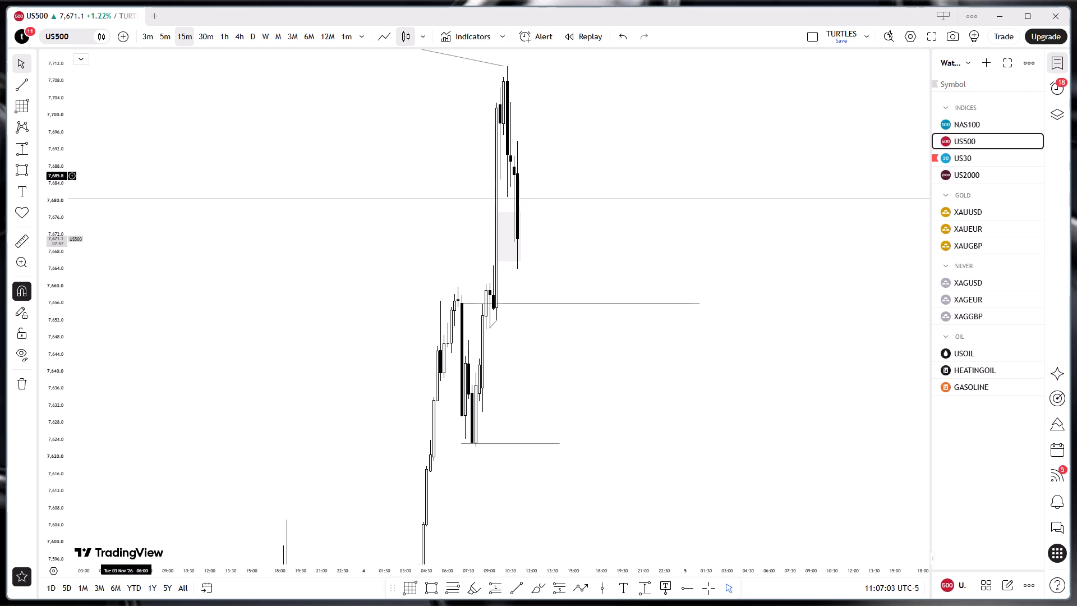
left_click(162, 32)
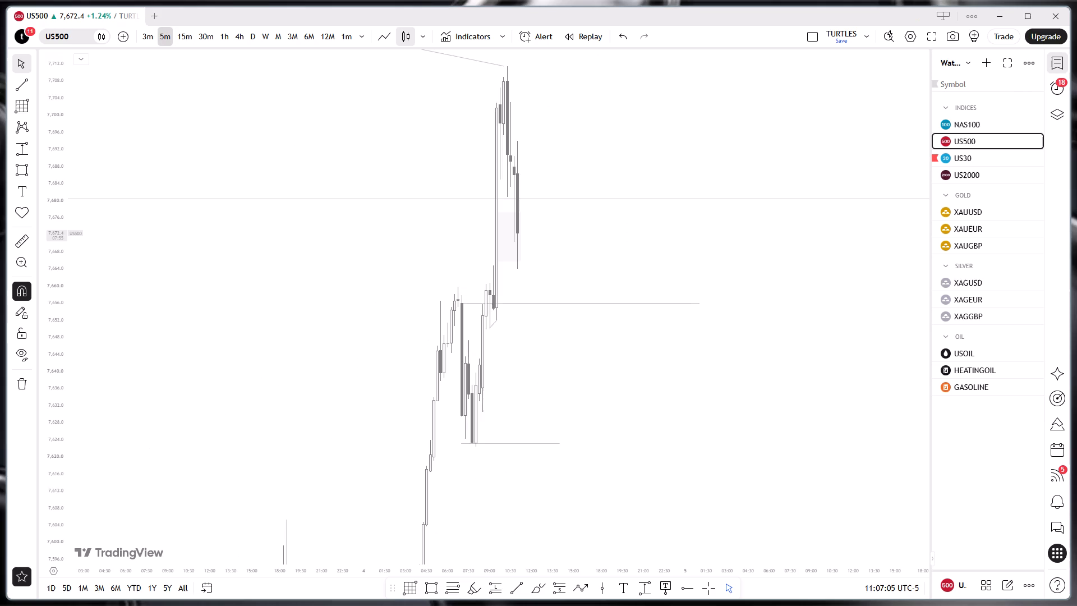
left_click_drag(162, 32, 593, 82)
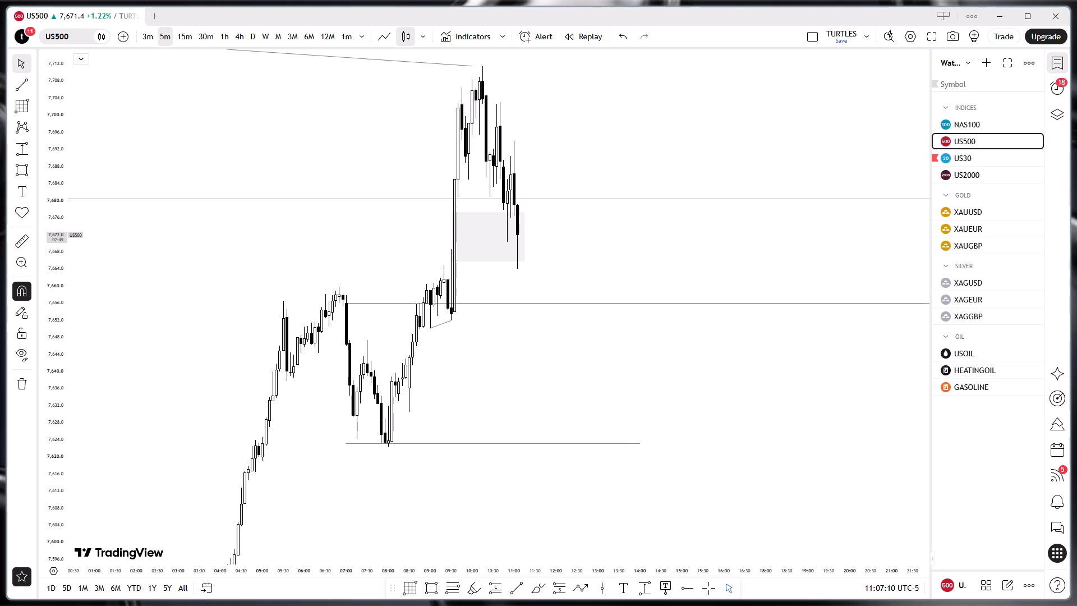
left_click(201, 39)
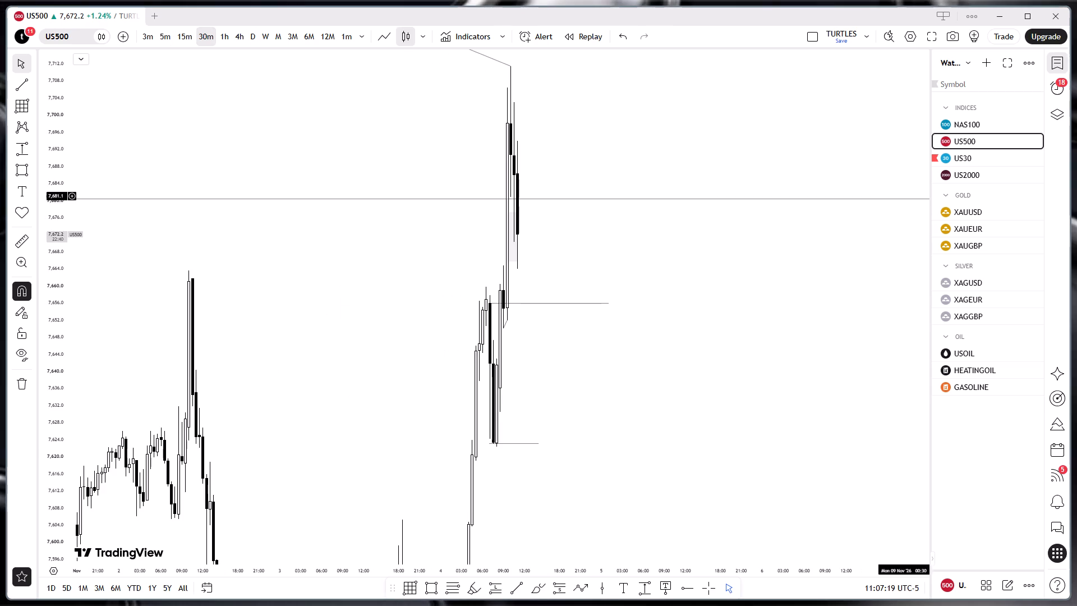
Draw a horizontal trend line on the 30-minute US30 chart at about 52,878, from the 4 November 09:00 candle to about 15:00.
left_click(965, 158)
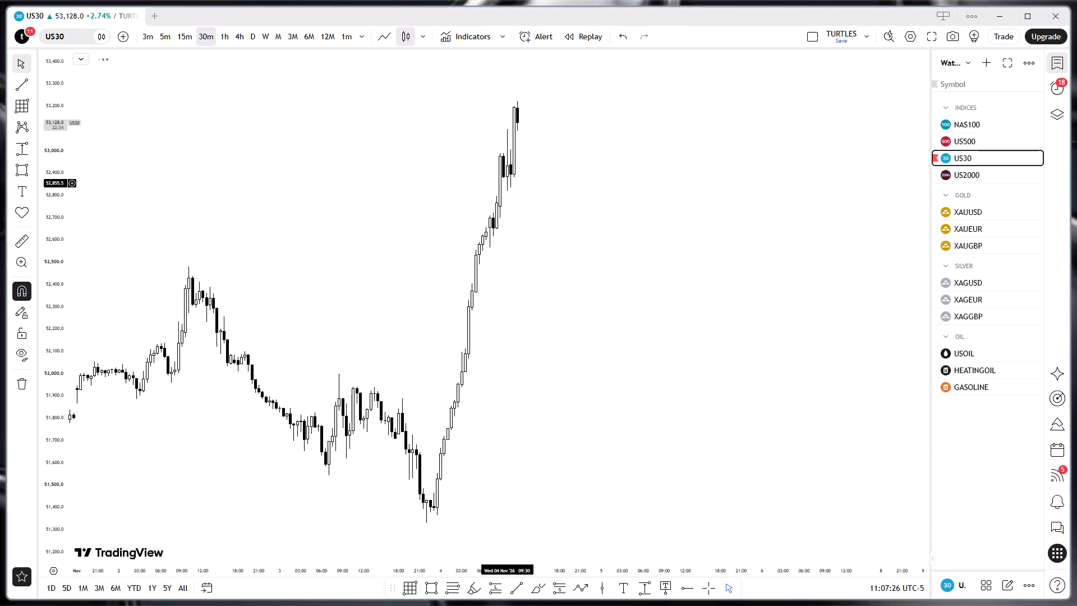
left_click_drag(39, 470, 59, 263)
left_click_drag(543, 155, 172, 250)
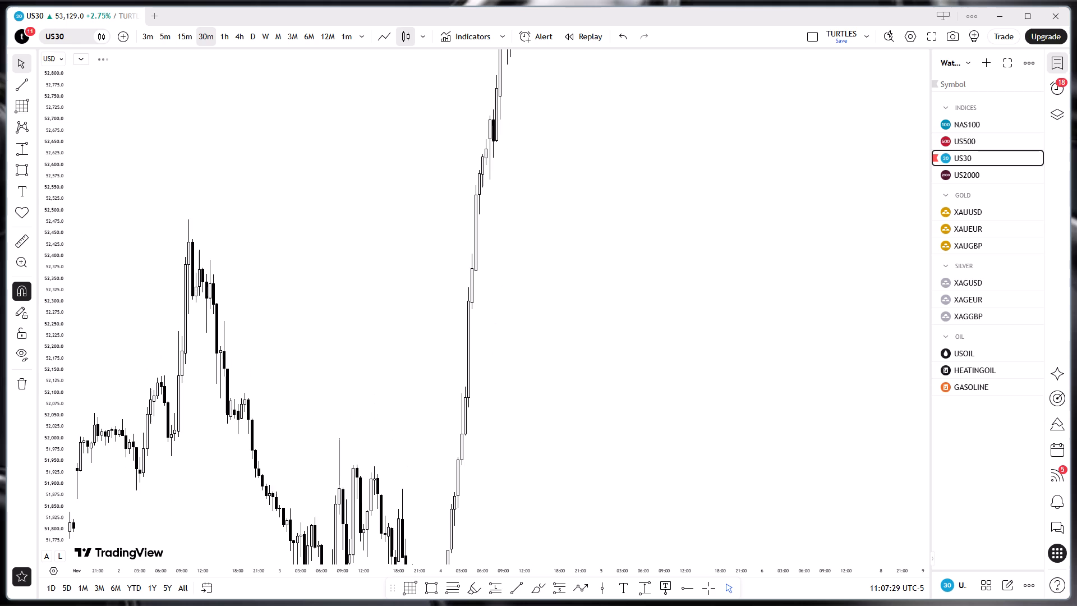
left_click_drag(172, 250, 527, 431)
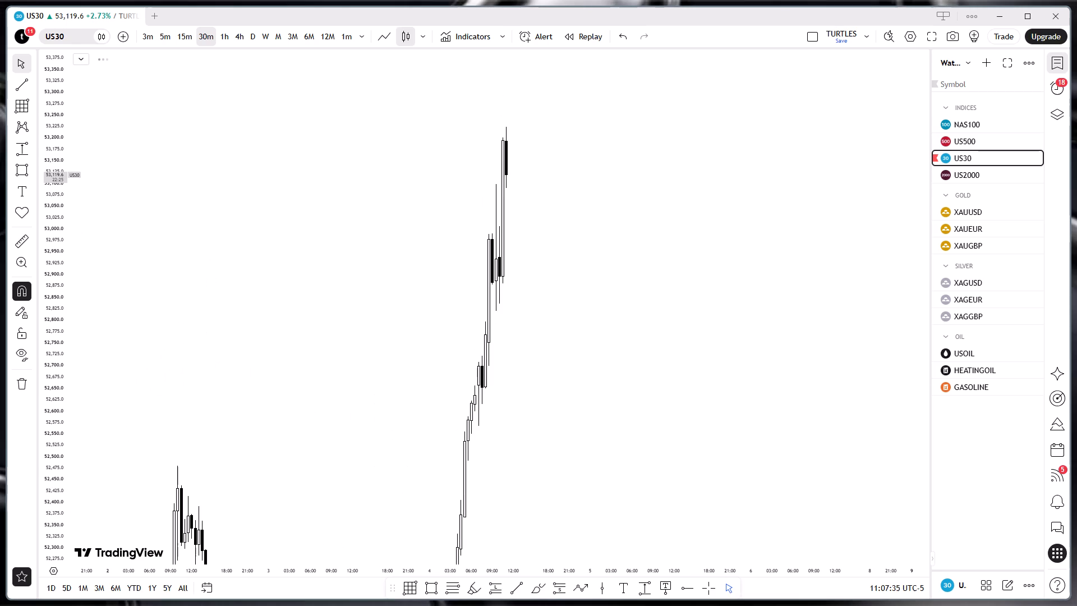
left_click(17, 87)
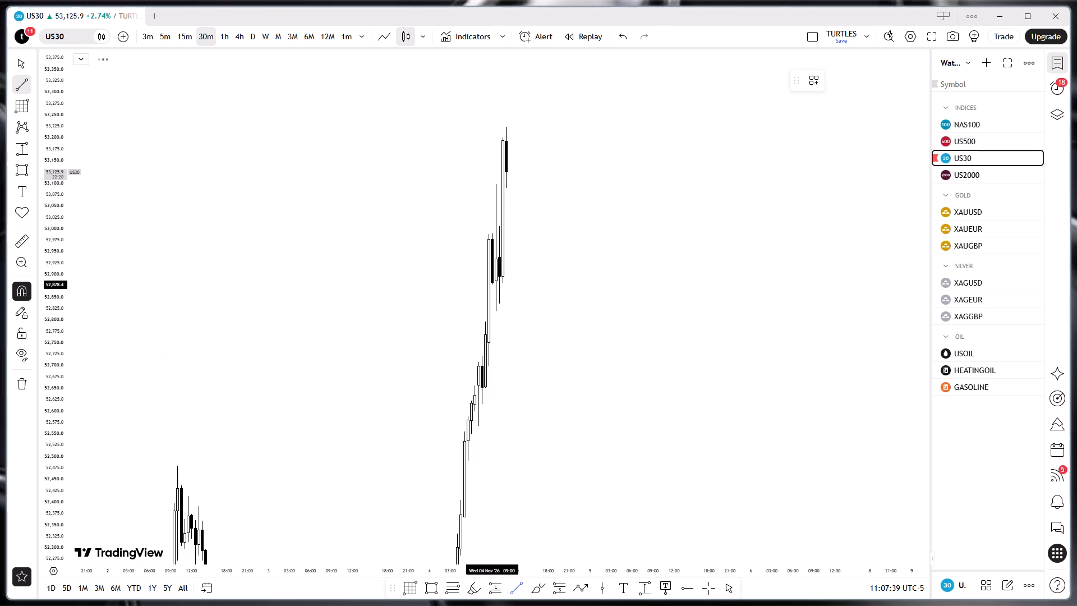
left_click_drag(491, 284, 496, 293)
left_click_drag(496, 293, 533, 284)
left_click(533, 284, "shift")
left_click(581, 292)
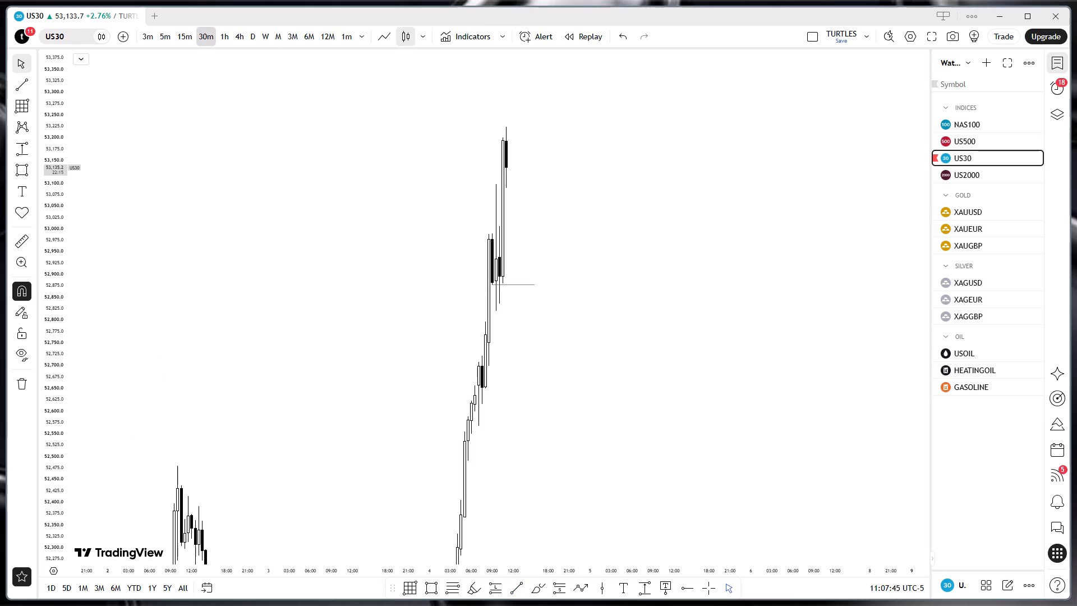
Examine US30 price action around the new horizontal line on the 15-minute, 5-minute, 3-minute and 1-minute timeframes.
left_click(187, 43)
left_click(187, 43)
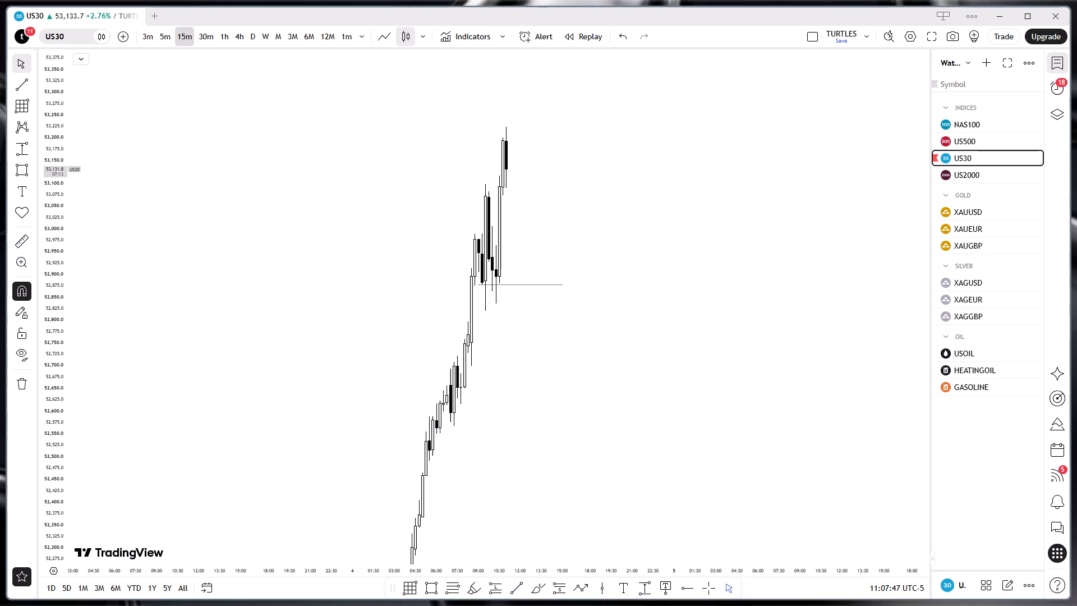
left_click(166, 43)
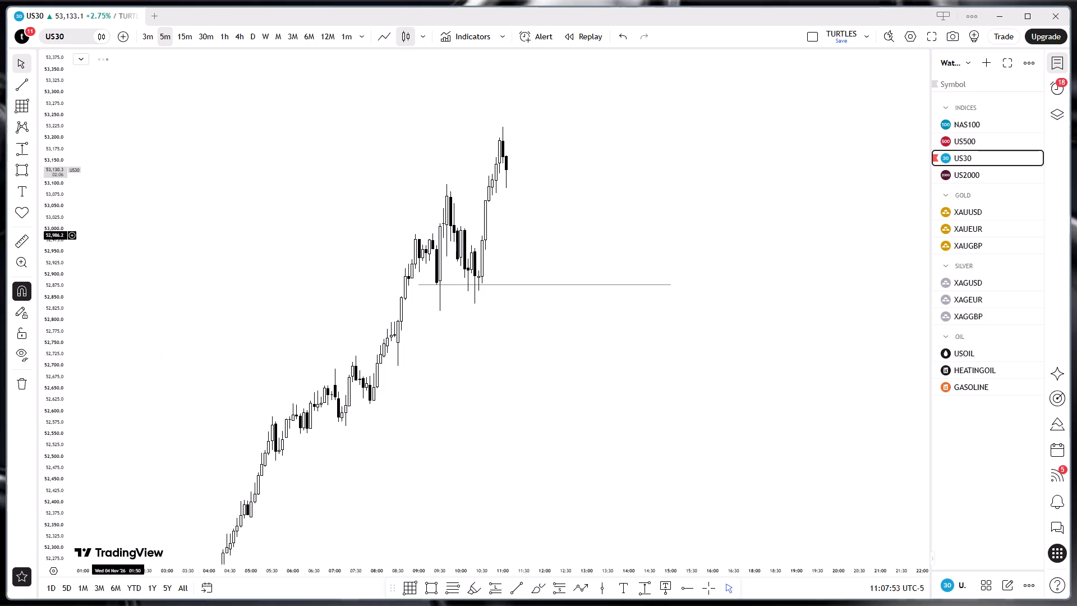
left_click(149, 39)
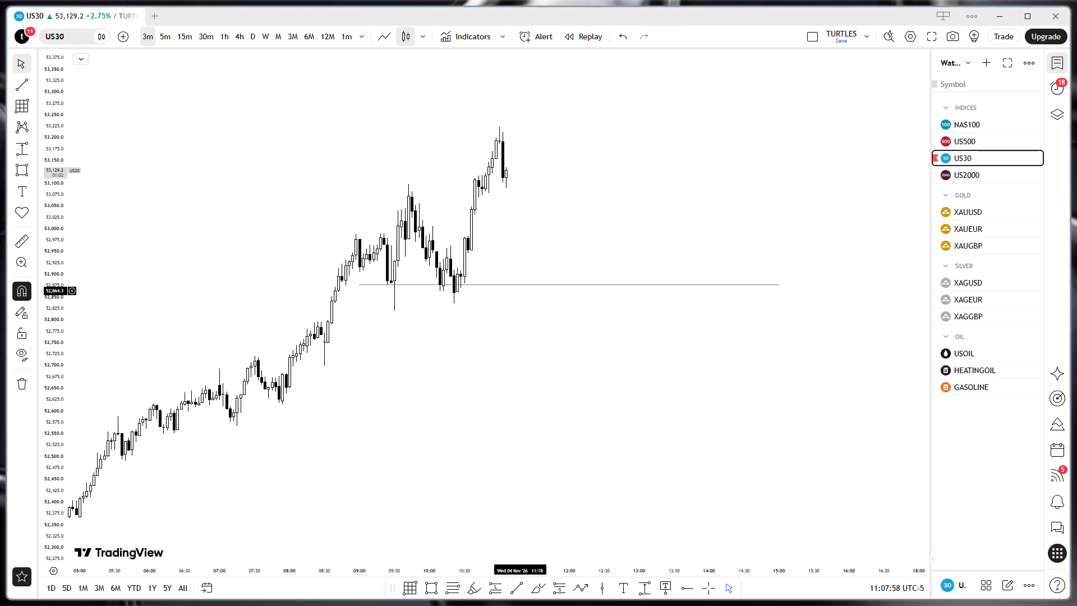
left_click(347, 38)
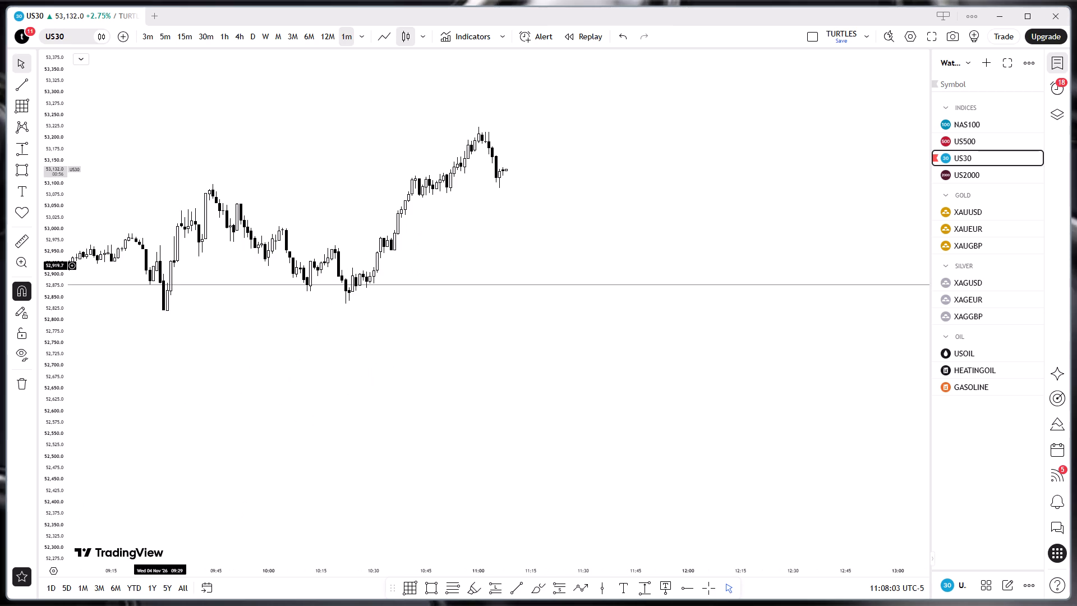
left_click_drag(134, 202, 361, 177)
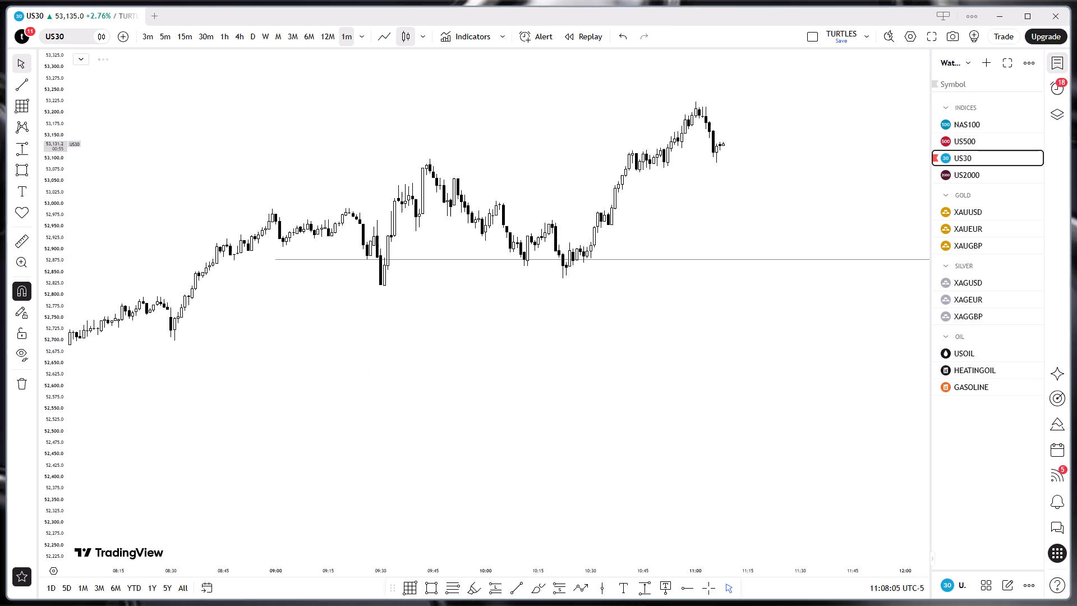
left_click_drag(57, 509, 90, 249)
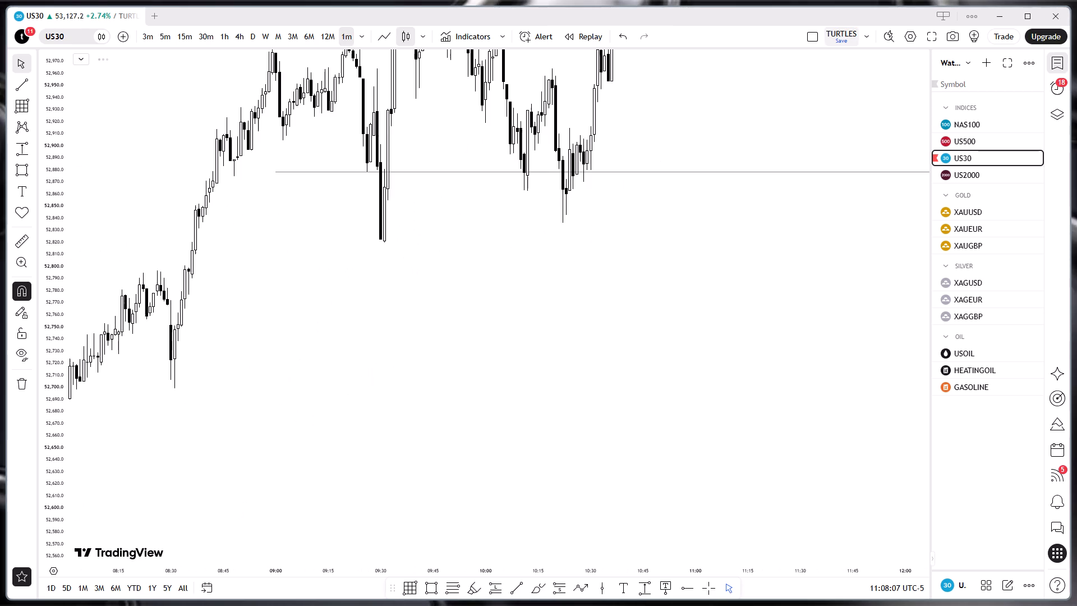
left_click_drag(676, 284, 670, 425)
left_click(670, 425)
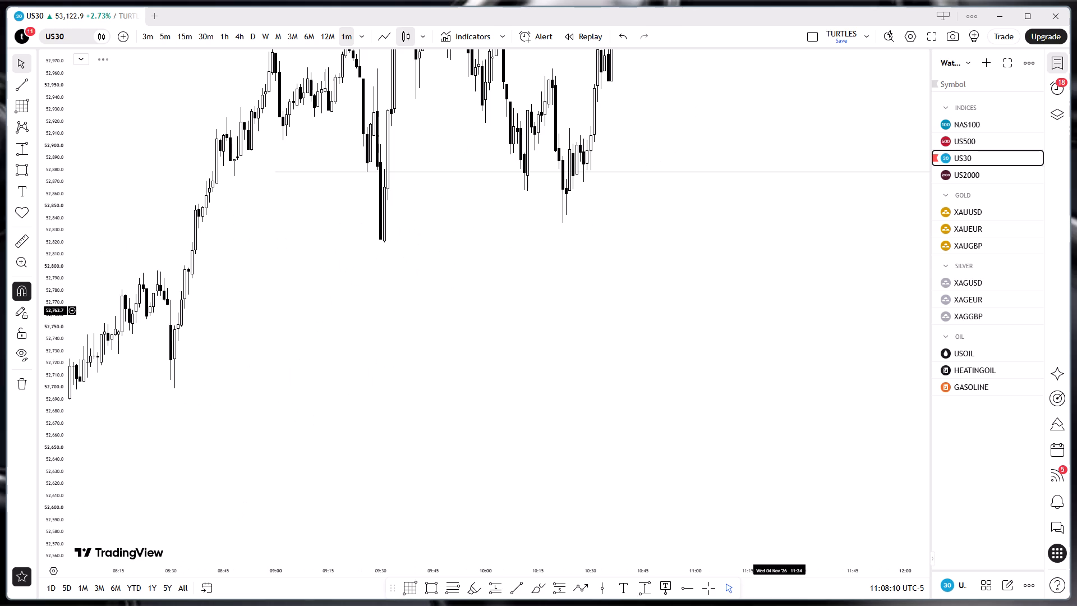
left_click_drag(662, 394, 681, 465)
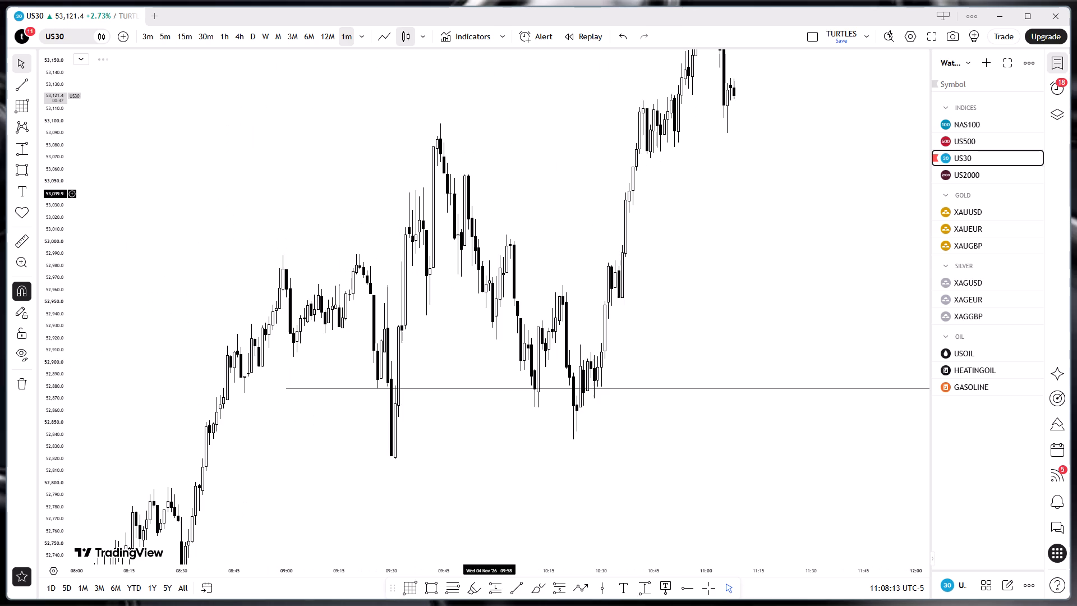
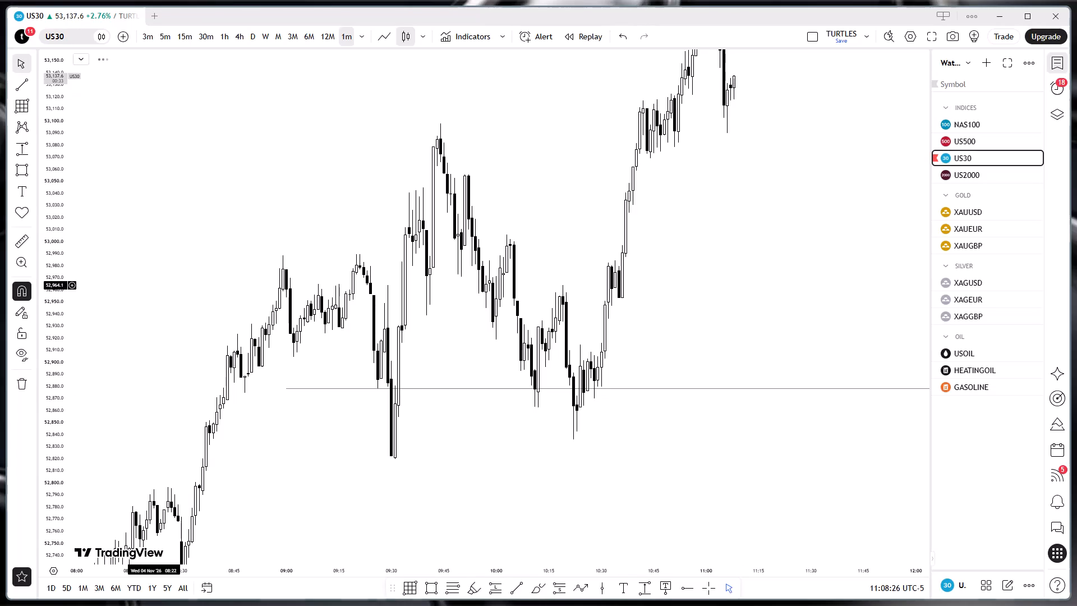
Examine US30 price action on the 1-minute and 4-hour timeframes.
left_click_drag(57, 197, 57, 337)
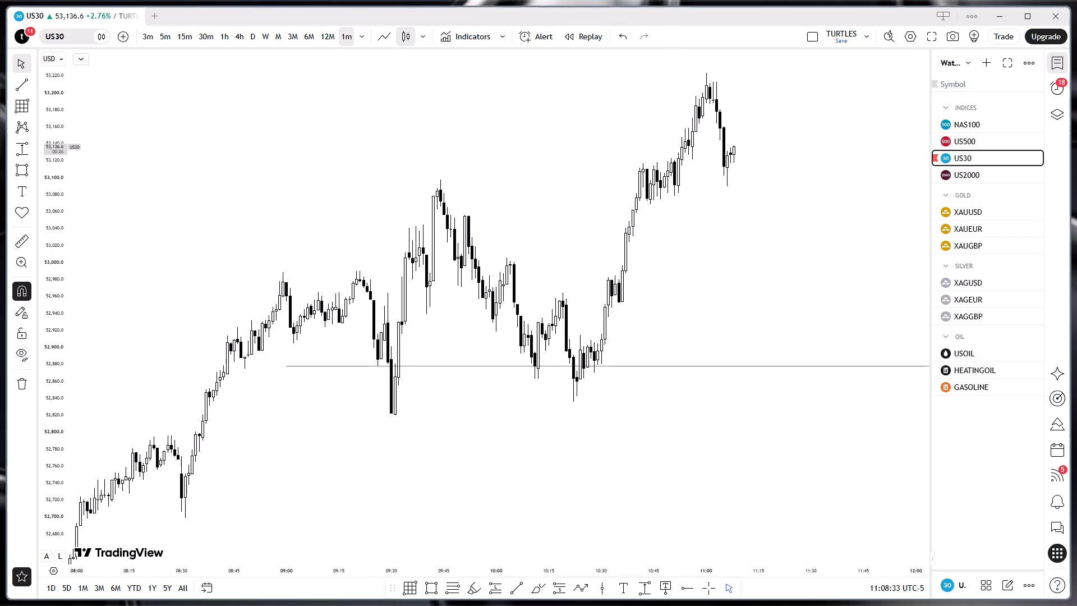
left_click(240, 42)
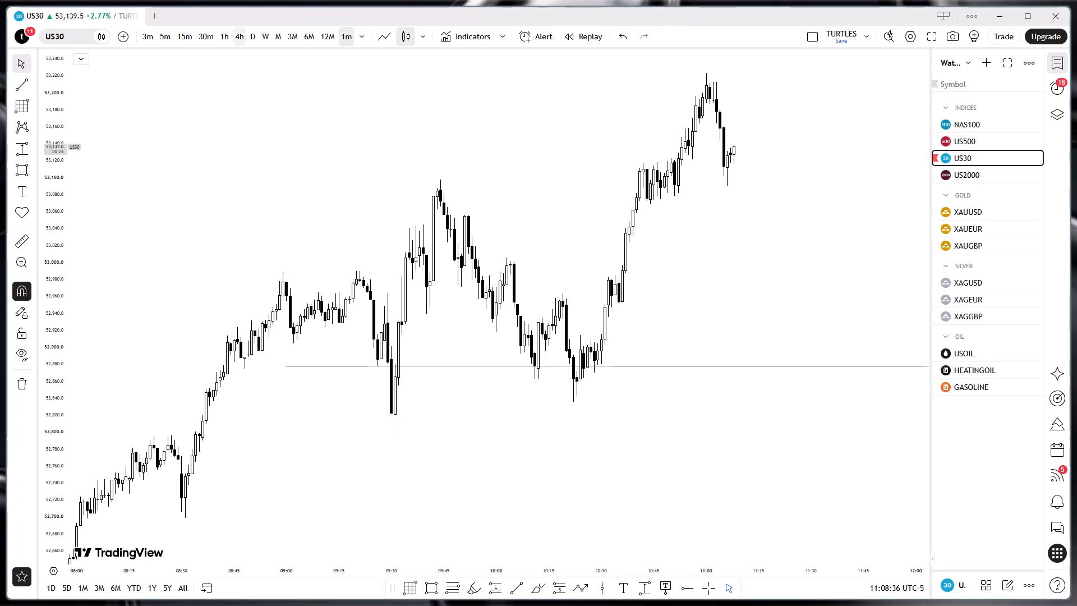
left_click(240, 42)
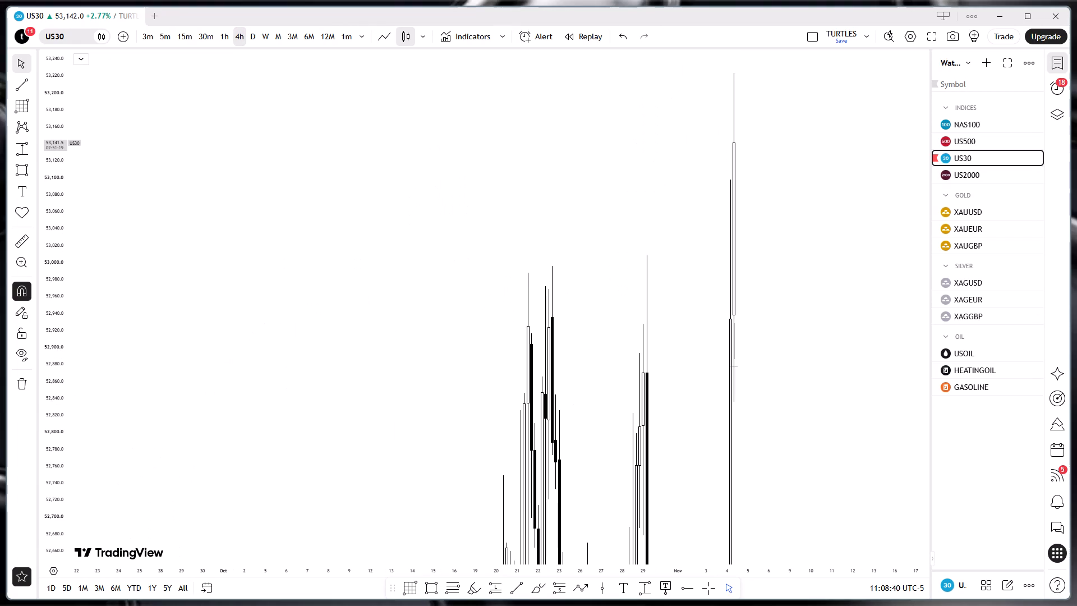
left_click_drag(56, 100, 45, 605)
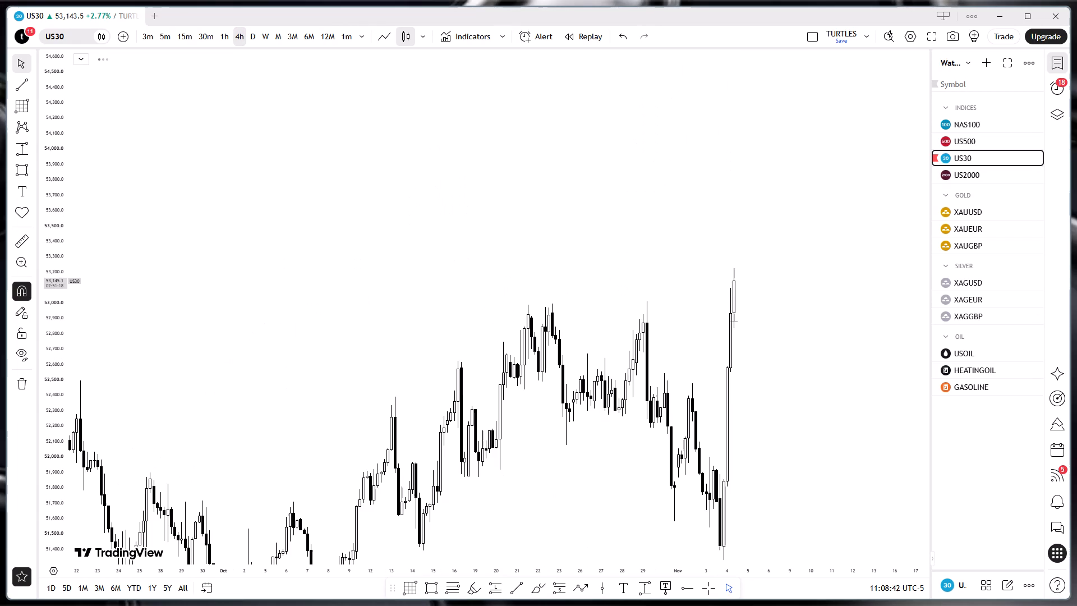
left_click_drag(855, 403, 604, 394)
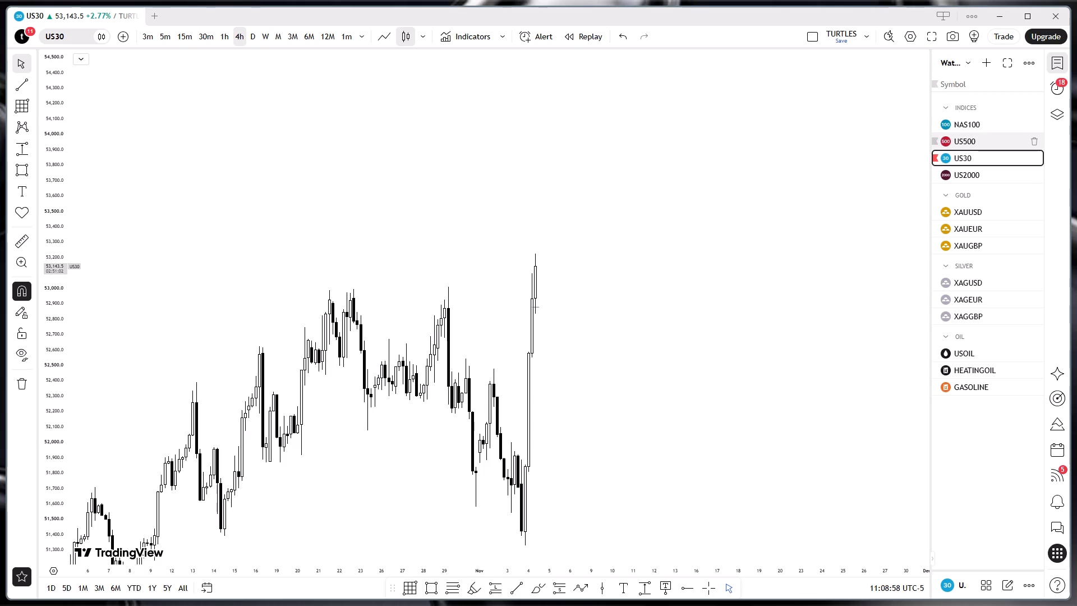
Examine NAS100 price action around the shaded zone on the 4-hour, 3-minute, 5-minute and 1-minute timeframes.
left_click(979, 120)
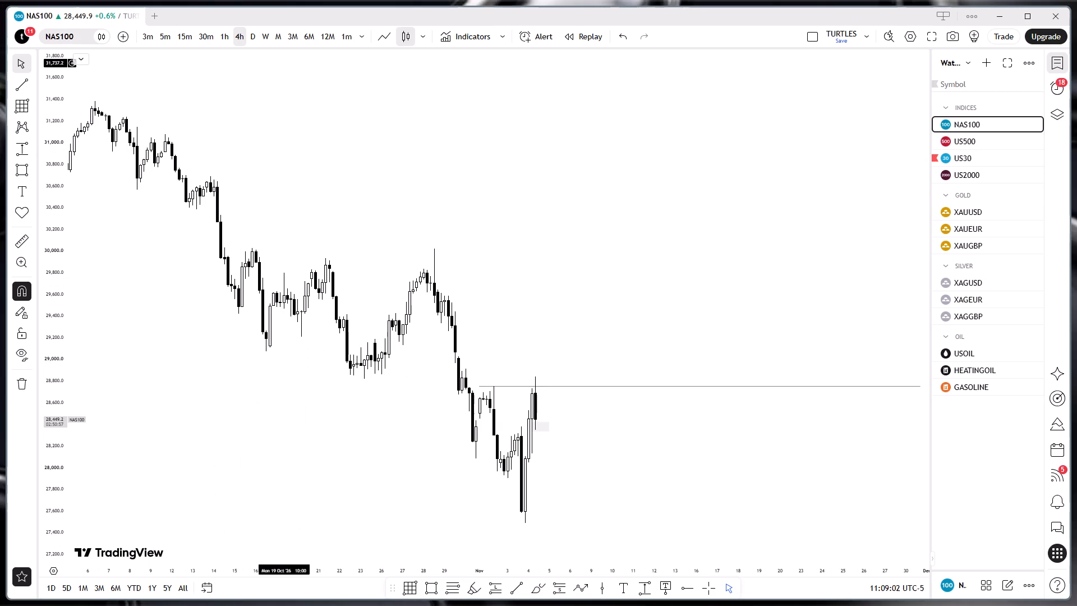
left_click(155, 38)
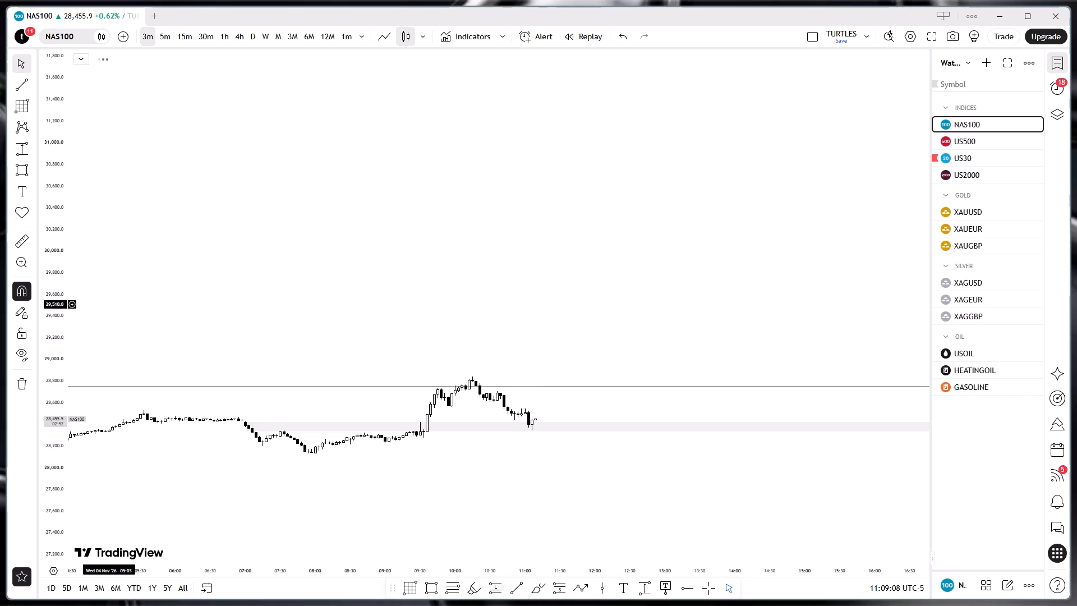
left_click_drag(50, 495, 107, 88)
left_click_drag(347, 388, 462, 83)
left_click_drag(618, 450, 597, 311)
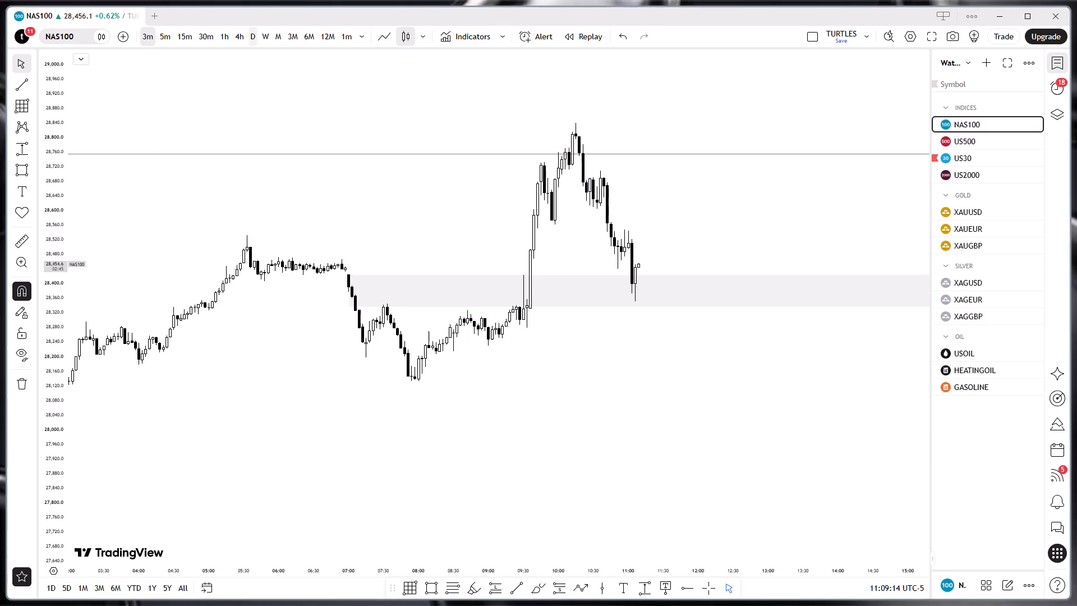
left_click(159, 37)
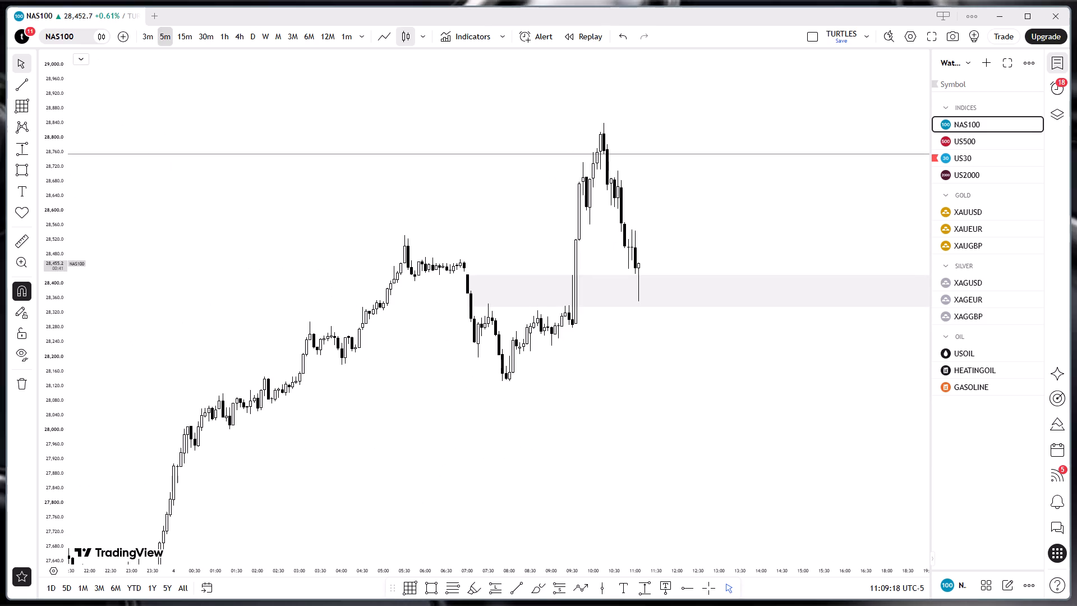
left_click(159, 37)
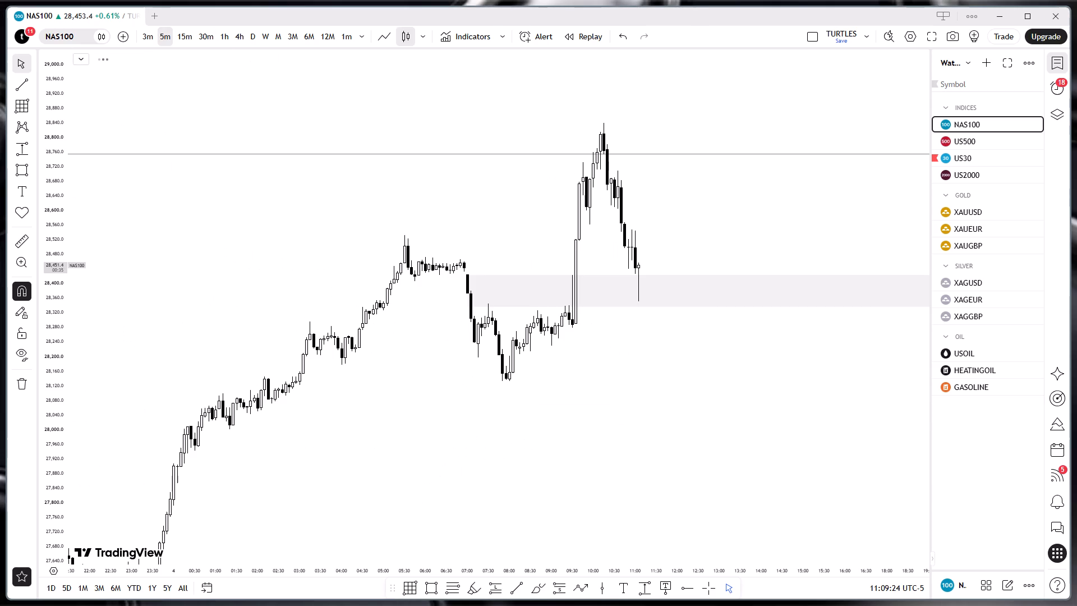
left_click(346, 41)
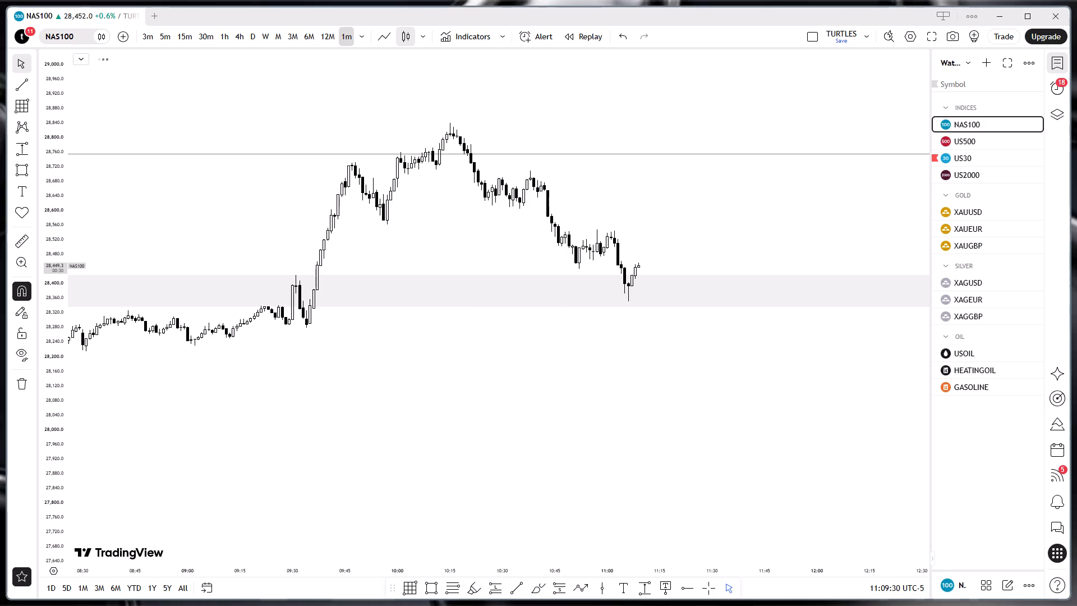
Draw a Gann box on the daily NAS100 chart from the 28 October high at about 30,020 to about 27,500 on 21 December.
left_click(249, 36)
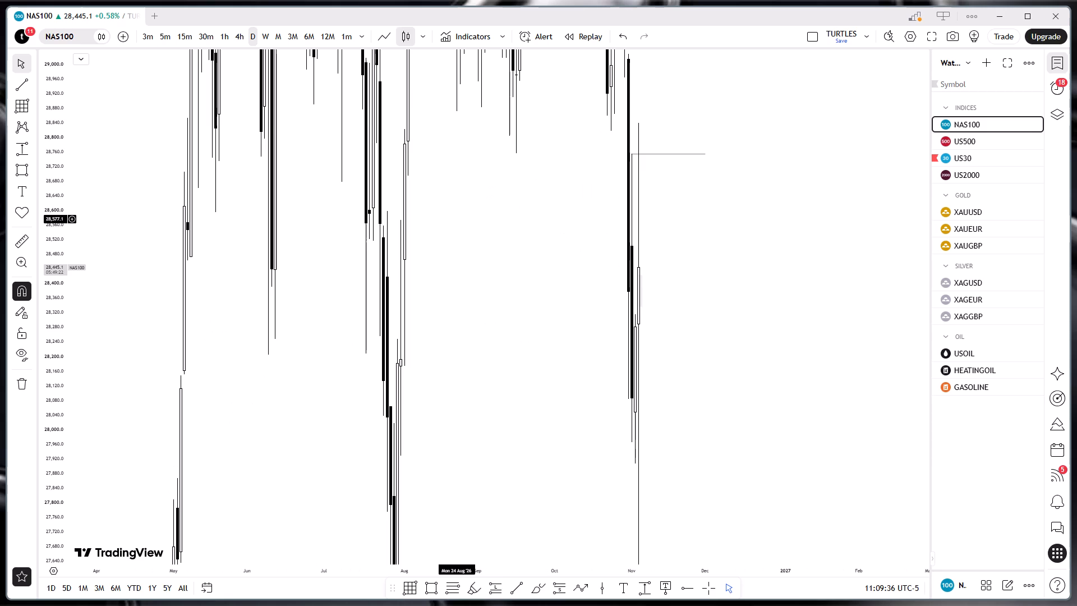
left_click_drag(52, 135, 55, 508)
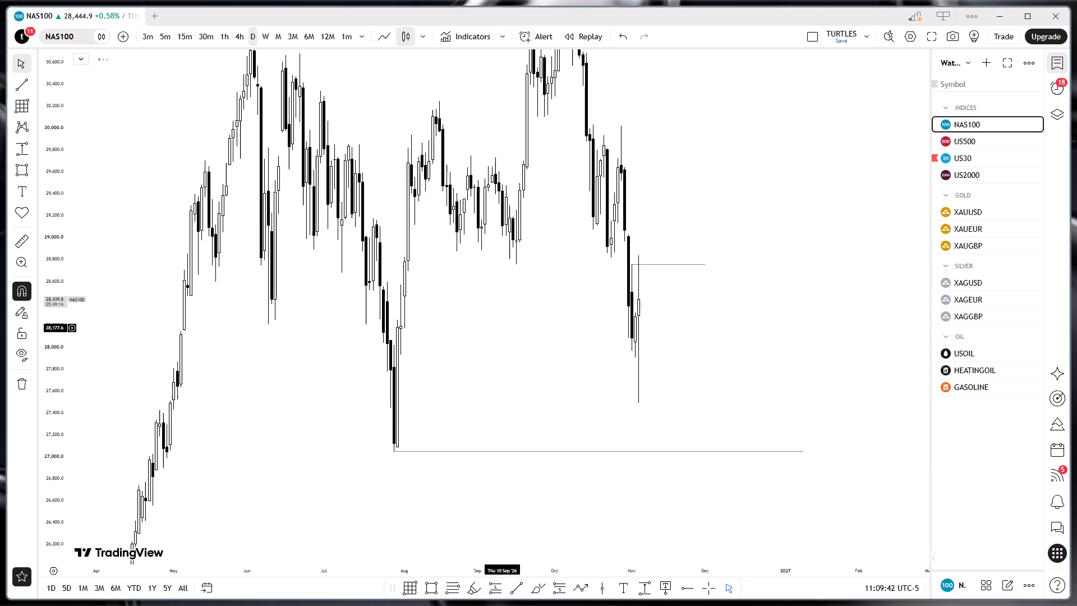
left_click_drag(48, 237, 107, 364)
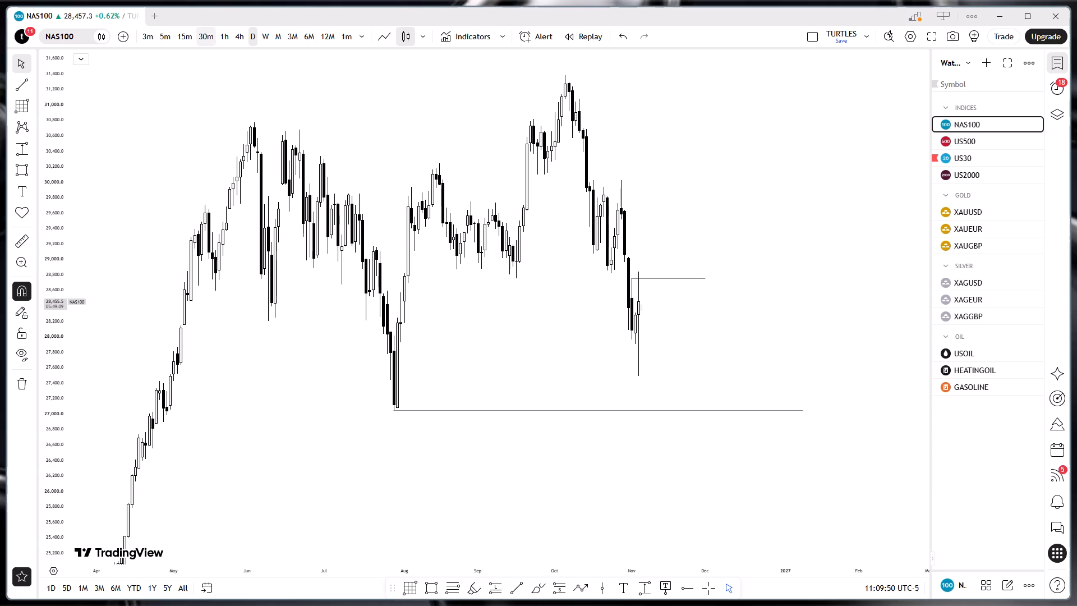
left_click(15, 109)
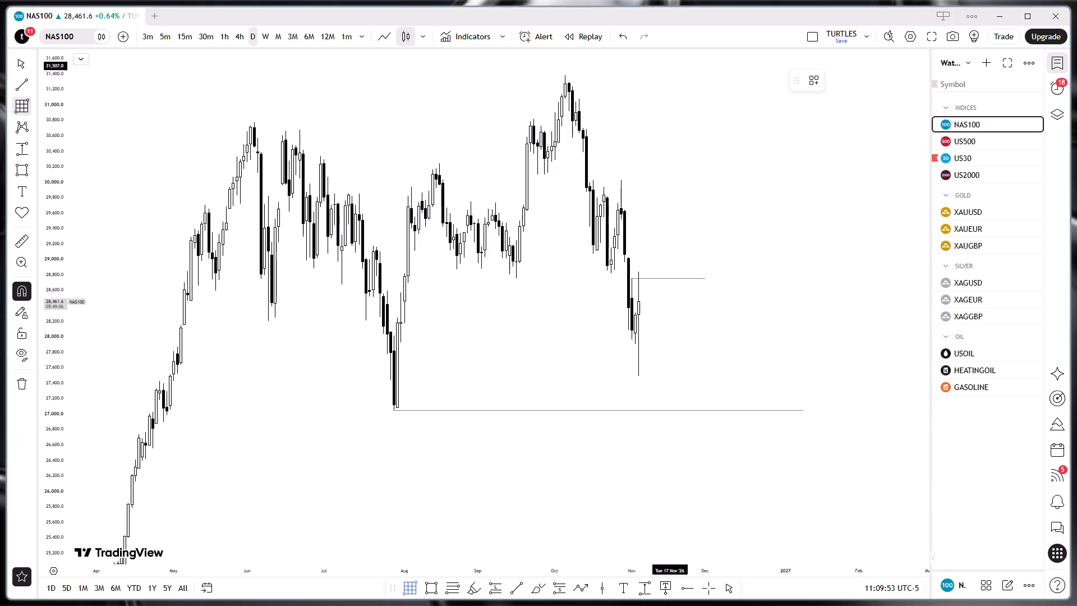
left_click(620, 178)
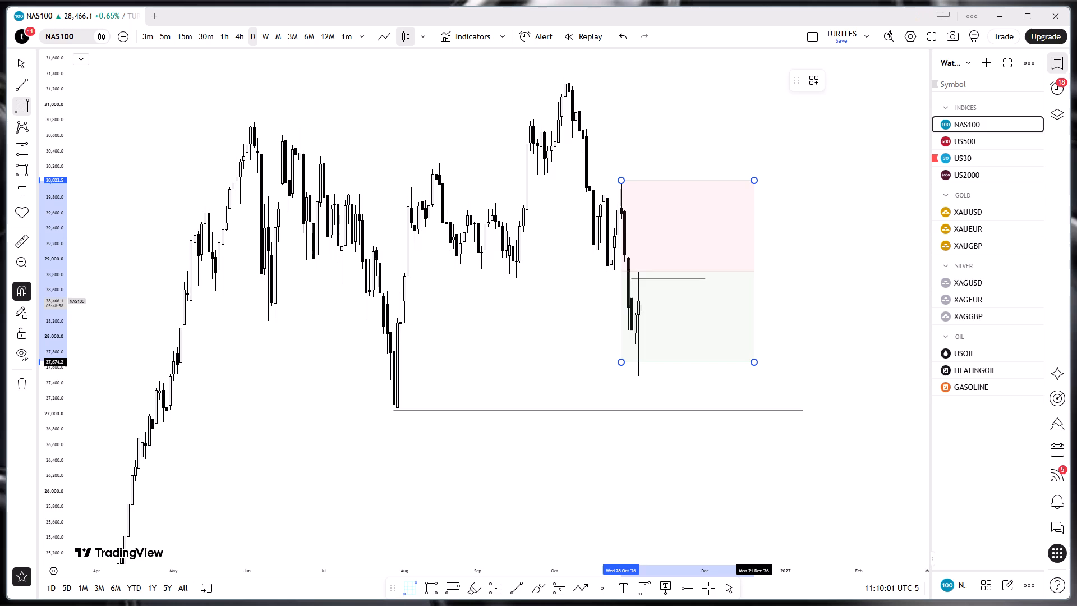
left_click(756, 372)
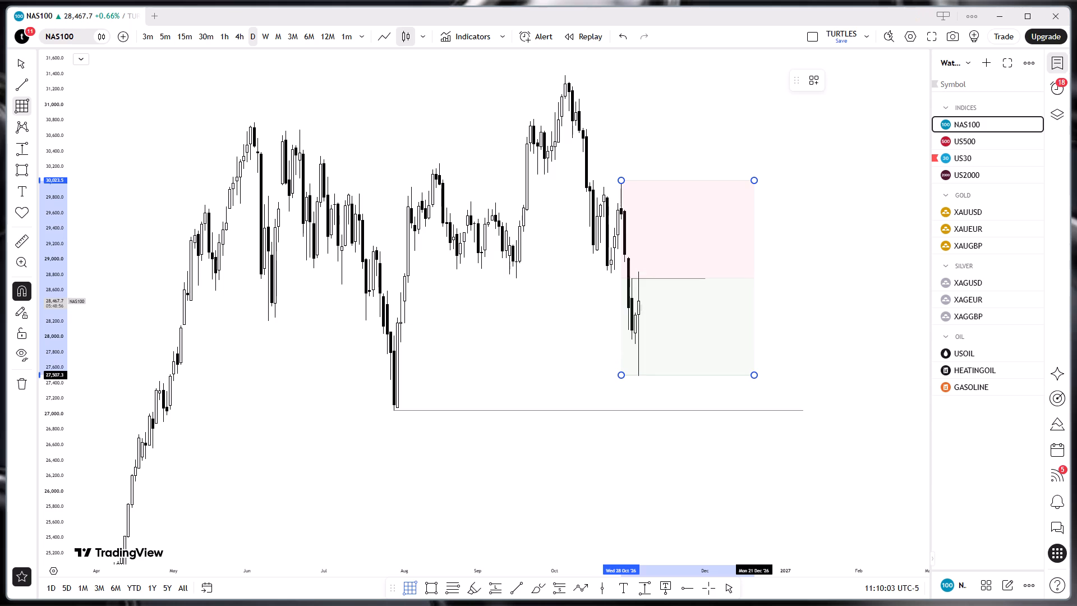
Examine NAS100 price action against the new box on the daily, 4-hour, 1-hour and 30-minute timeframes, dismissing the upgrade advert.
left_click_drag(812, 287, 449, 123)
left_click_drag(546, 150, 401, 96)
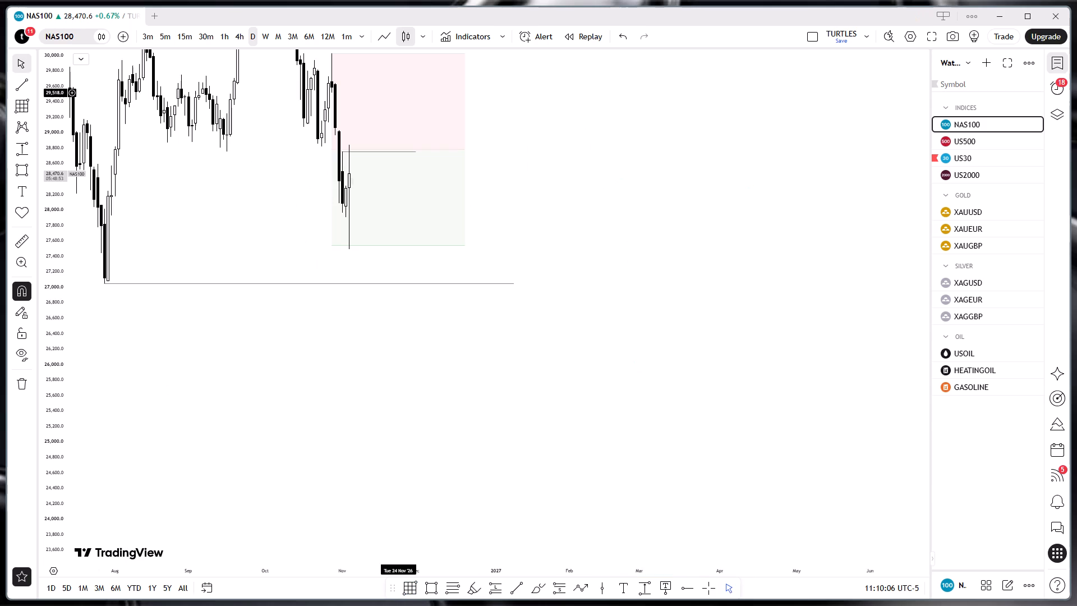
left_click_drag(401, 96, 644, 324)
left_click(243, 35)
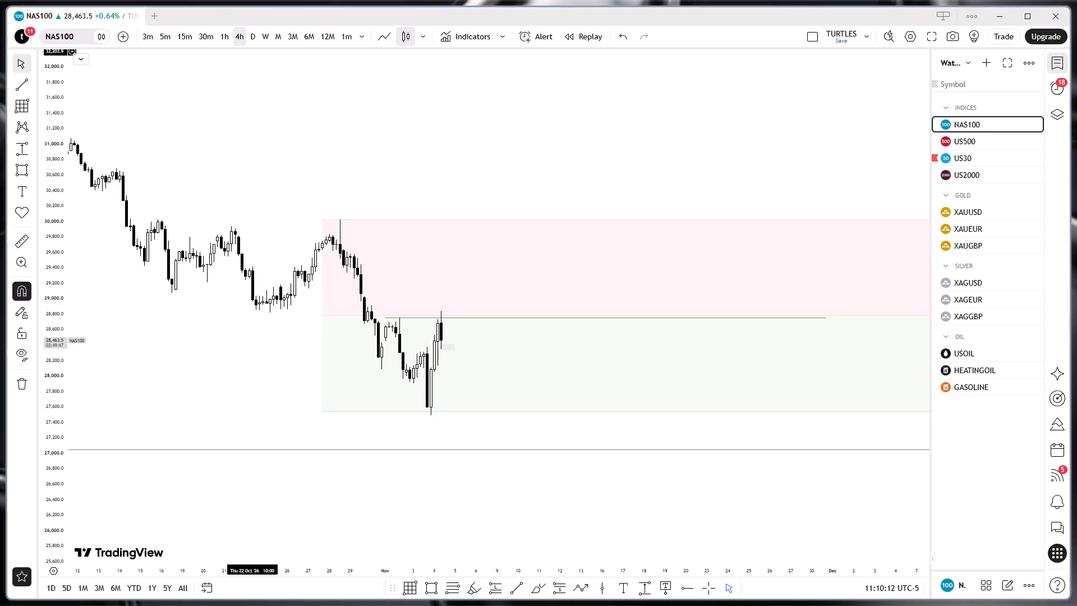
left_click(222, 37)
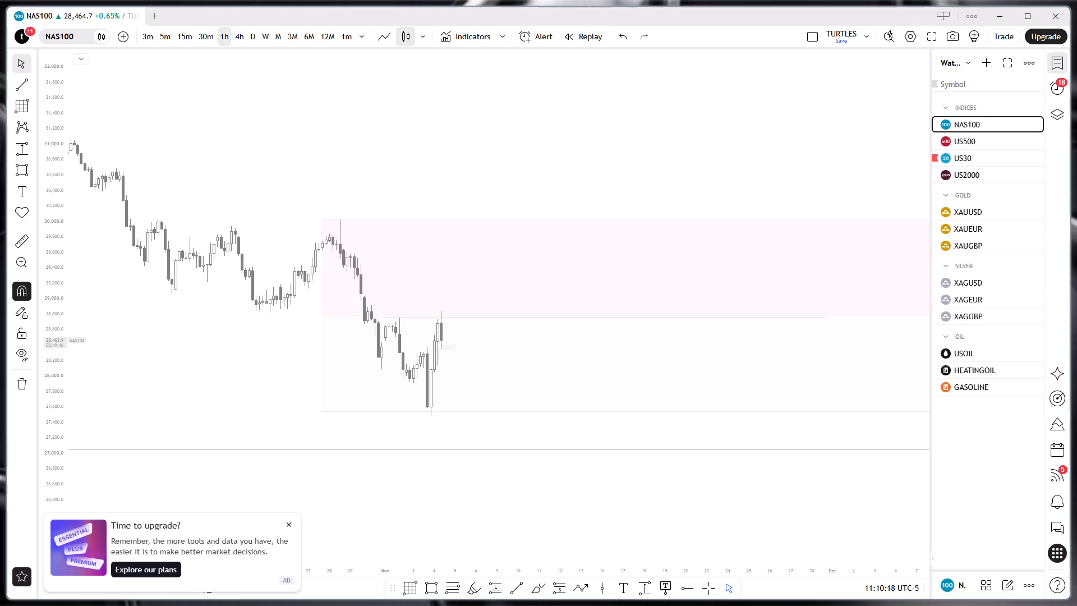
left_click(289, 526)
left_click(209, 29)
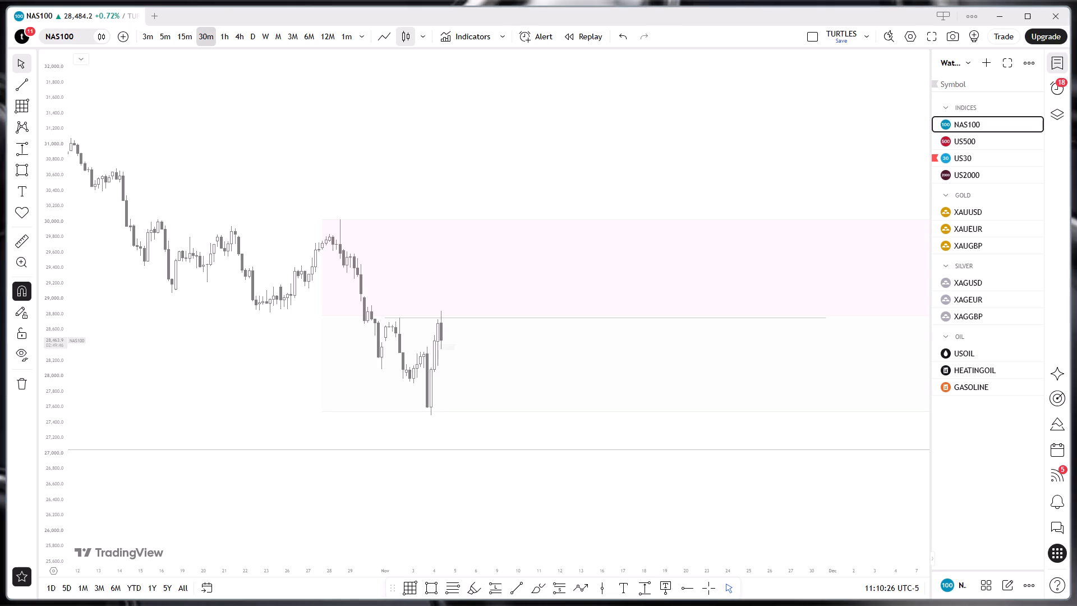
left_click(209, 29)
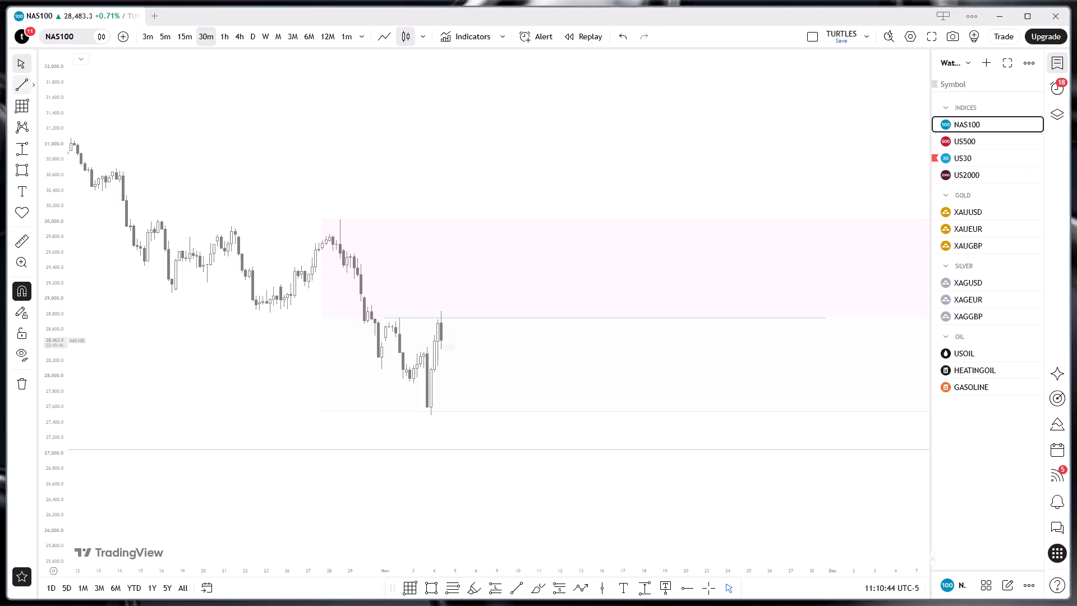
double_click(231, 38)
triple_click(231, 38)
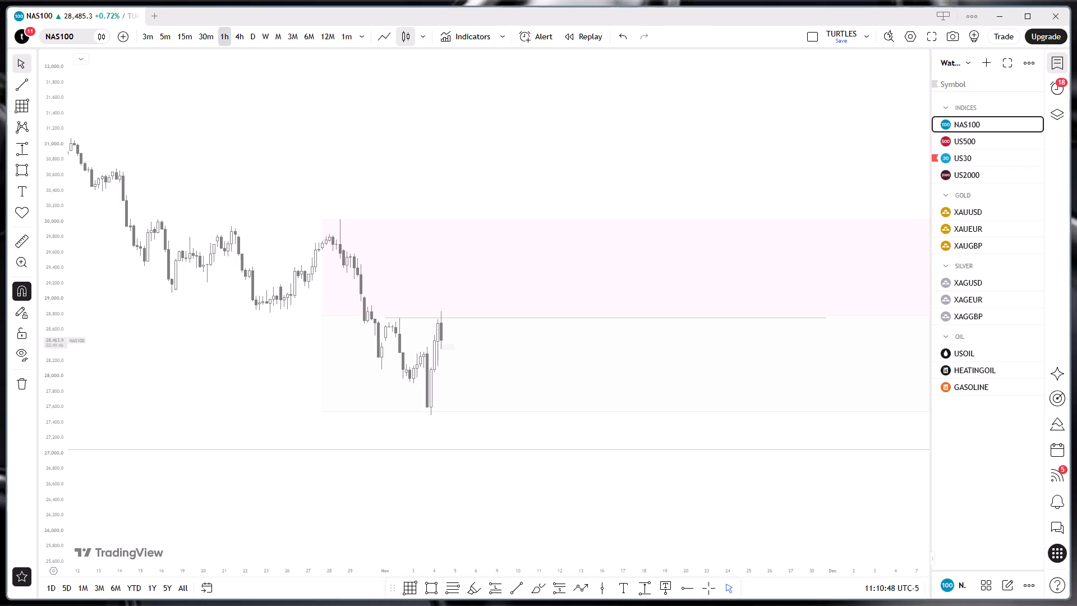
triple_click(231, 38)
triple_click(231, 38)
triple_click(231, 38)
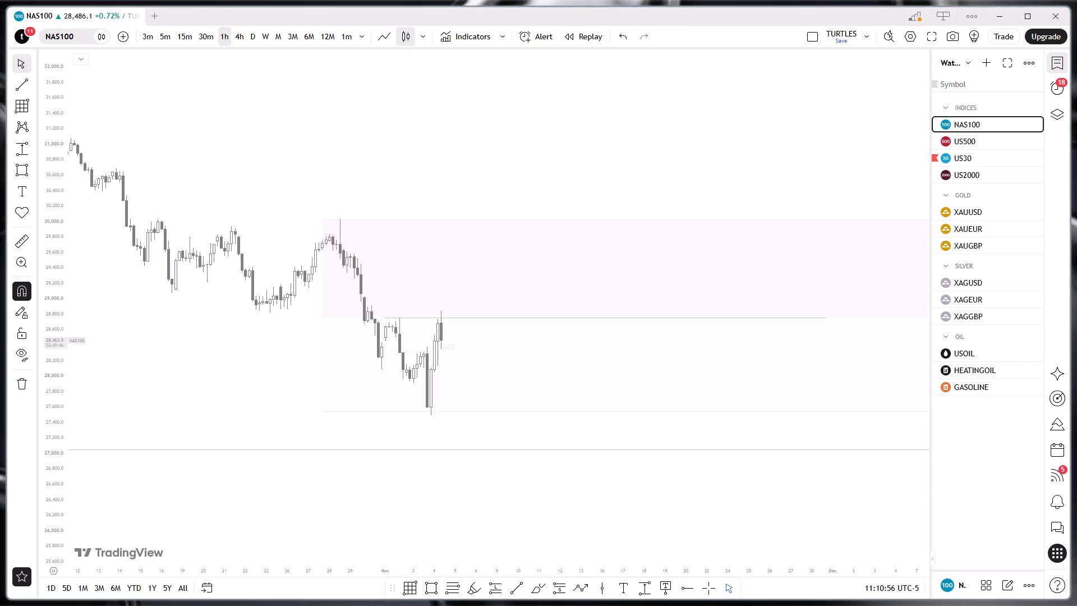
Switch the chart to US500 and check the computer's network connection.
triple_click(946, 139)
double_click(946, 139)
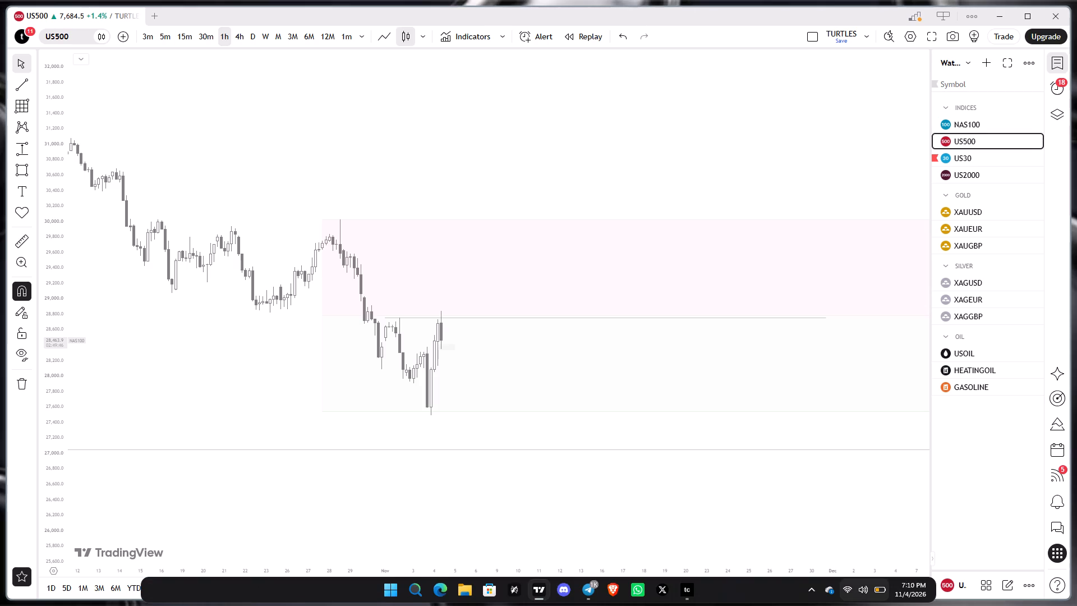
left_click(852, 590)
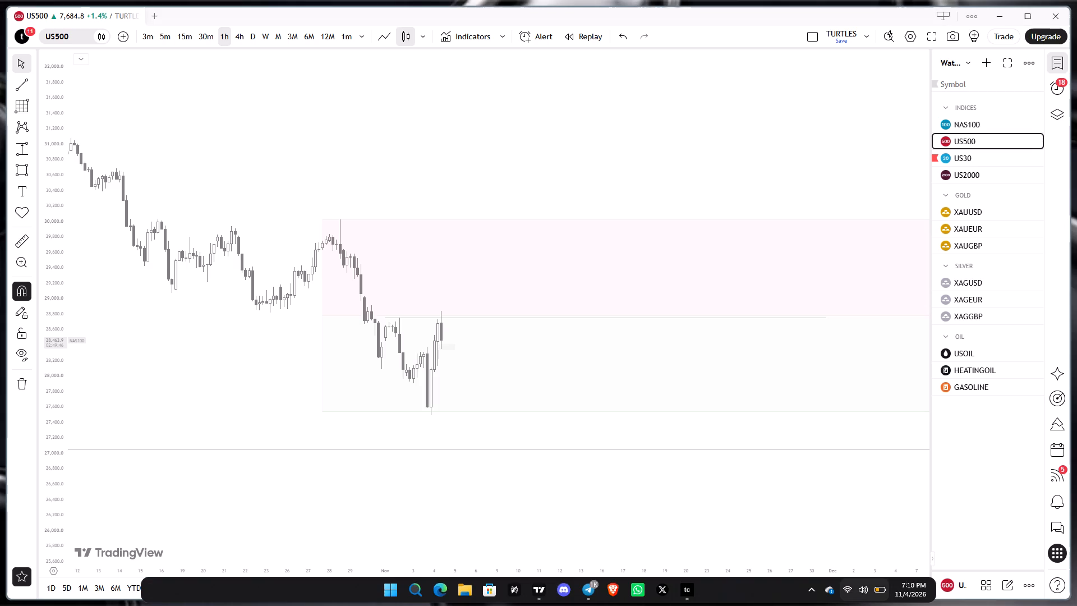
left_click(850, 590)
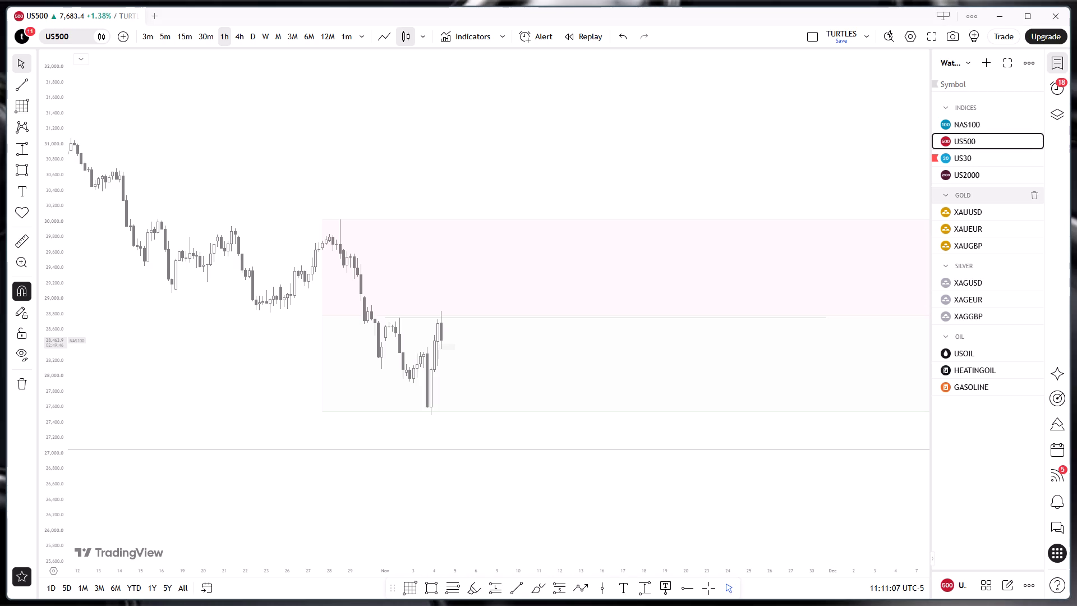
scroll(806, 233, "down", 1)
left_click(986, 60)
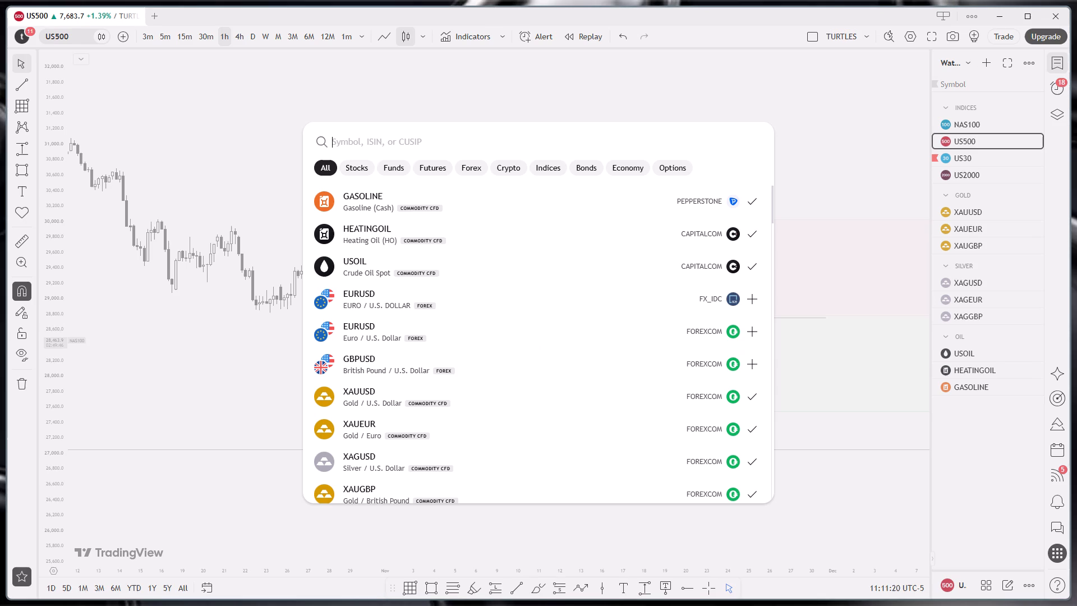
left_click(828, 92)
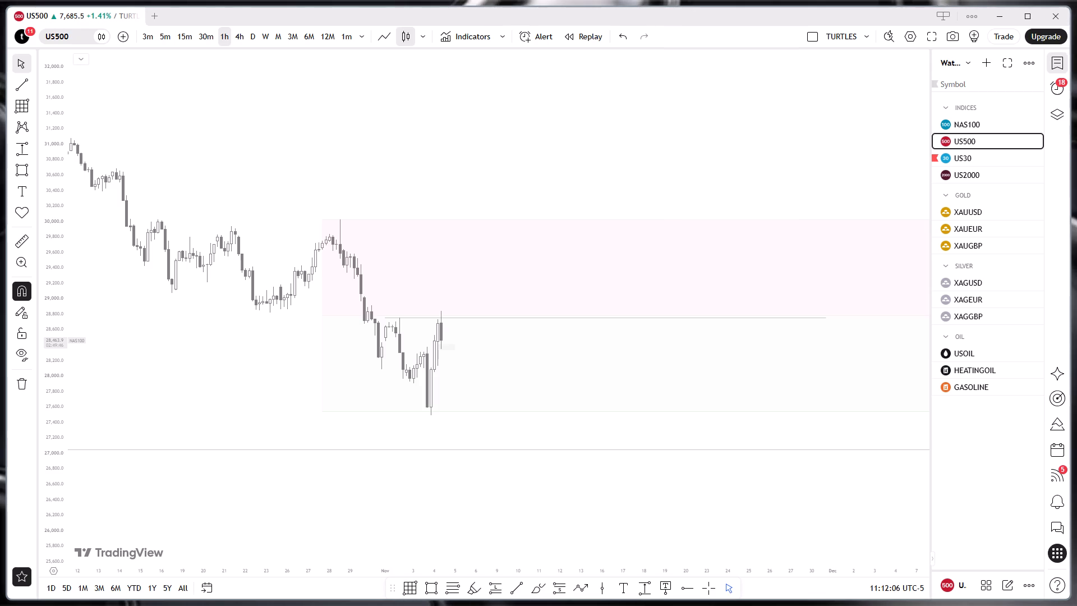
Try to view US500 on the 30-minute timeframe.
triple_click(210, 38)
left_click(210, 38)
left_click(458, 0)
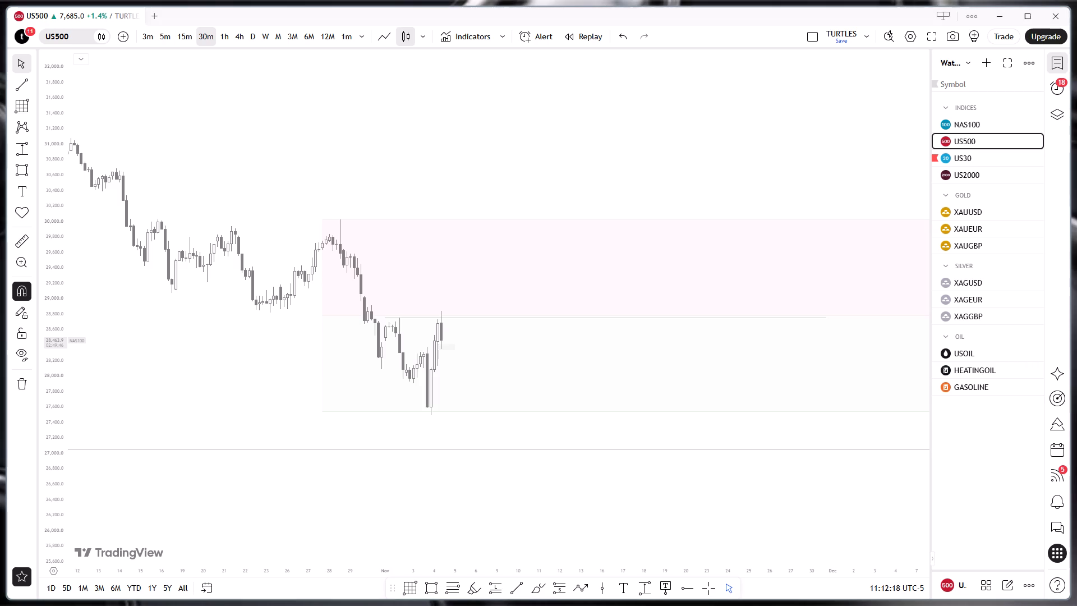
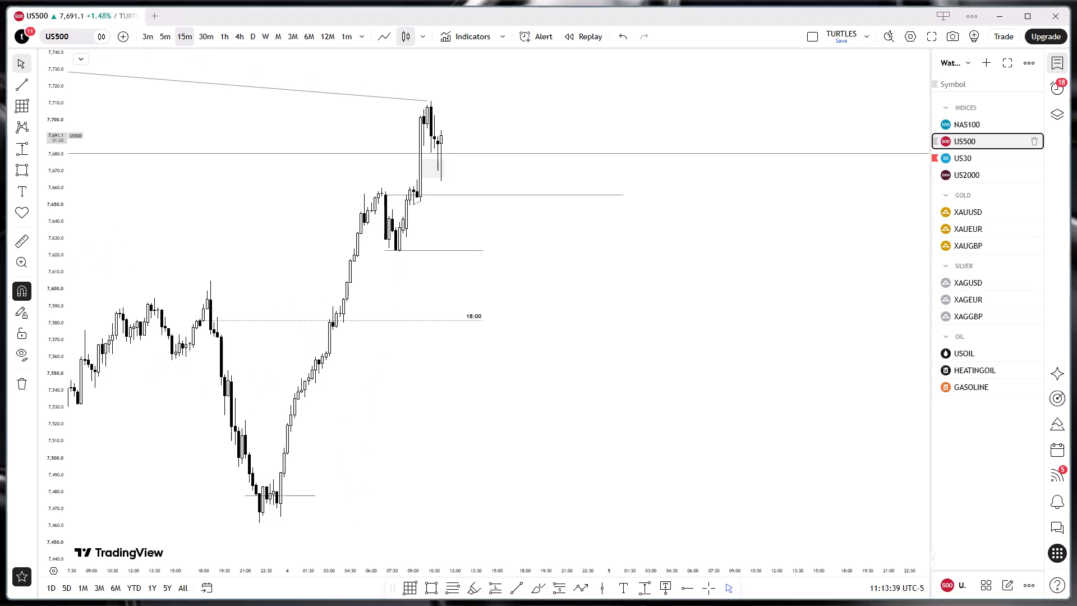
Compare NAS100 on the 15-minute and 5-minute timeframes with US500 on the 5-minute and 3-minute timeframes.
left_click(983, 125)
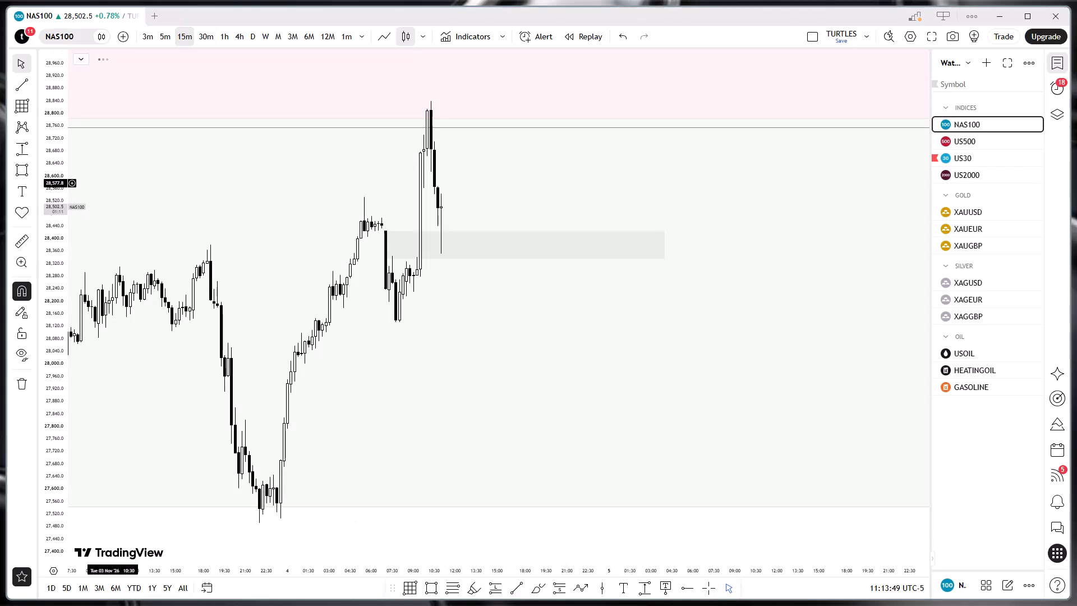
left_click(160, 35)
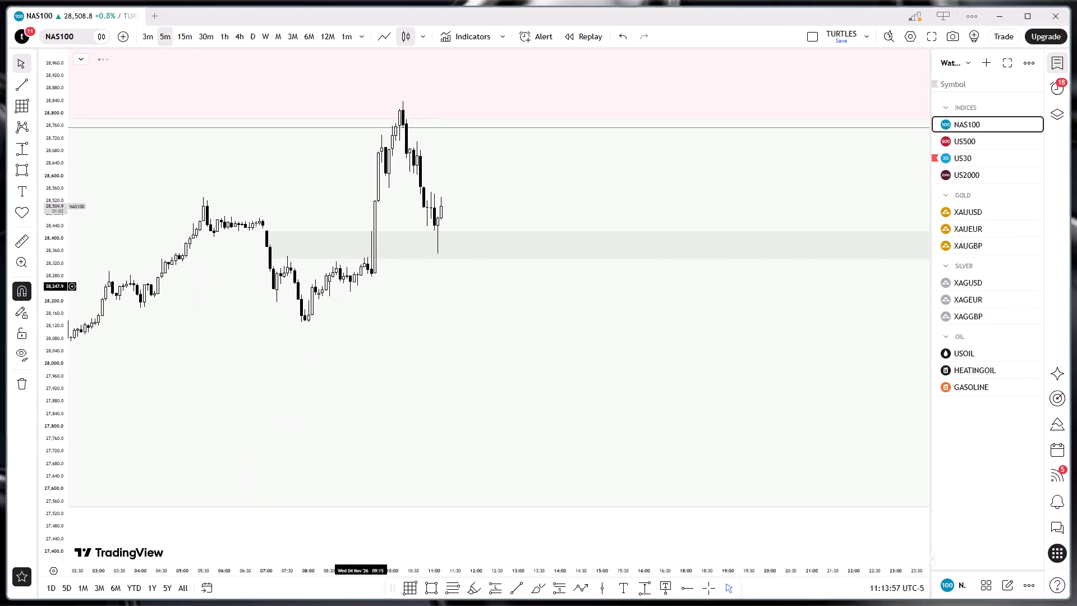
left_click(966, 146)
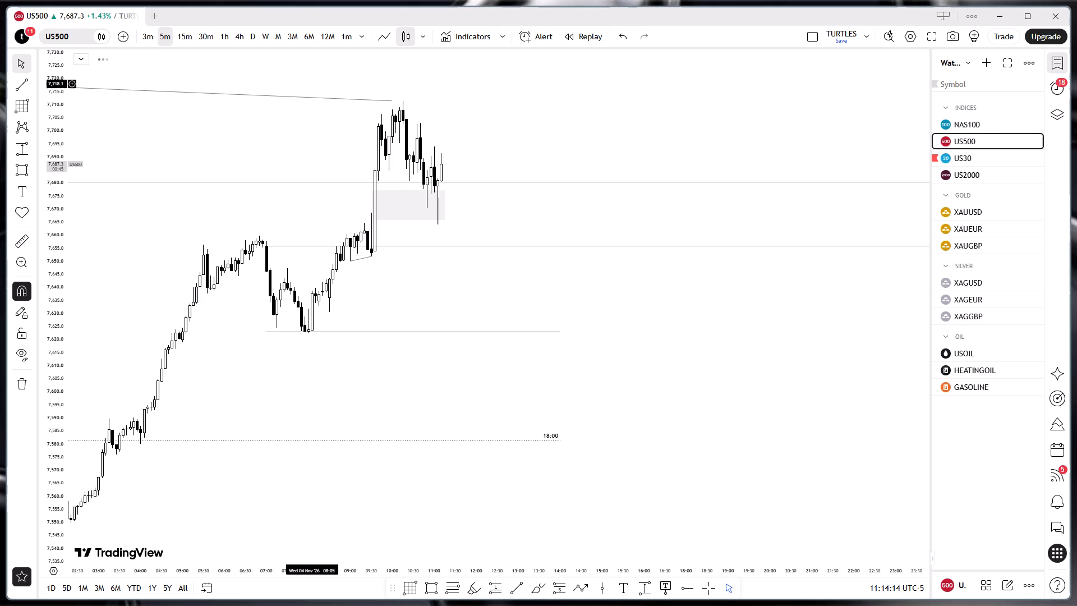
left_click(155, 34)
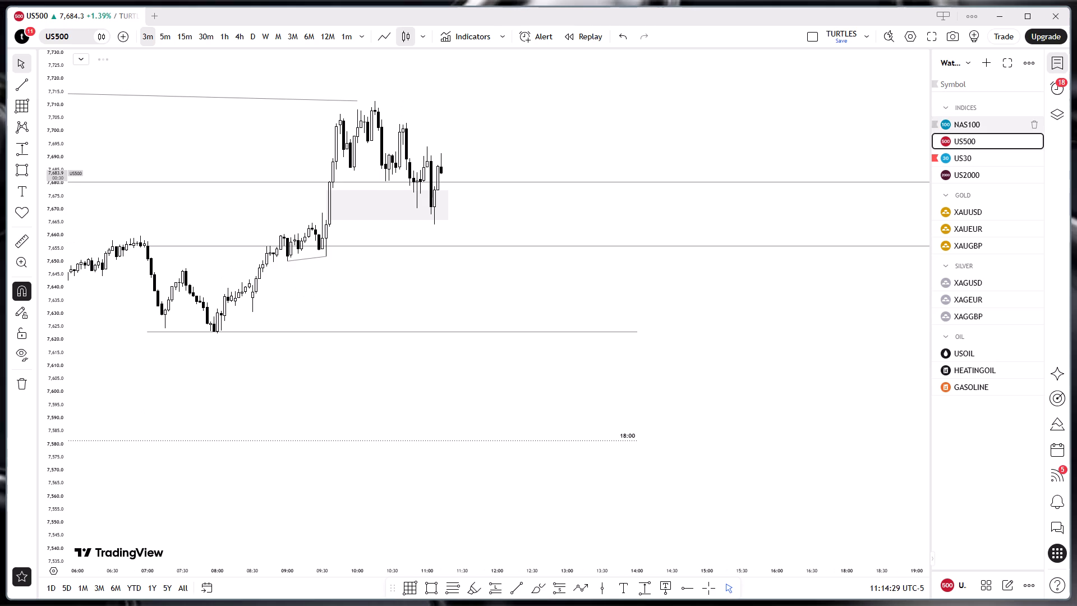
Draw a trend line on the 3-minute US30 chart from about 52,905 at 09:00 to the 09:30 low at about 52,820.
left_click(960, 159)
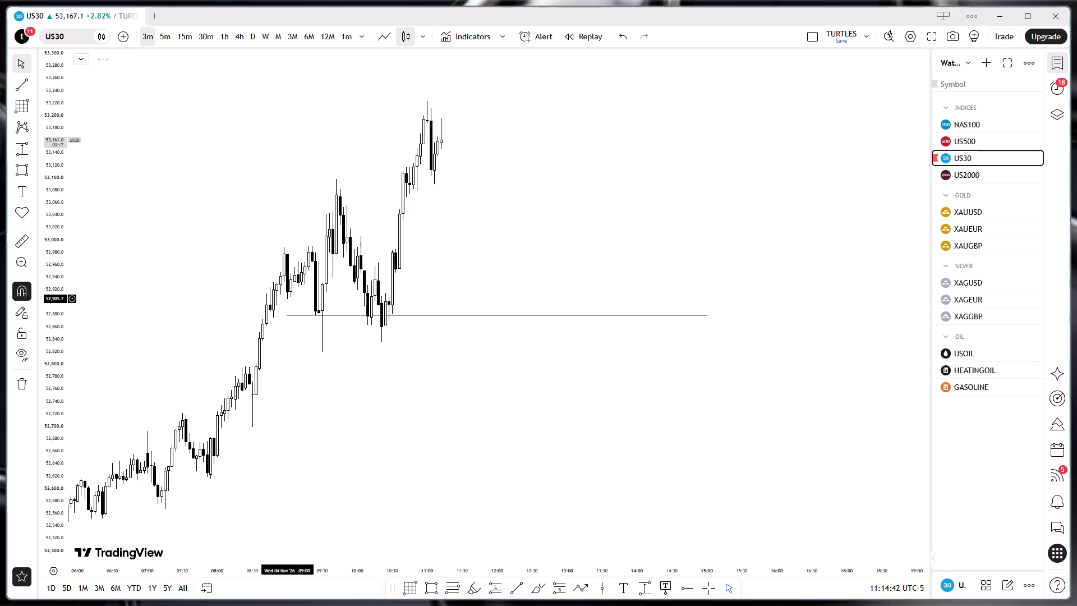
left_click(24, 94)
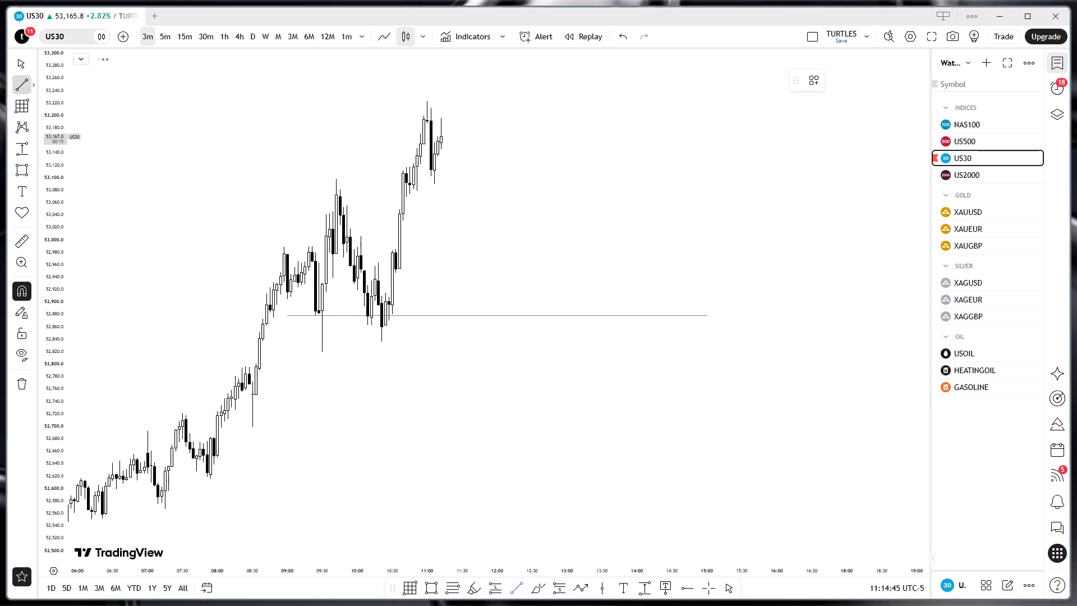
left_click(287, 298)
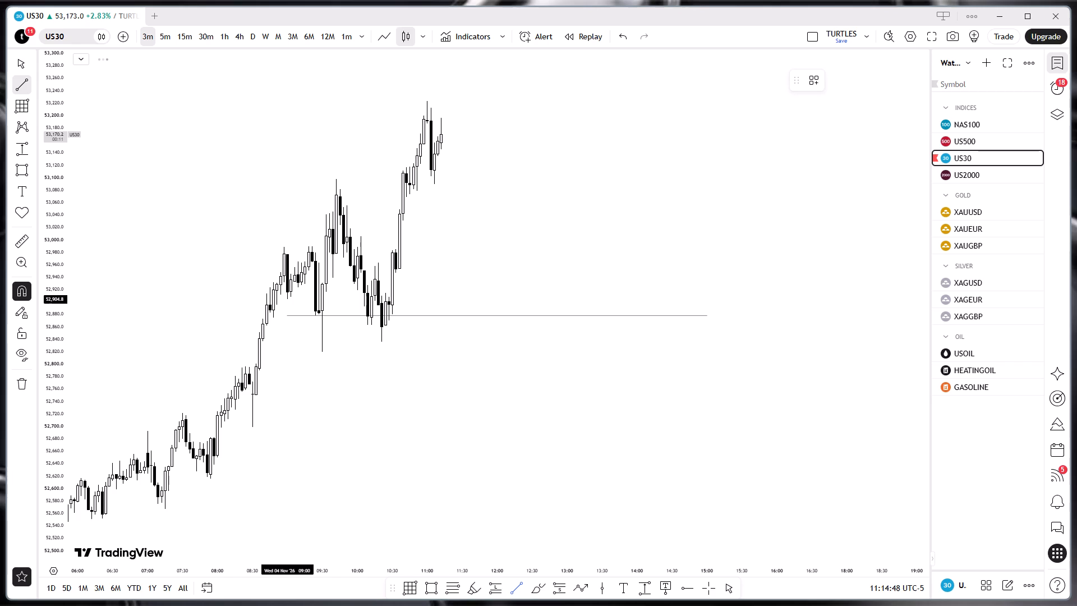
double_click(324, 353)
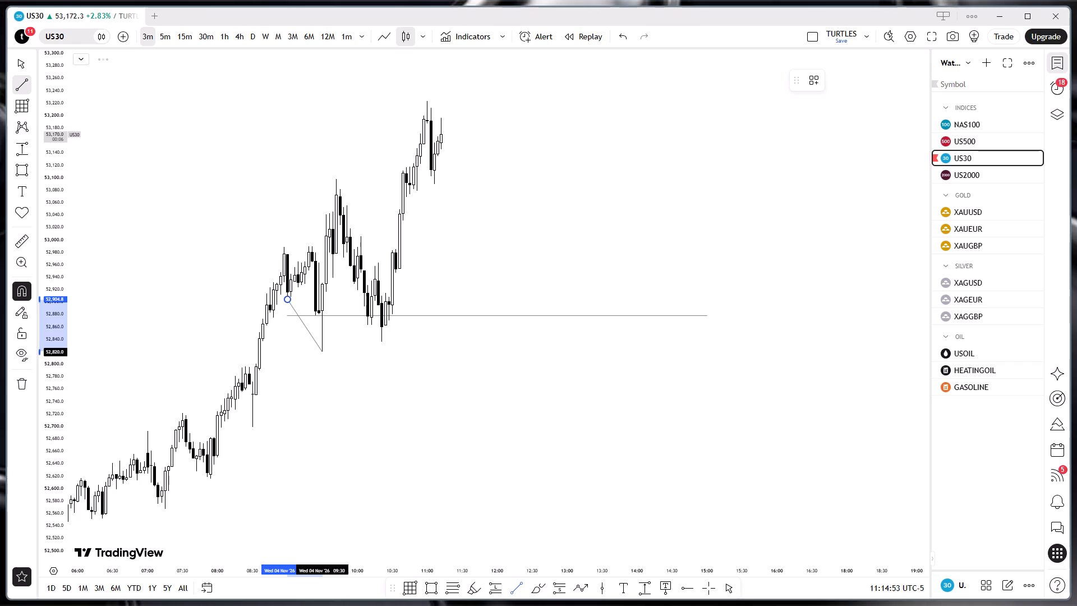
left_click(576, 302)
left_click(632, 217)
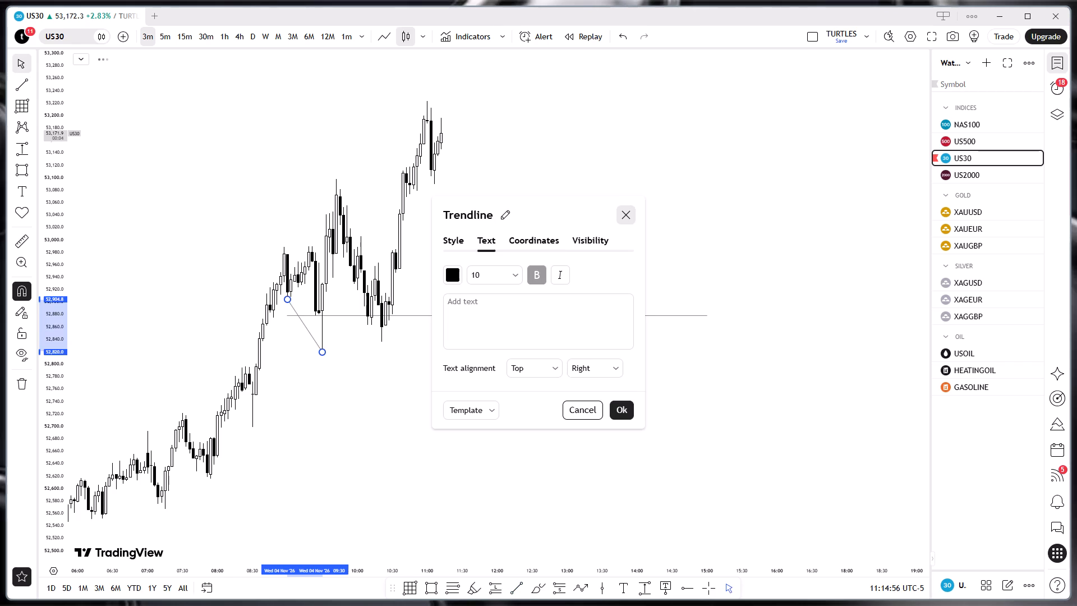
Examine the US30 rally and its marked lows on the 30-minute timeframe.
left_click(208, 39)
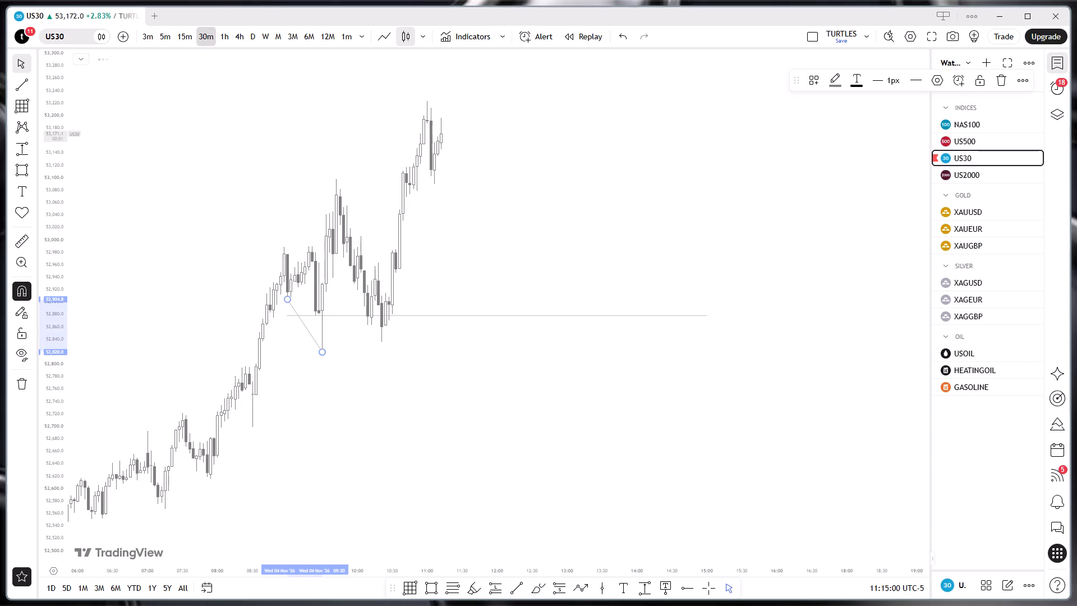
scroll(651, 214, "right", 1)
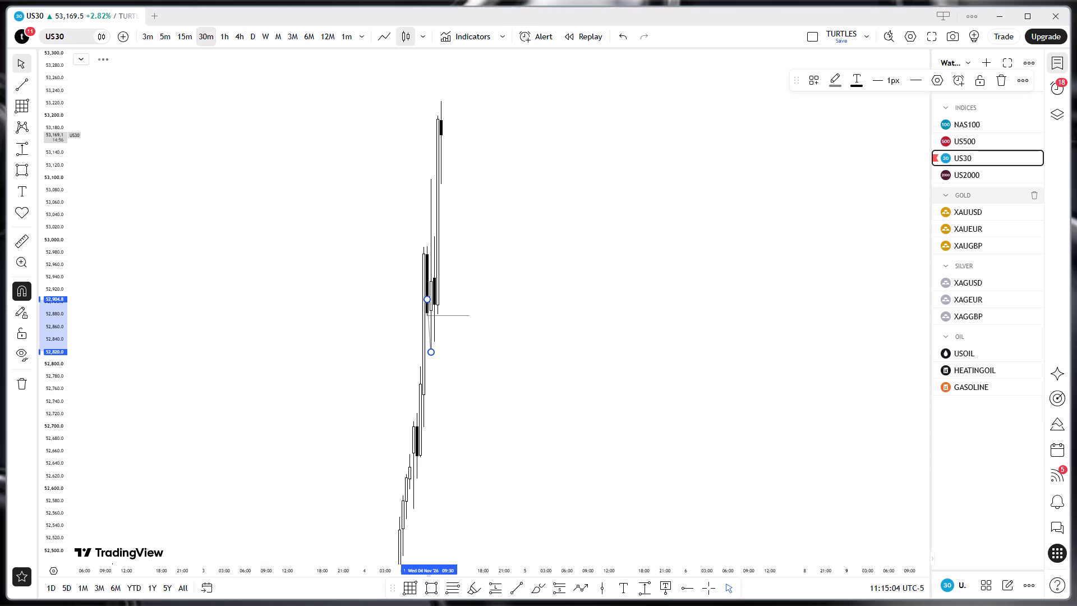
scroll(554, 305, "right", 1)
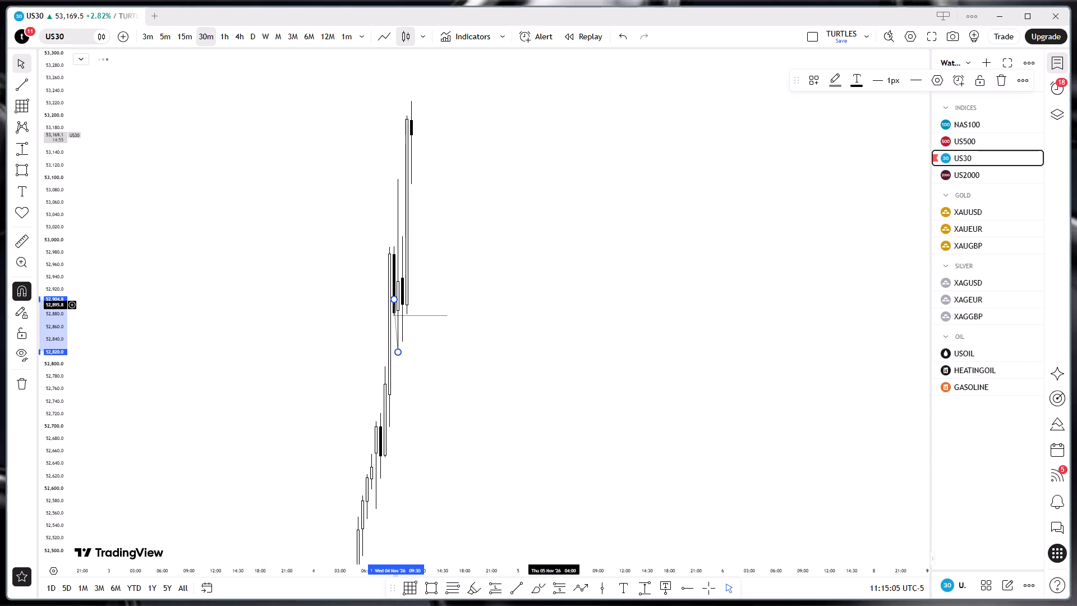
scroll(500, 305, "right", 1)
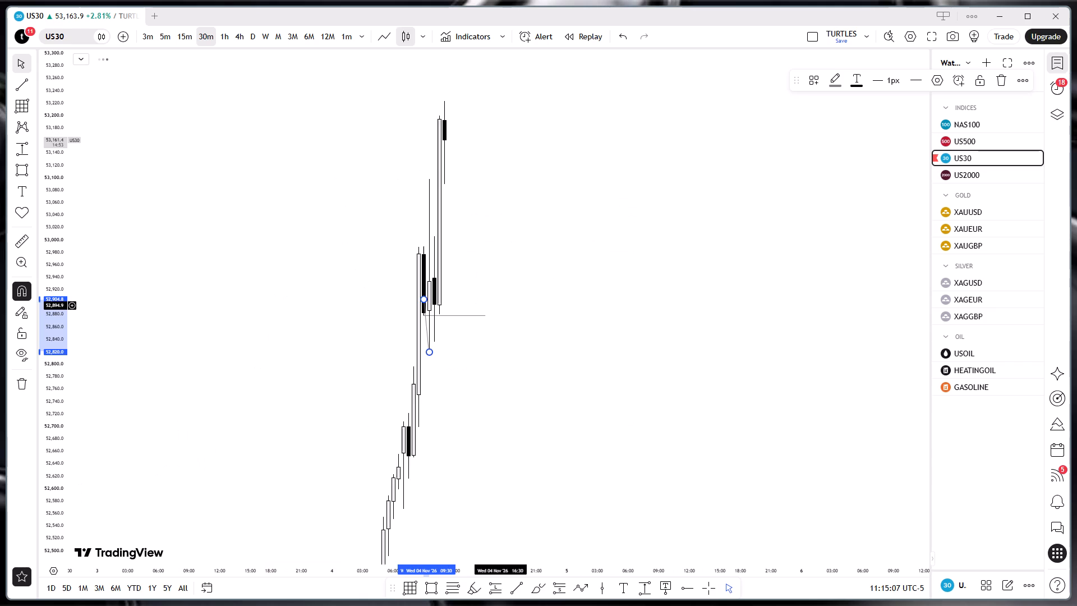
scroll(601, 382, "left", 1)
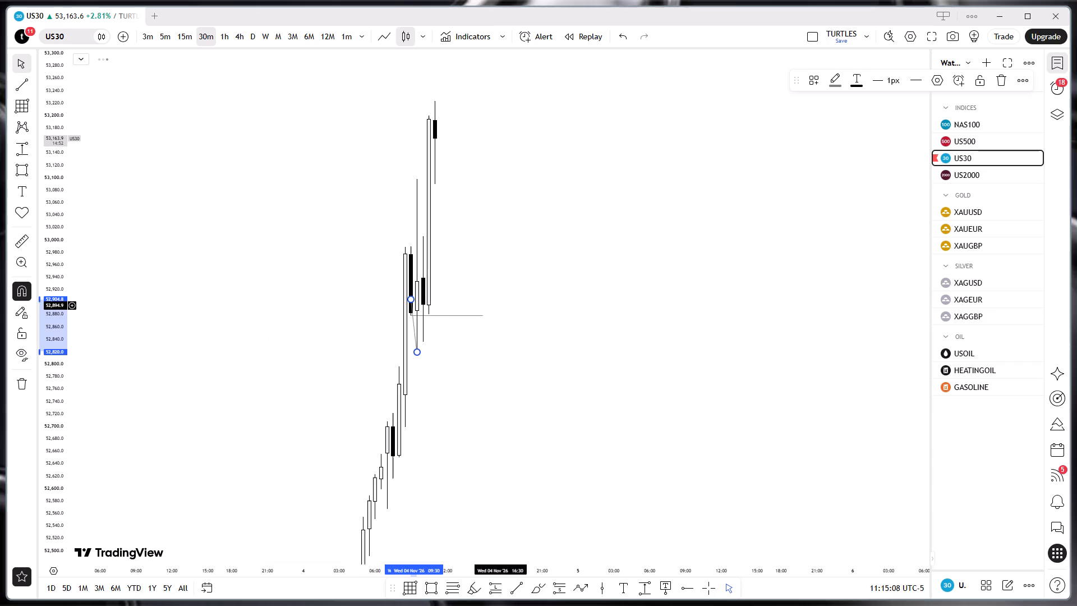
scroll(500, 305, "left", 1)
scroll(178, 392, "down", 1)
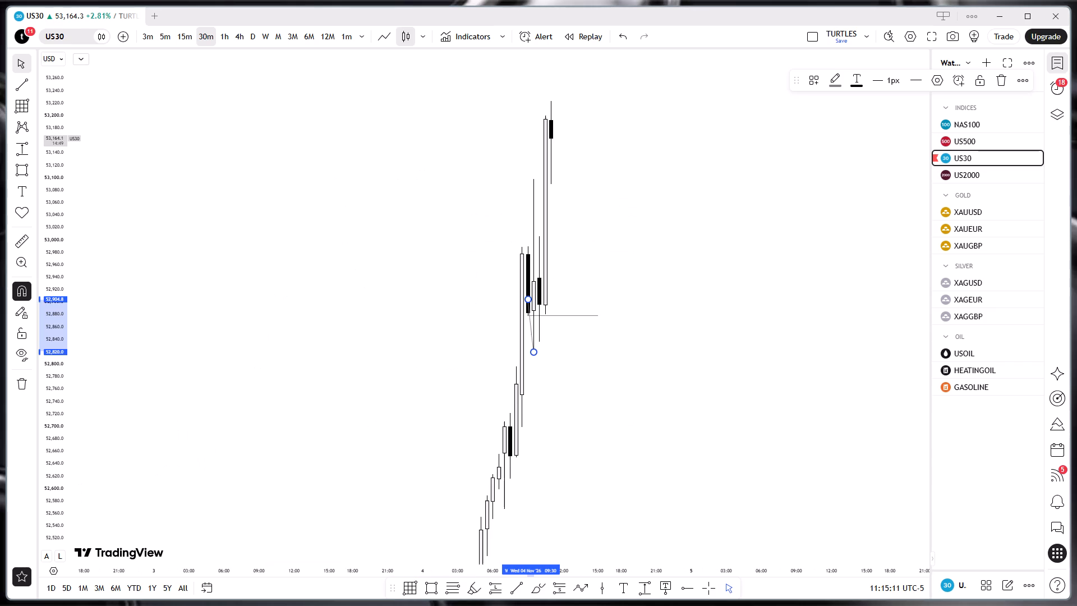
scroll(27, 177, "down", 1)
left_click_drag(49, 125, 35, 362)
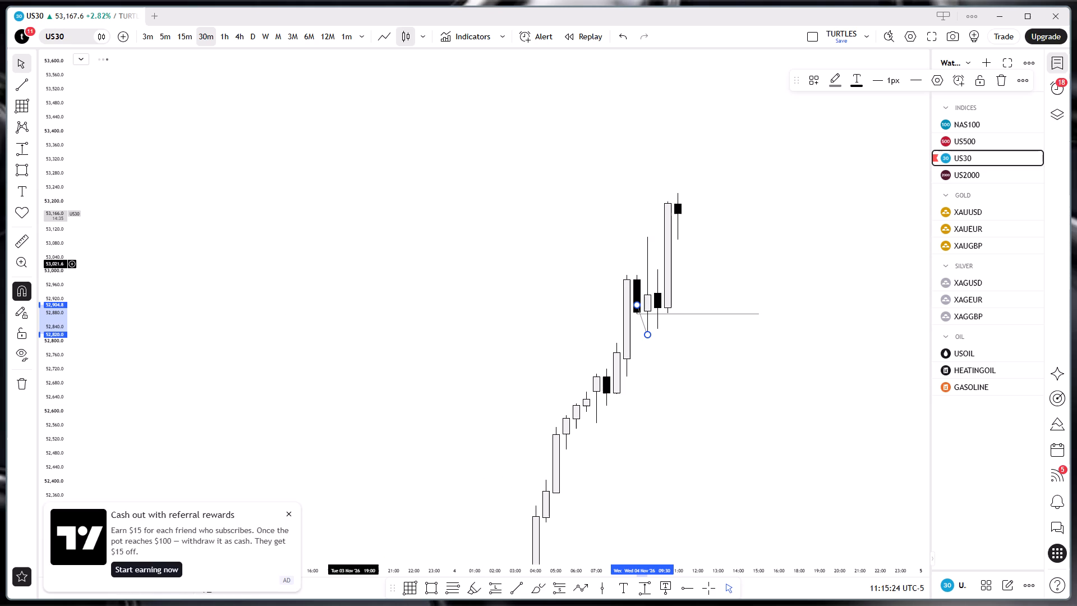
Examine US500 price action around its marked levels and shaded zone on the 30-minute, 5-minute and 3-minute timeframes.
left_click(954, 134)
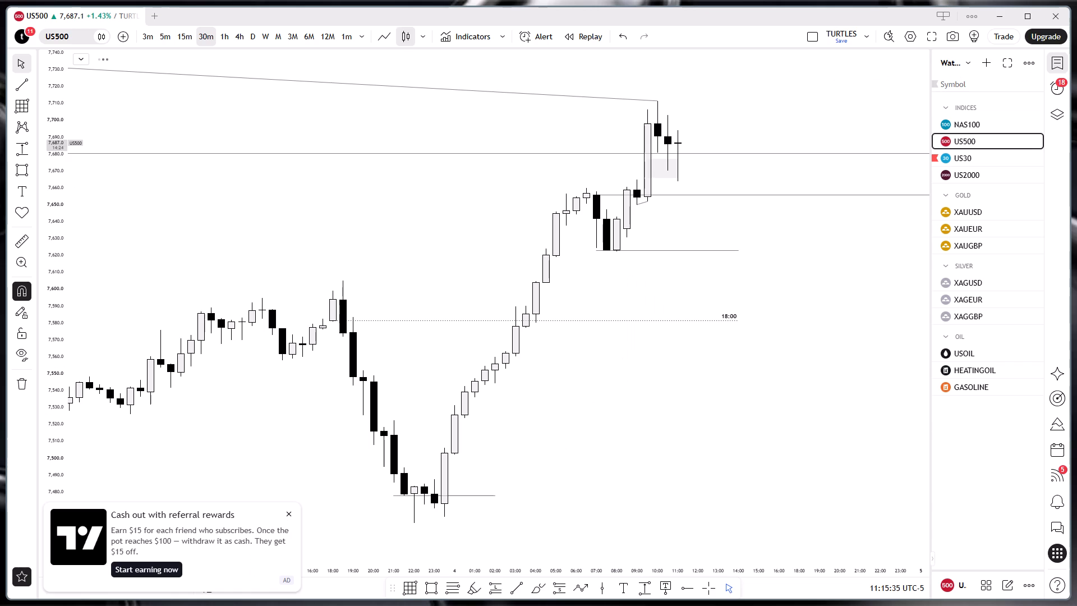
left_click(165, 34)
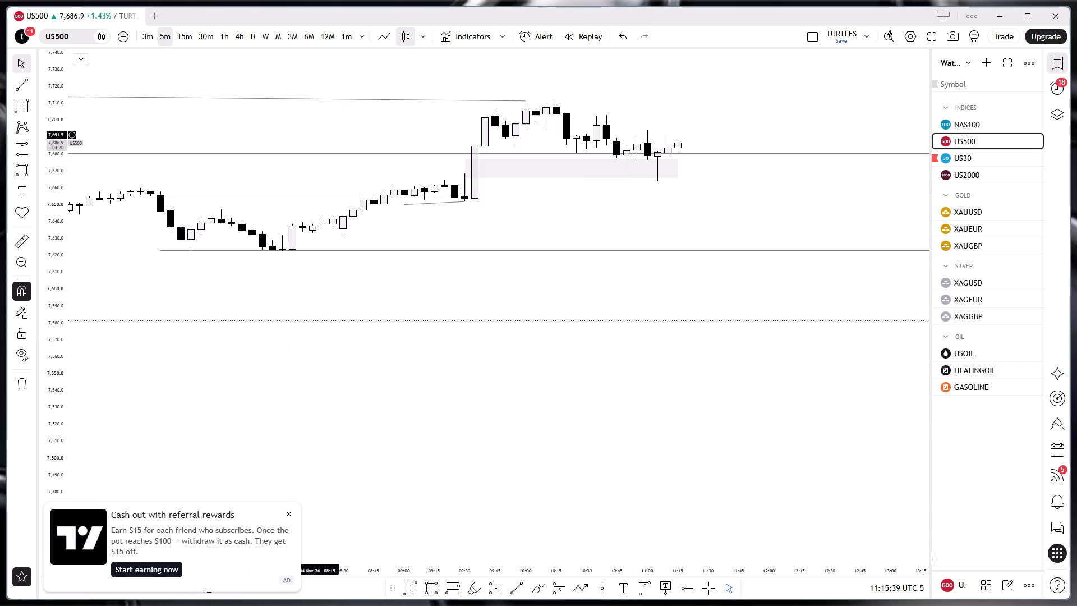
left_click(146, 36)
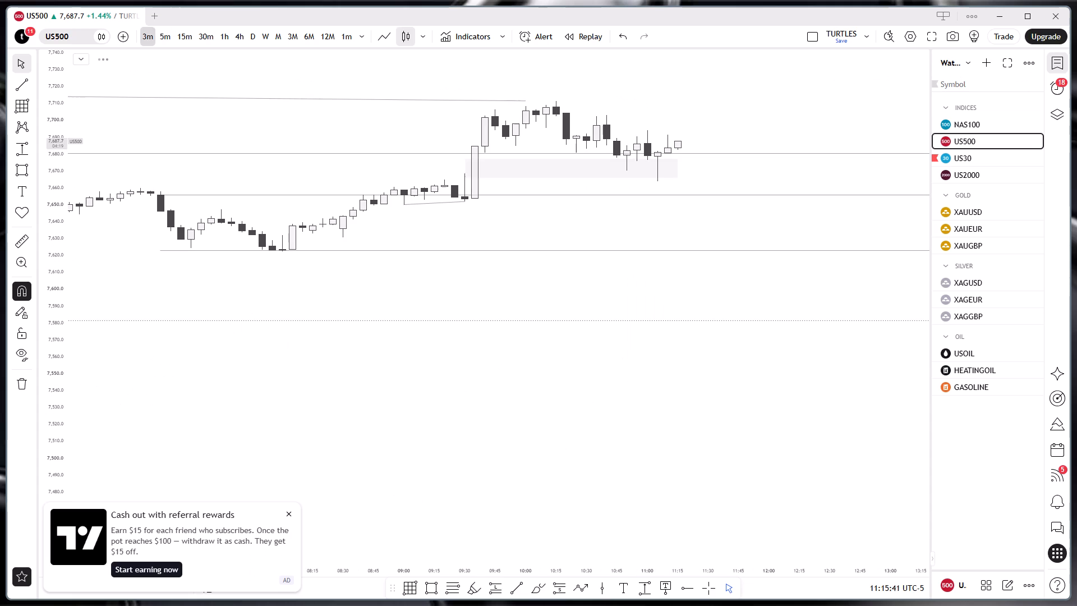
left_click(263, 58)
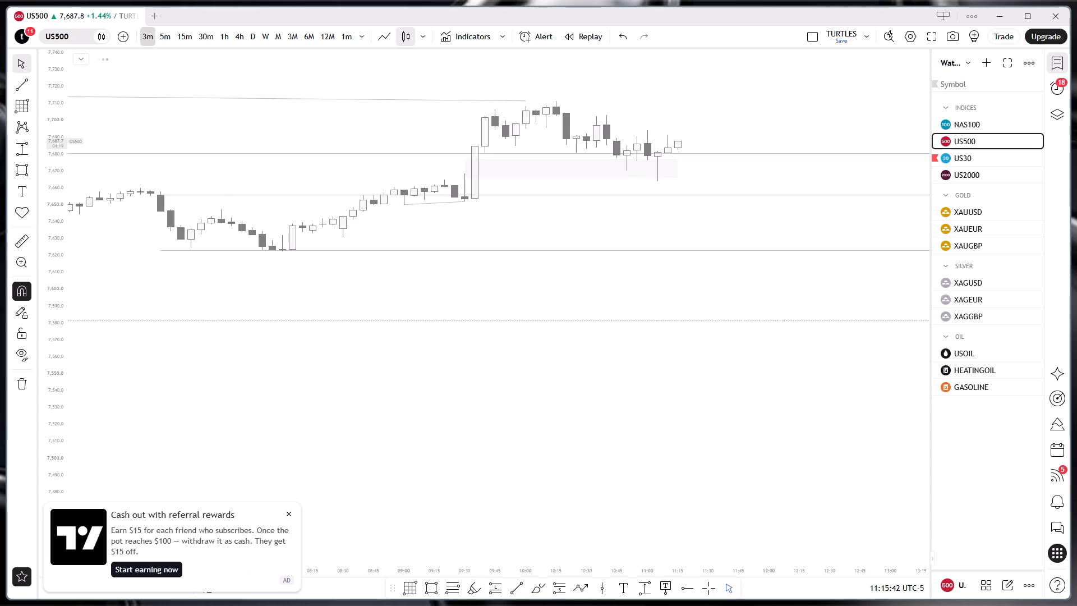
left_click_drag(56, 430, 57, 420)
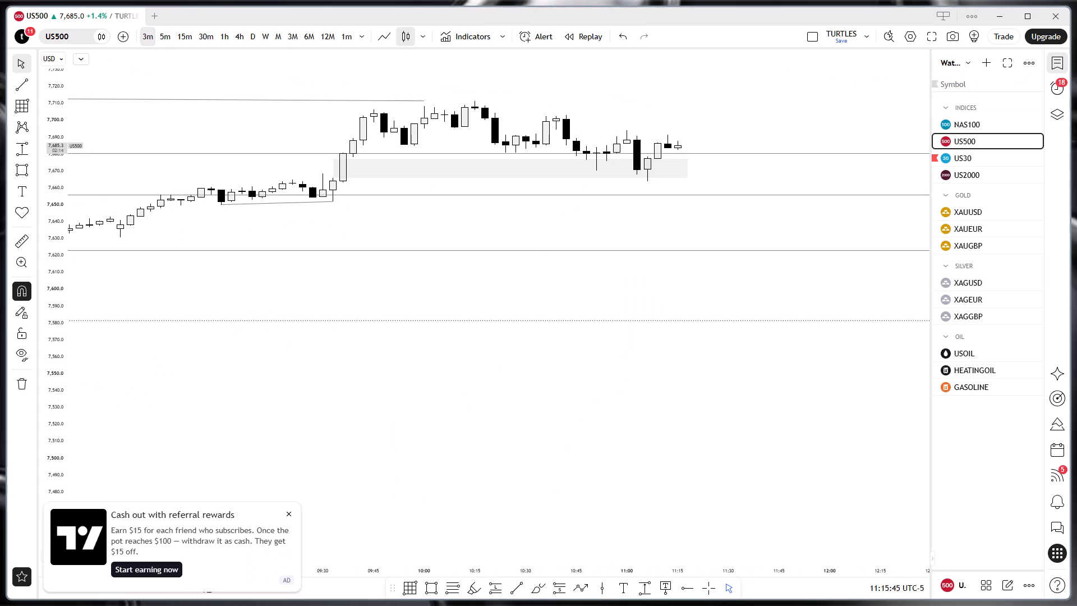
left_click_drag(57, 420, 108, 58)
left_click_drag(241, 241, 323, 495)
Examine the US500 1-minute candles around the 09:30 rise, between the rising trend line and the shaded zone.
left_click(348, 40)
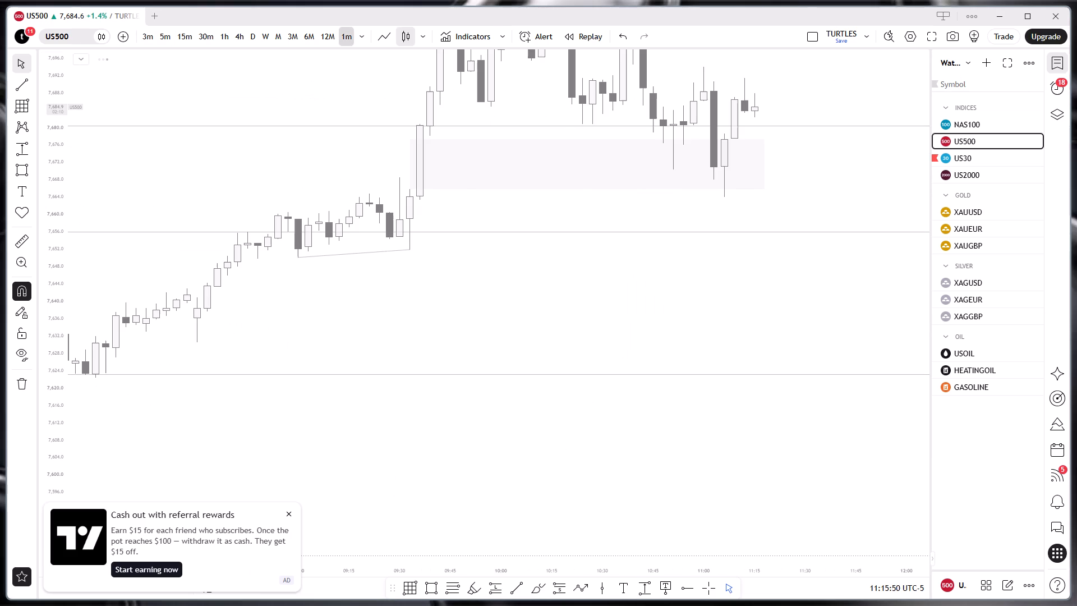
left_click_drag(374, 335, 764, 366)
left_click(764, 366)
left_click_drag(480, 287, 867, 414)
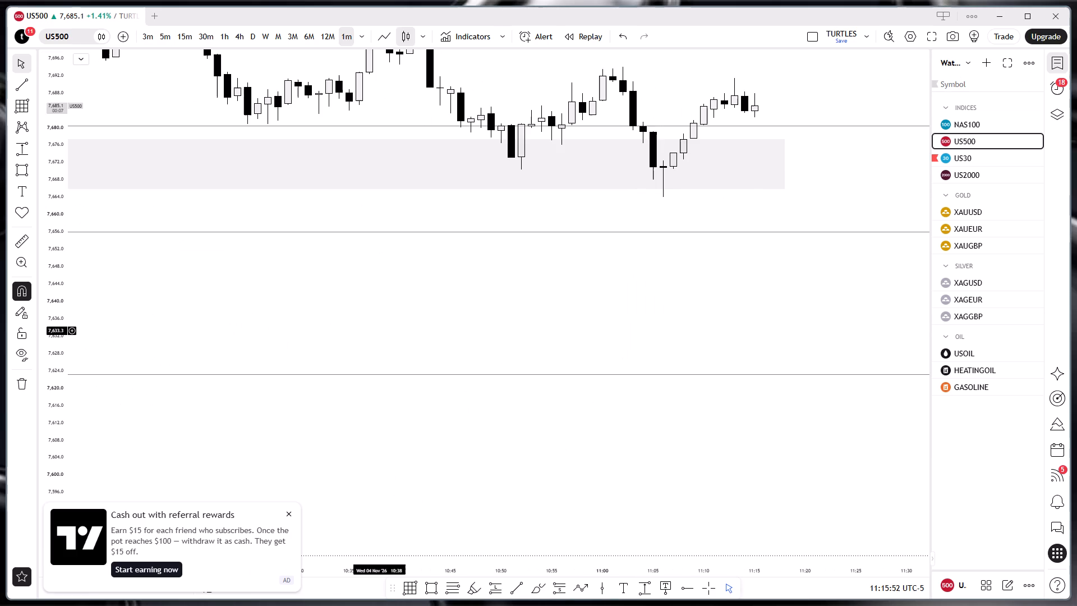
scroll(687, 424, "left", 1)
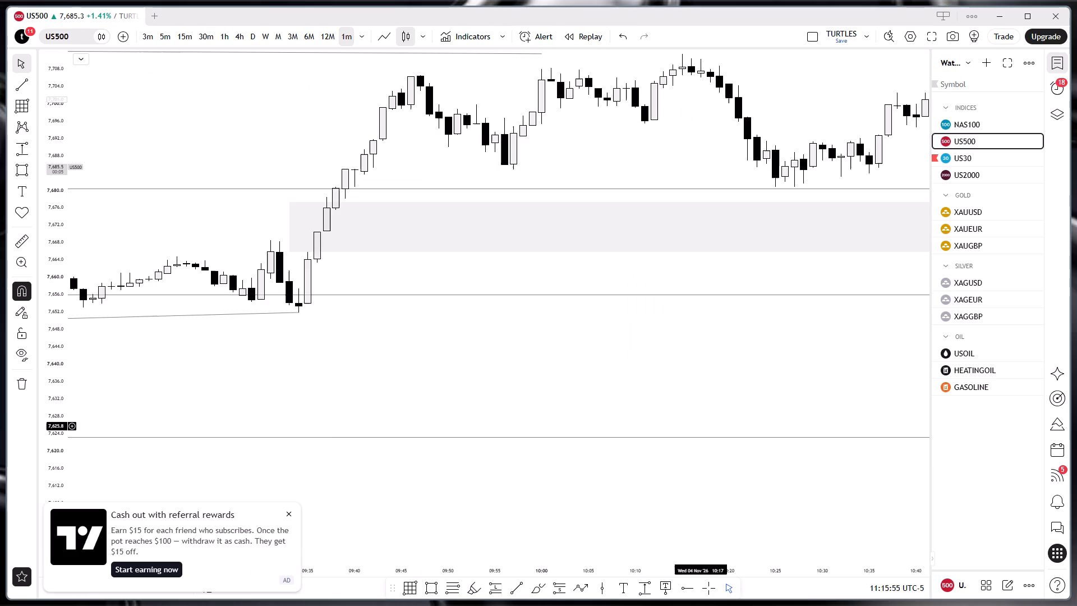
left_click_drag(420, 385, 476, 372)
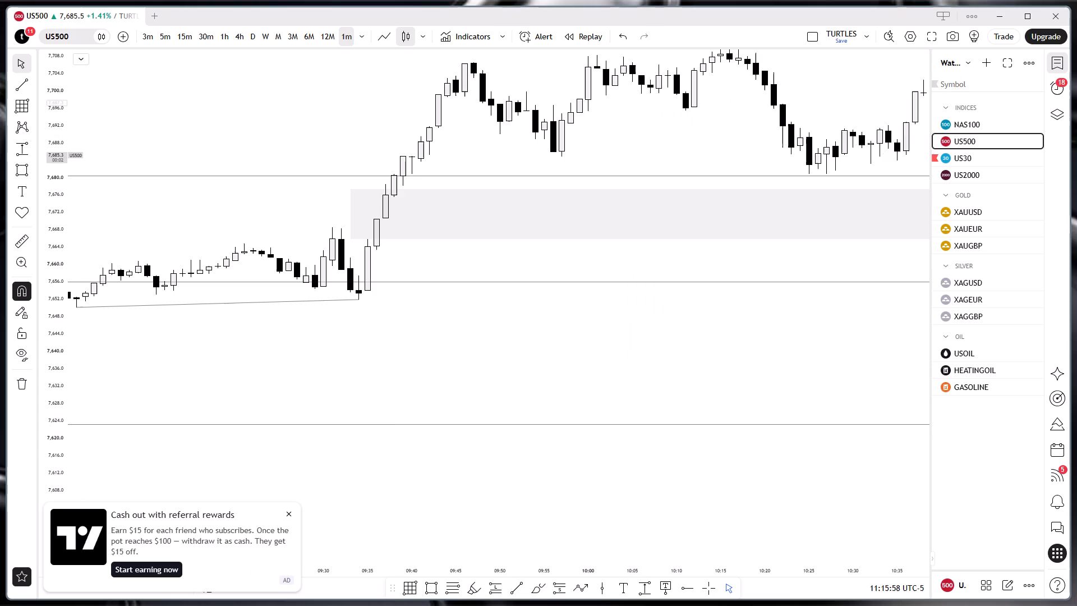
left_click(36, 444)
left_click_drag(50, 460, 73, 104)
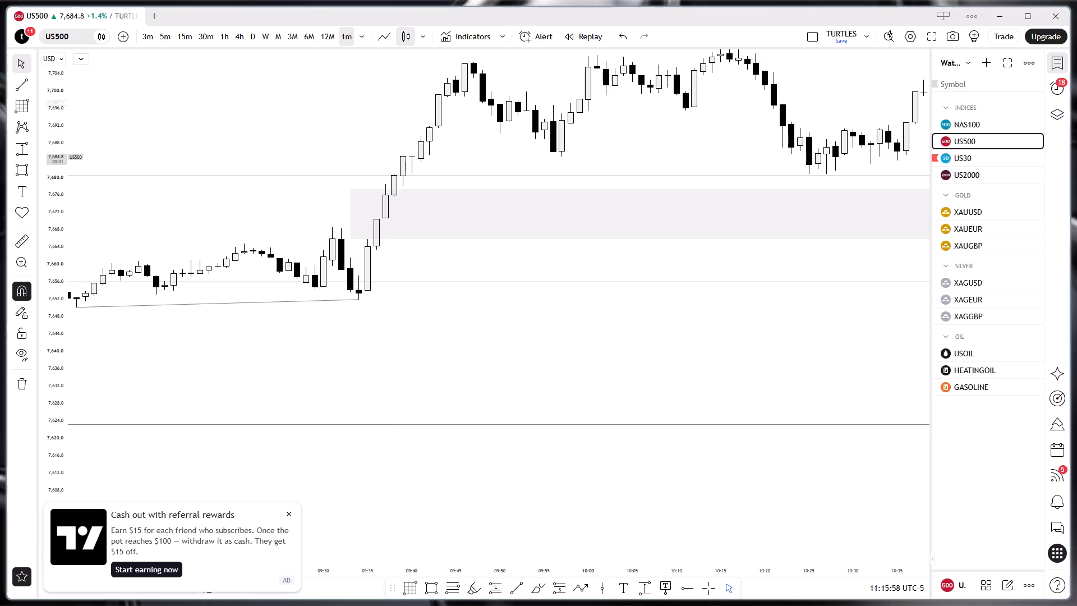
left_click_drag(200, 131, 256, 255)
left_click_drag(250, 255, 256, 255)
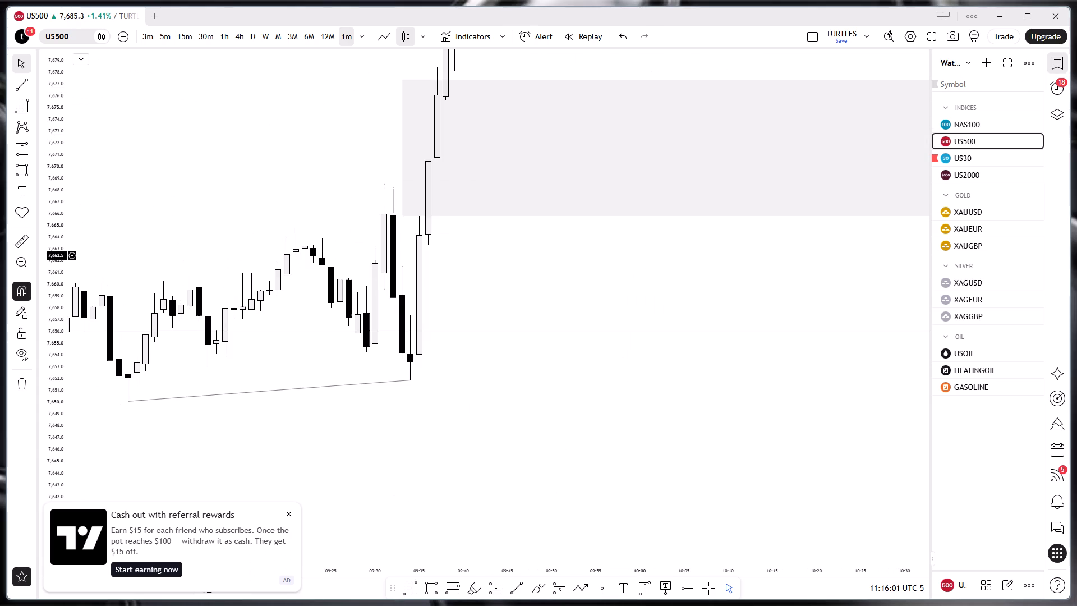
left_click_drag(256, 255, 339, 328)
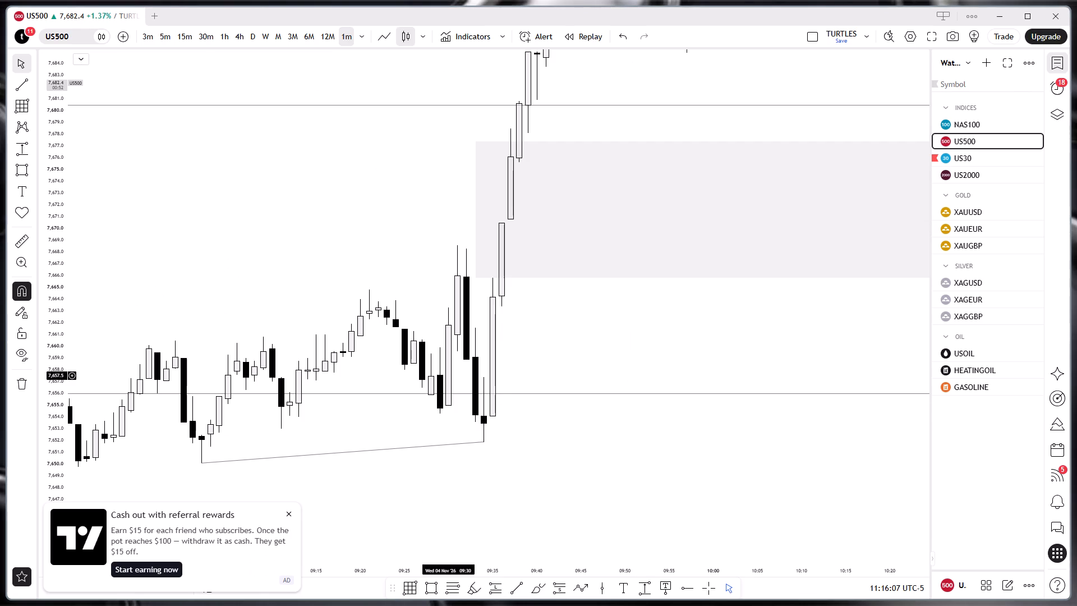
left_click_drag(161, 306, 149, 269)
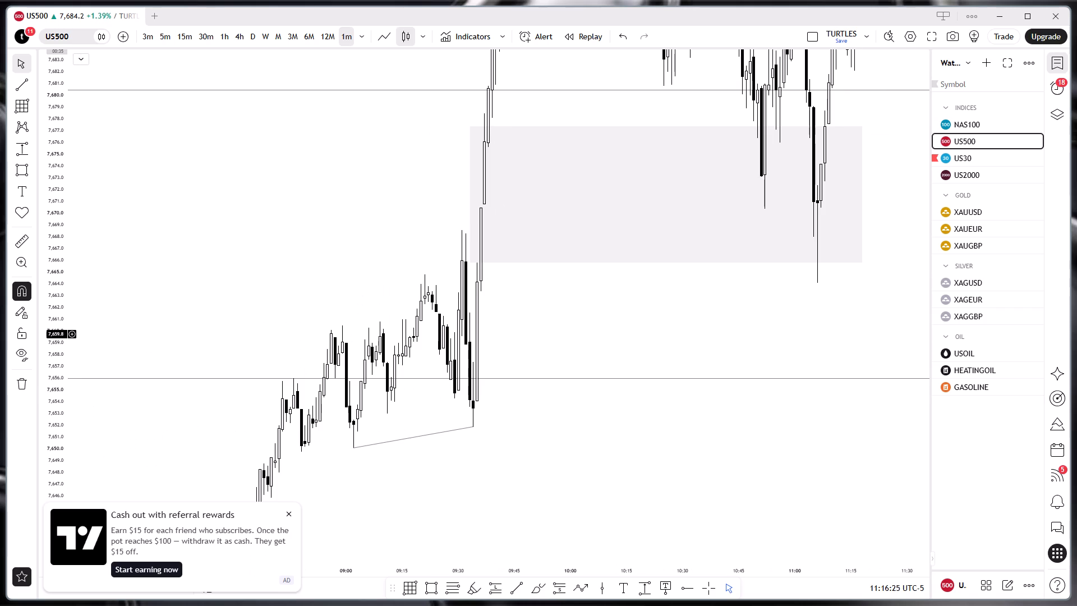
Draw a small rectangle on the 1-minute US500 chart from about 7,659 at 09:32 down to about 7,657.5, marking a zone below the existing one.
left_click(25, 172)
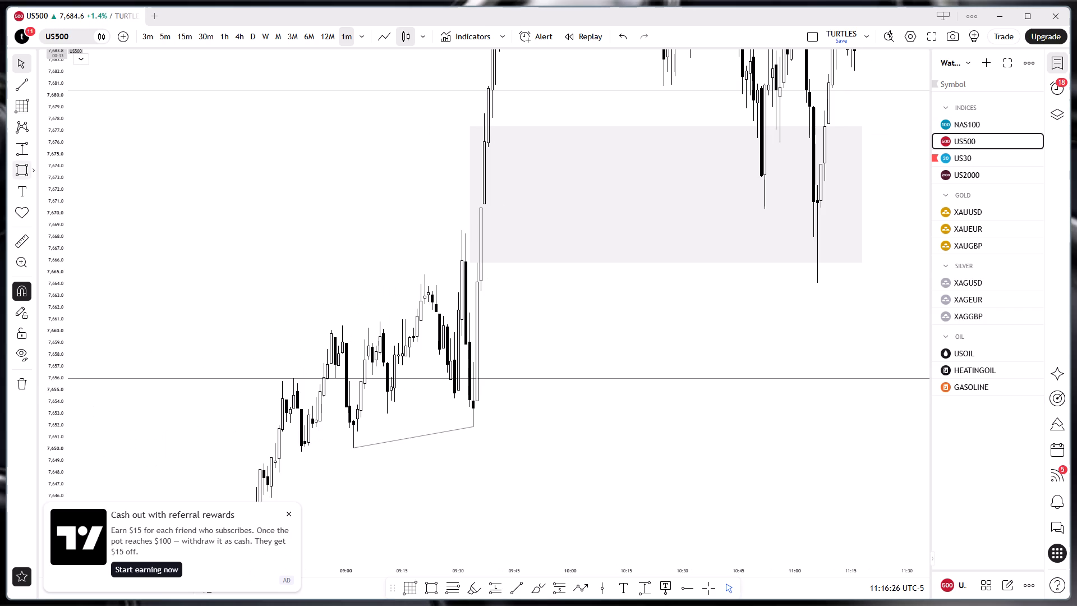
left_click(466, 344)
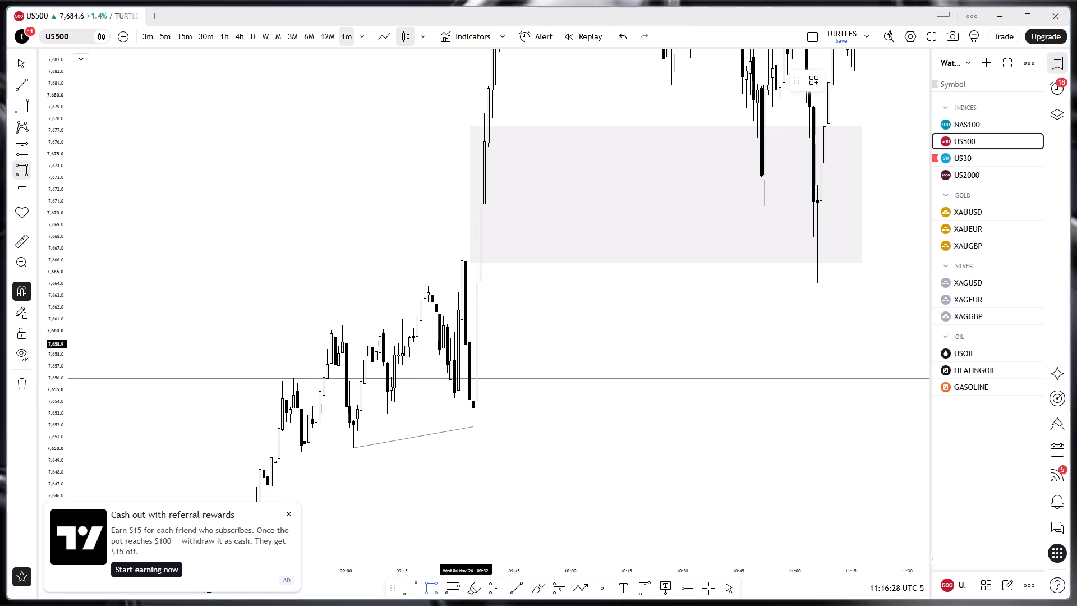
double_click(527, 361)
Compare the latest US500 price action around its marked zones with NAS100 on the 1-minute timeframe.
left_click_drag(655, 412, 623, 296)
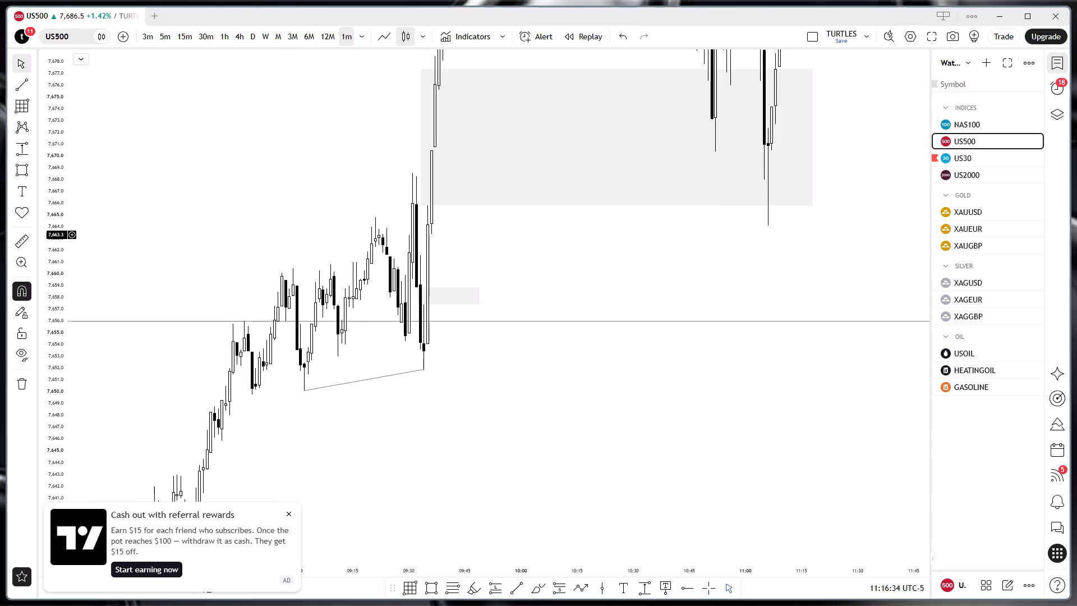
left_click_drag(46, 180, 70, 435)
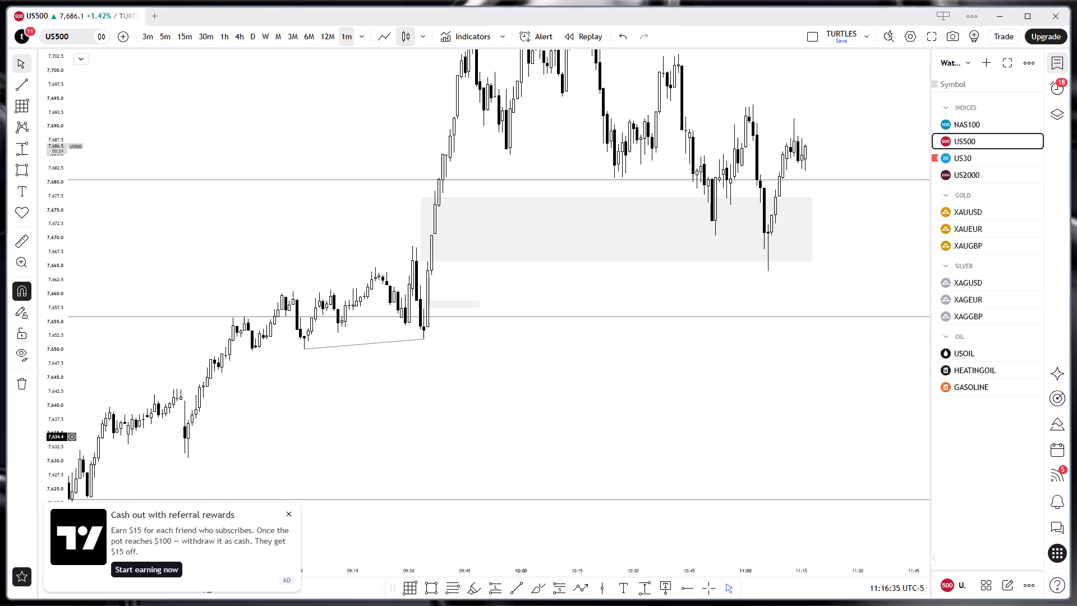
scroll(73, 395, "right", 1)
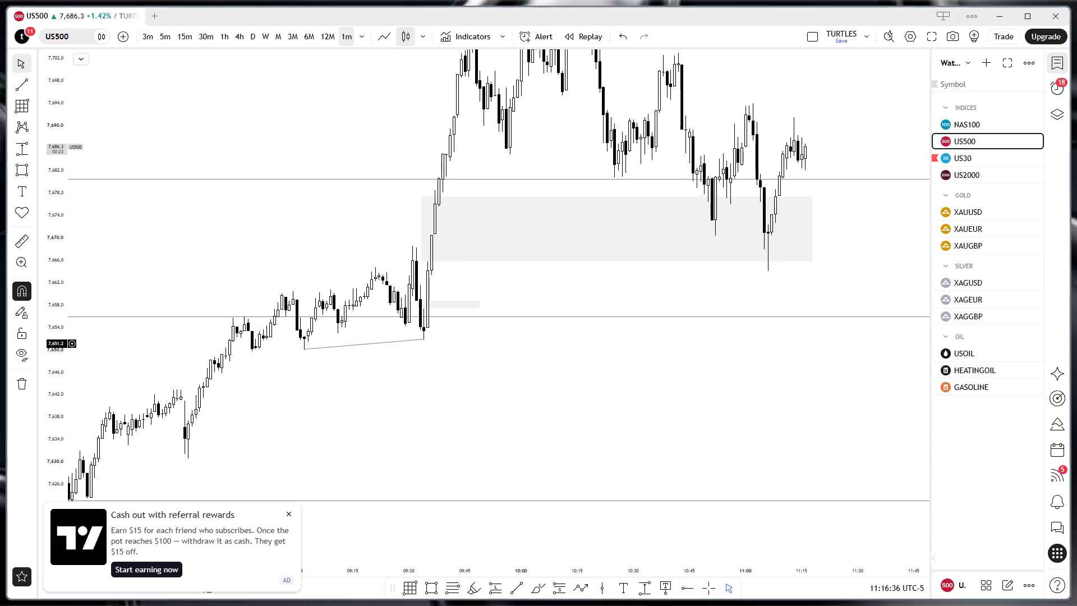
left_click(981, 127)
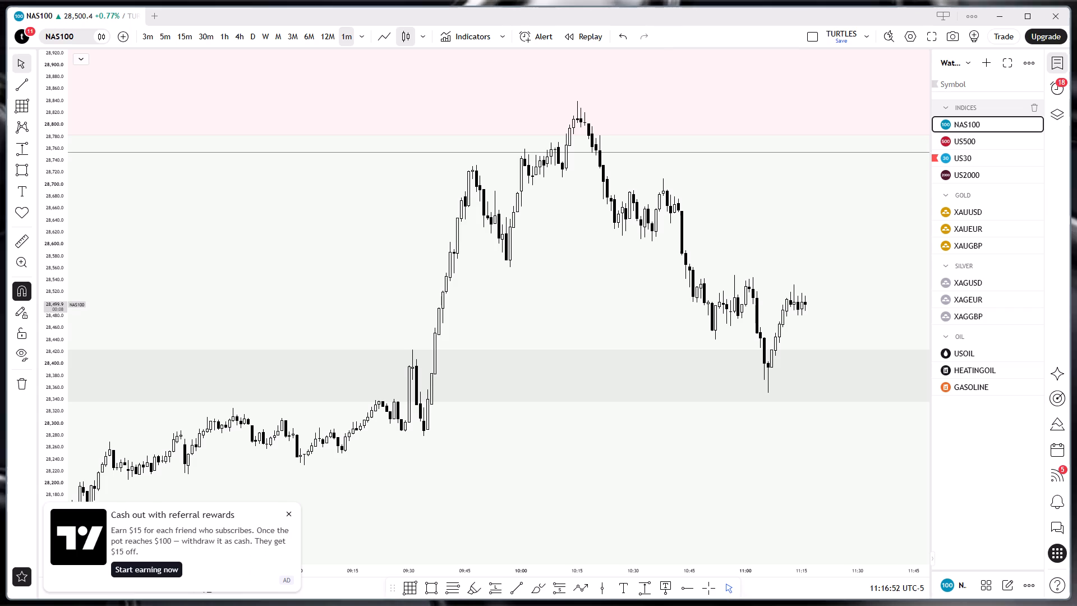
Draw a short horizontal trend line on the 1-minute US500 chart from the 09:31 swing high at about 7,668.5 to about 09:36.
left_click(980, 137)
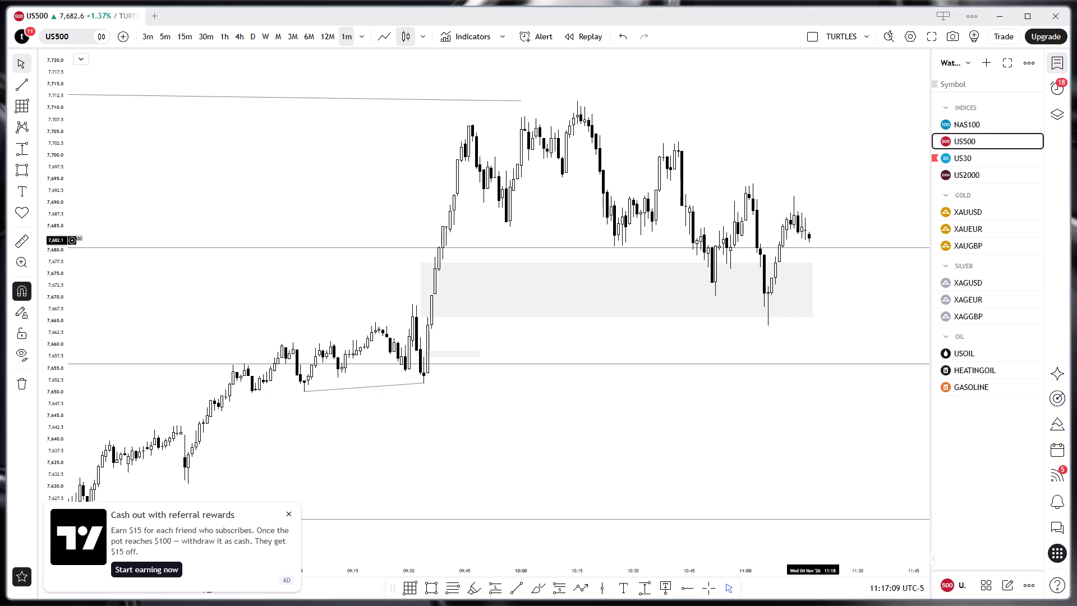
left_click(20, 89)
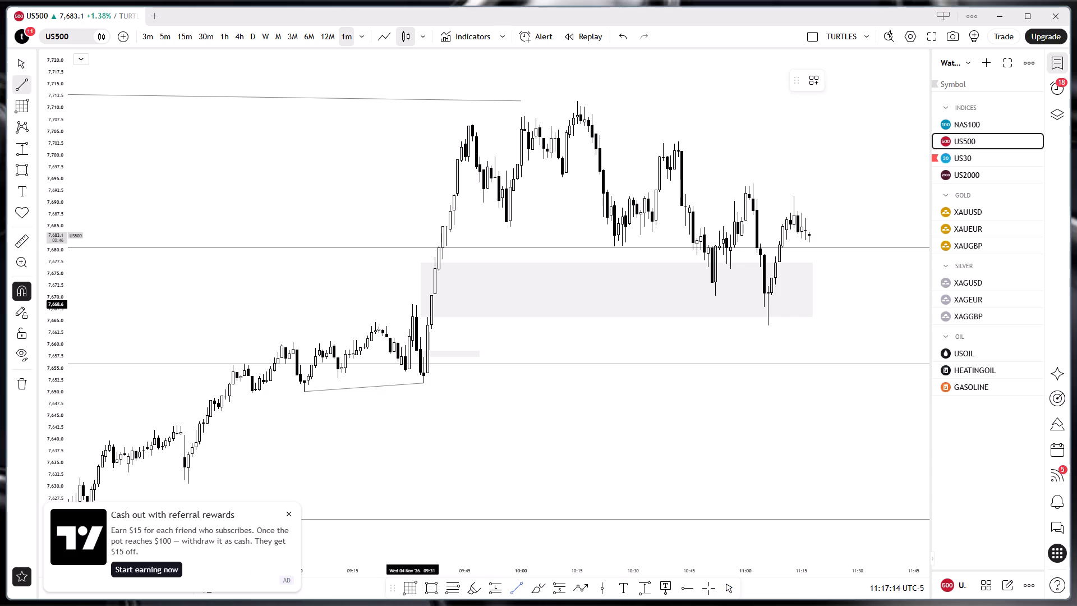
left_click_drag(413, 302, 431, 298)
left_click(431, 298, "shift")
left_click(501, 375)
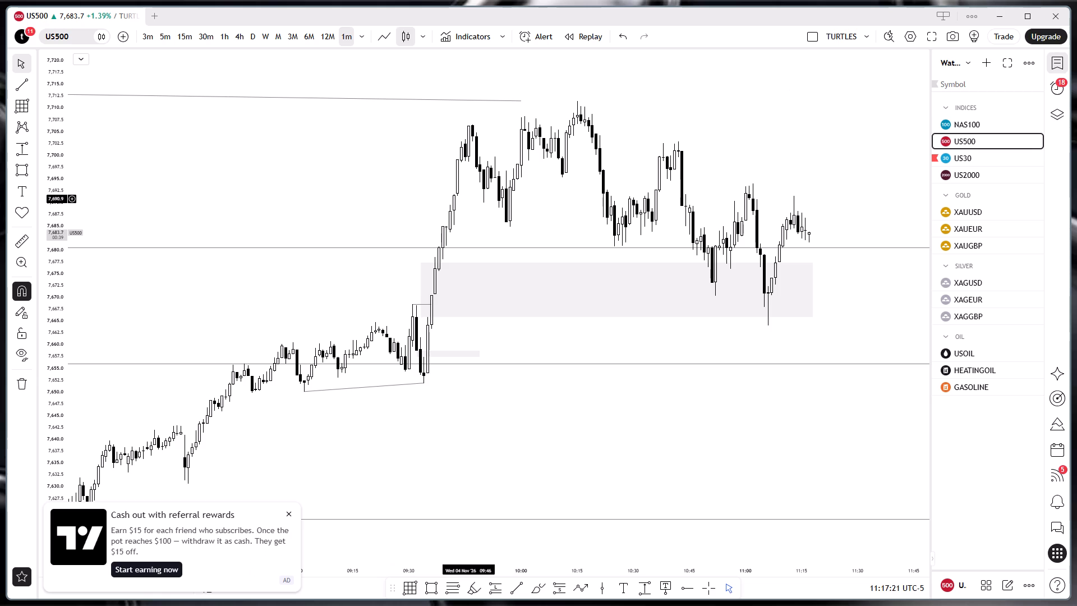
Examine US500 price action from June to November on the daily timeframe.
left_click(251, 42)
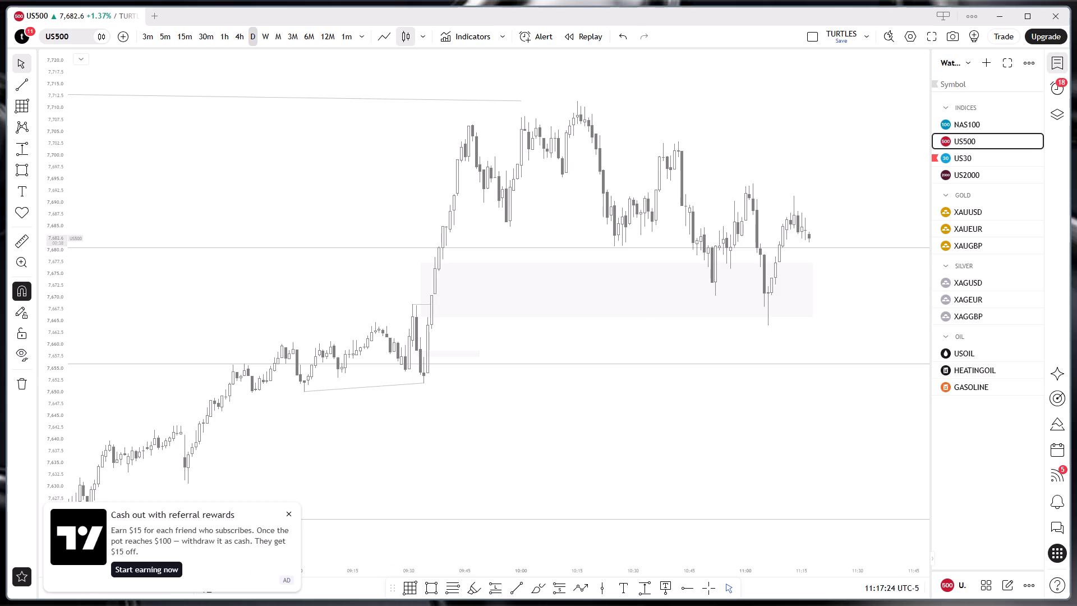
left_click(251, 42)
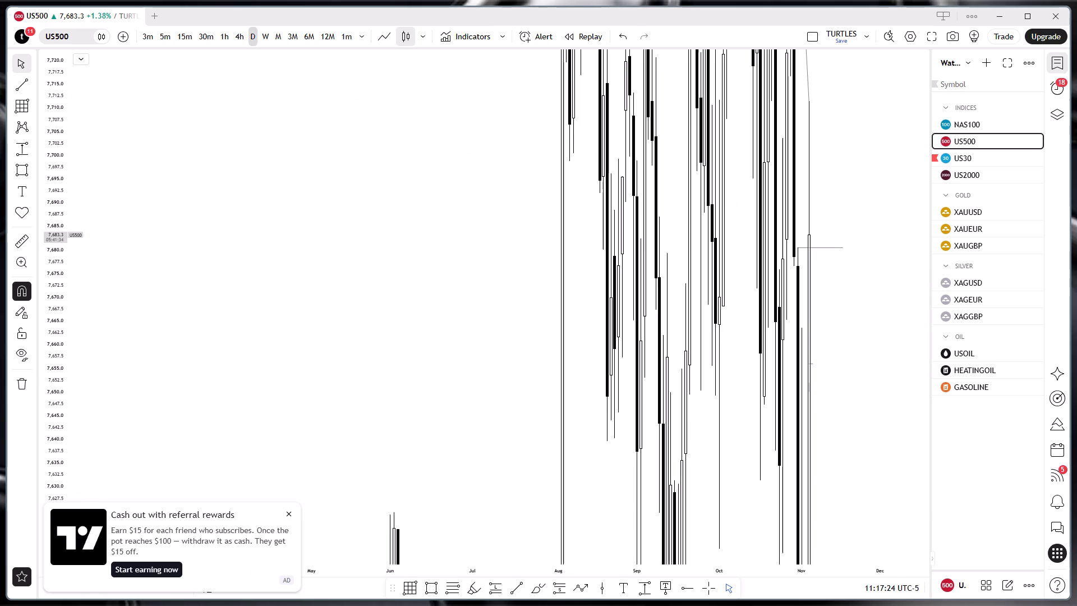
left_click_drag(46, 283, 68, 605)
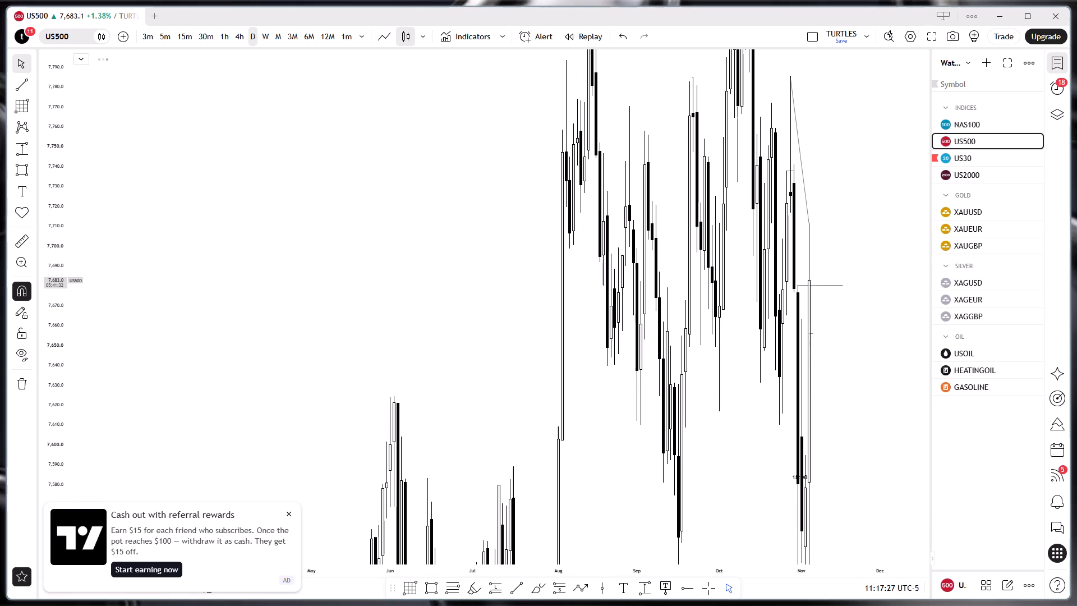
left_click_drag(526, 521, 269, 375)
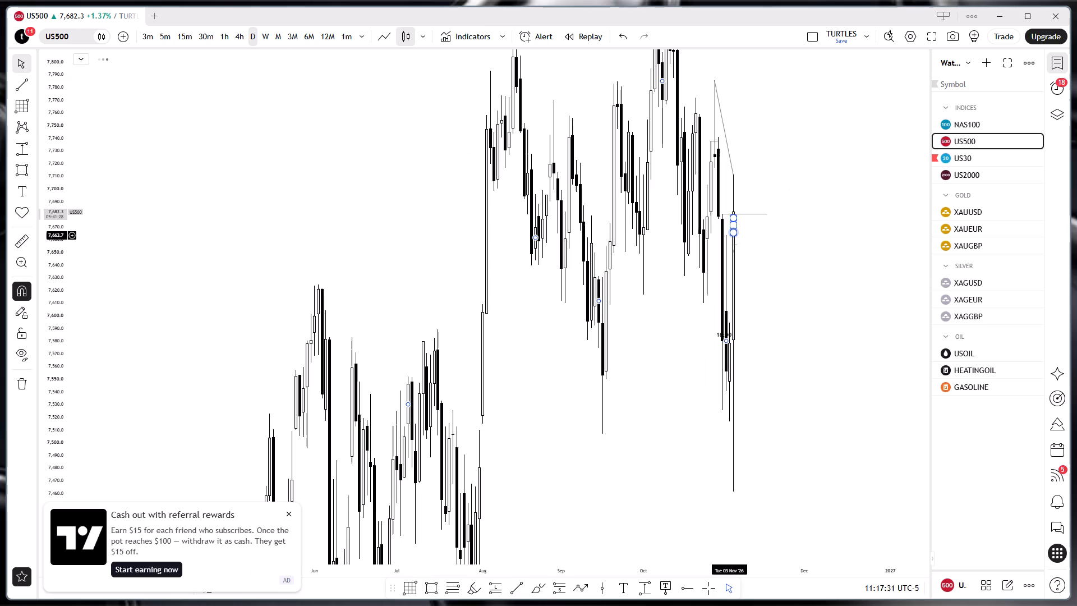
Delete the red and green position drawing from the NAS100 daily chart.
left_click(964, 126)
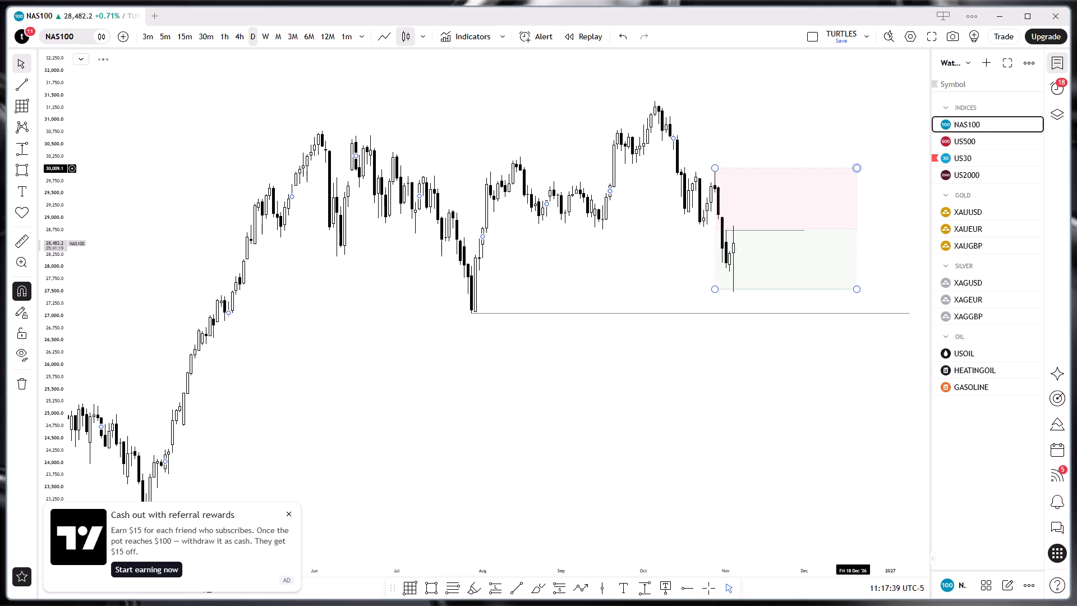
left_click(854, 168)
left_click(960, 78)
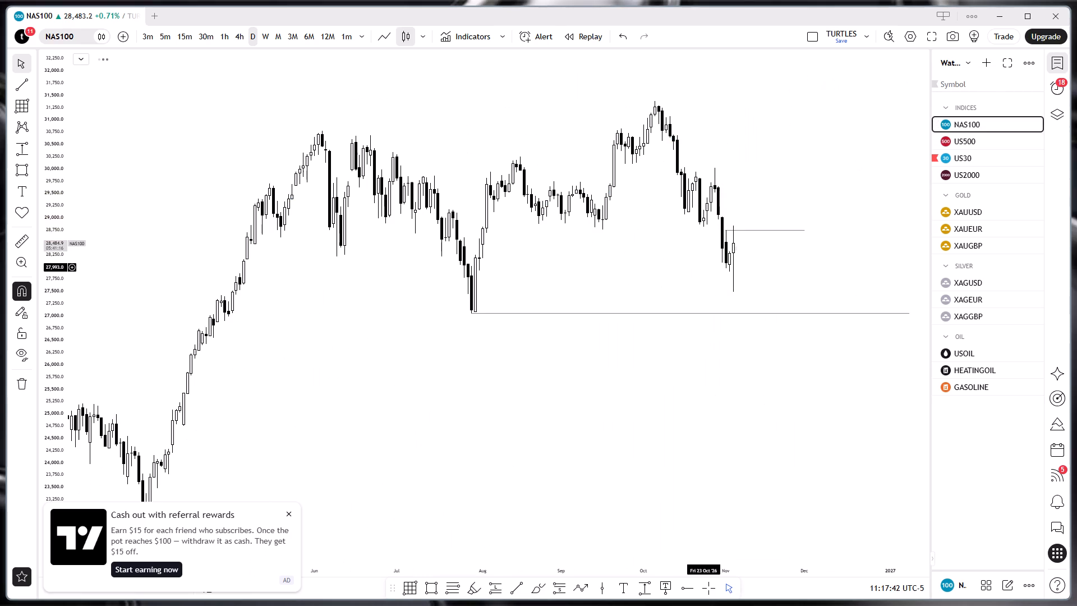
Examine NAS100 between its marked horizontal levels and around the shaded zone on the 30-minute and 5-minute timeframes.
left_click(202, 35)
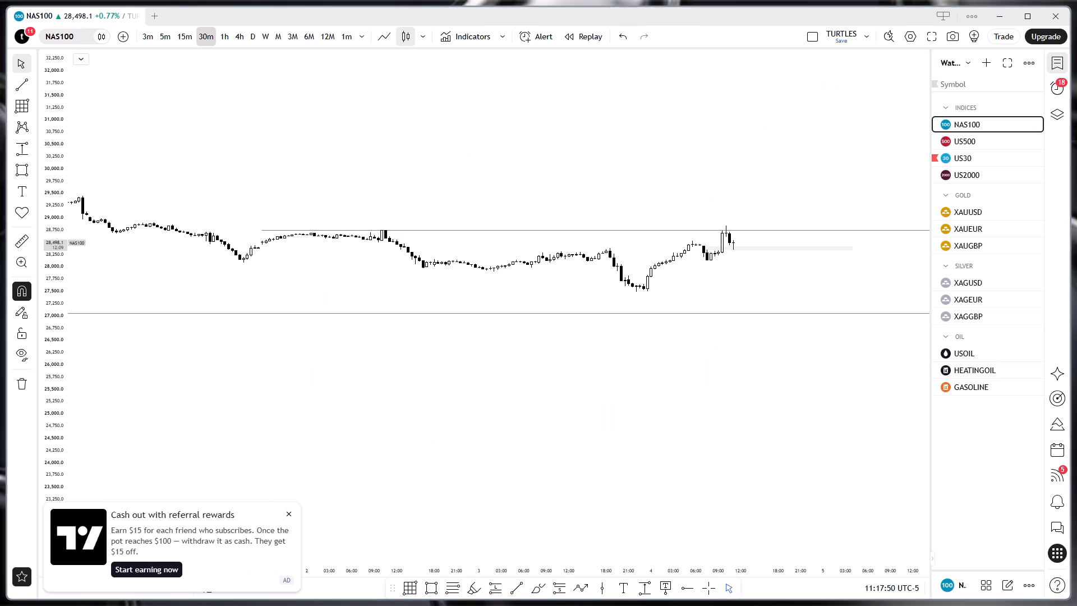
left_click_drag(58, 456, 192, 249)
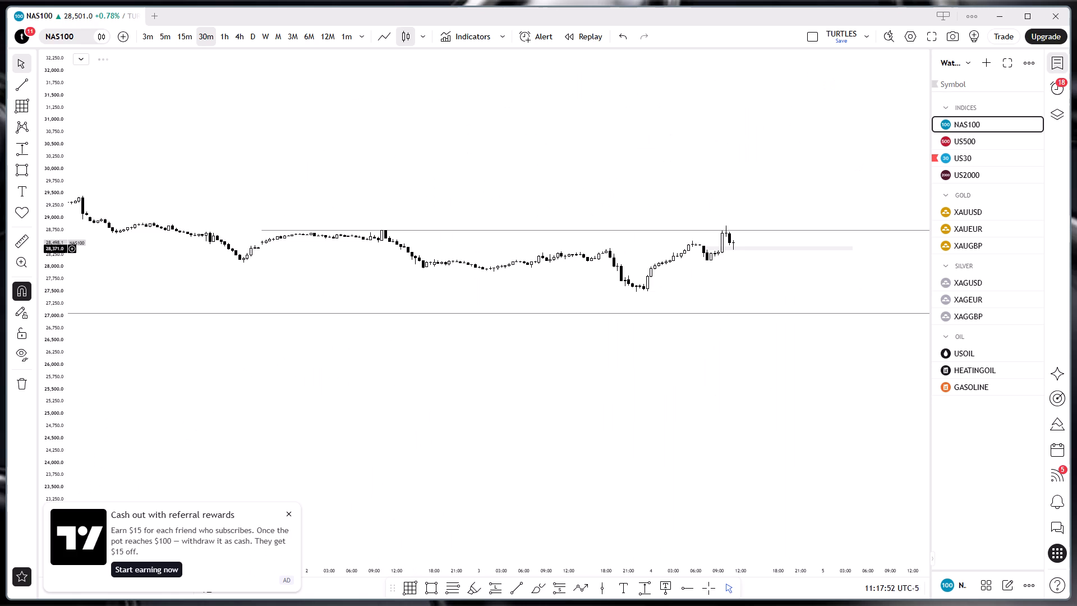
left_click_drag(192, 249, 142, 1)
left_click_drag(462, 113, 424, 37)
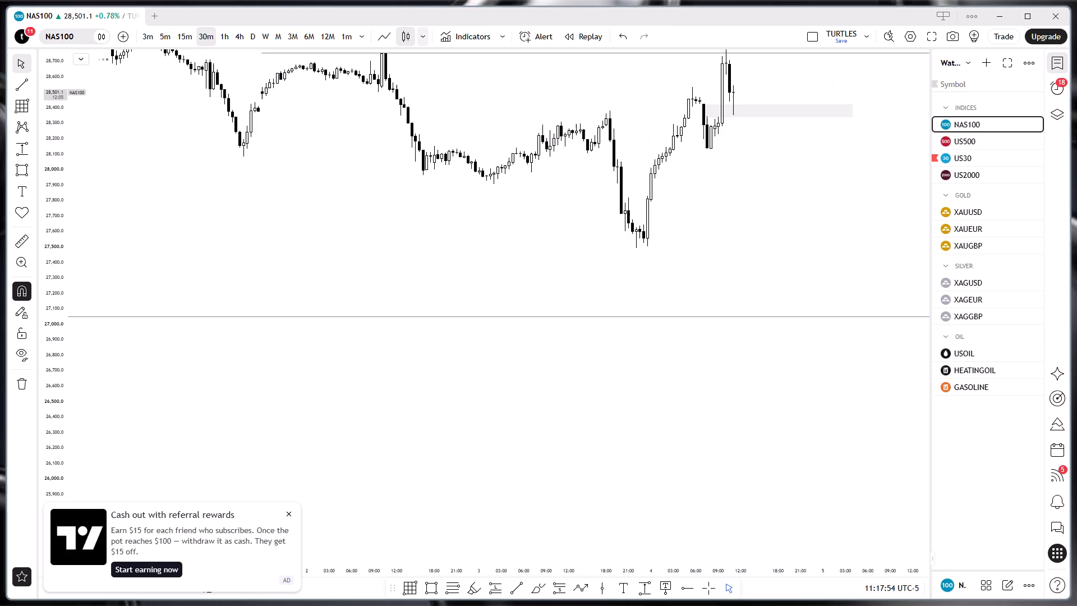
left_click_drag(424, 37, 378, 261)
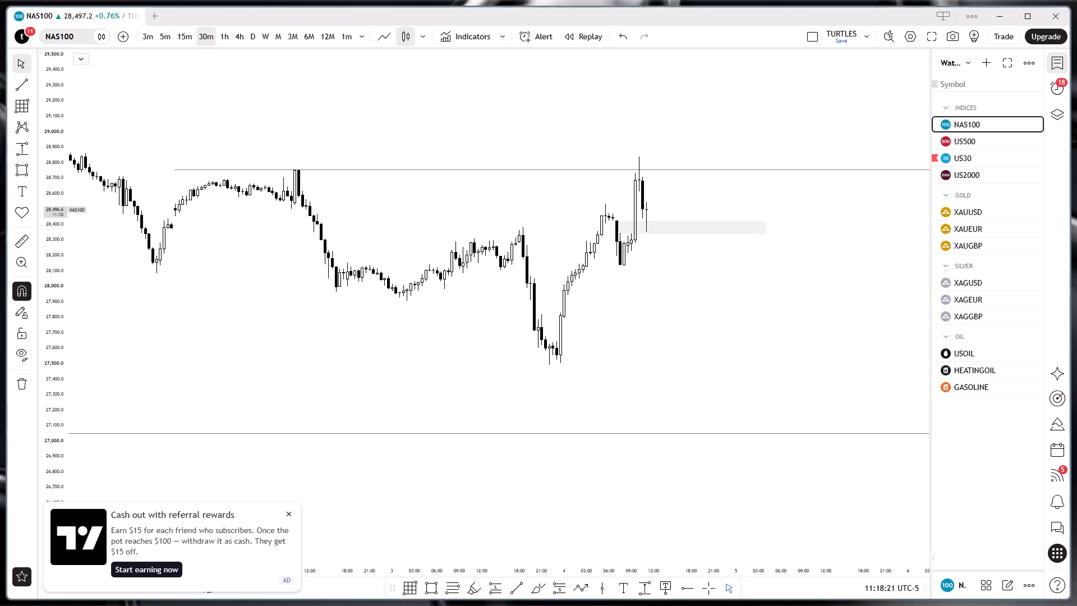
left_click(163, 36)
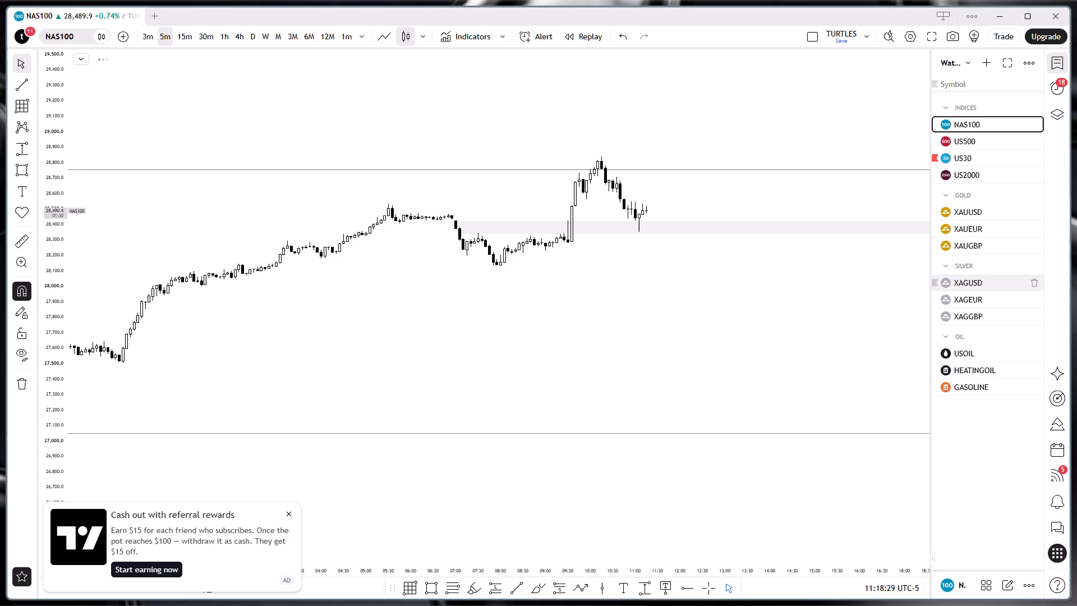
Open XAUUSD on the 5-minute timeframe.
double_click(1001, 206)
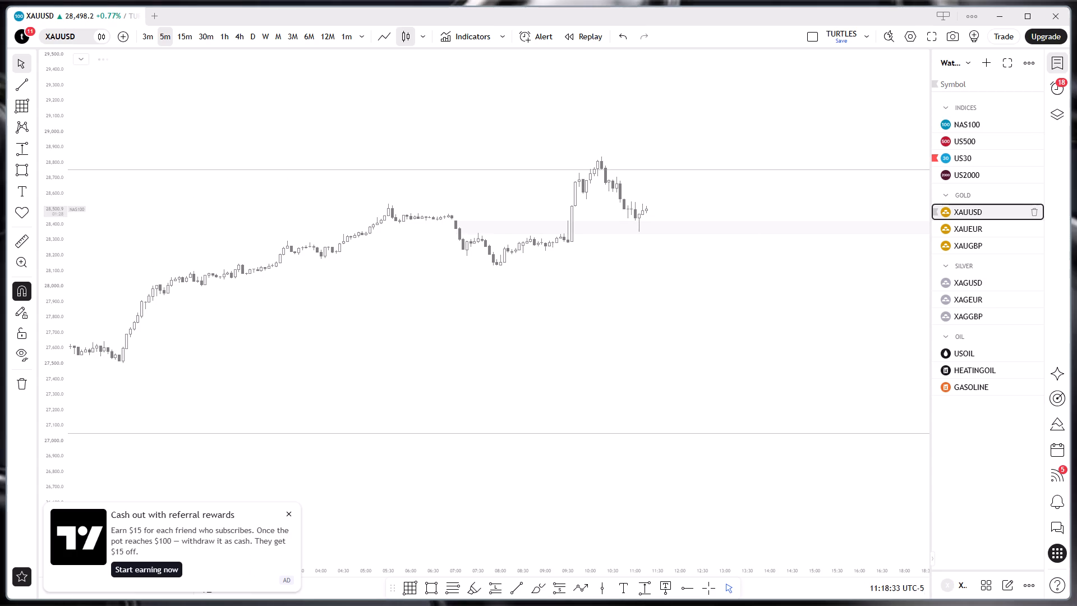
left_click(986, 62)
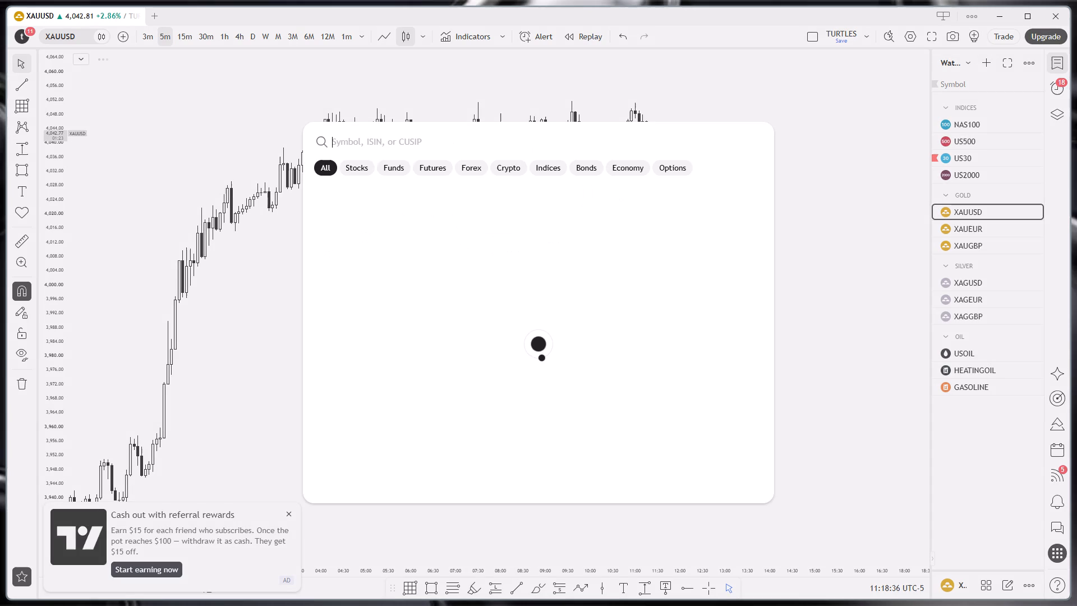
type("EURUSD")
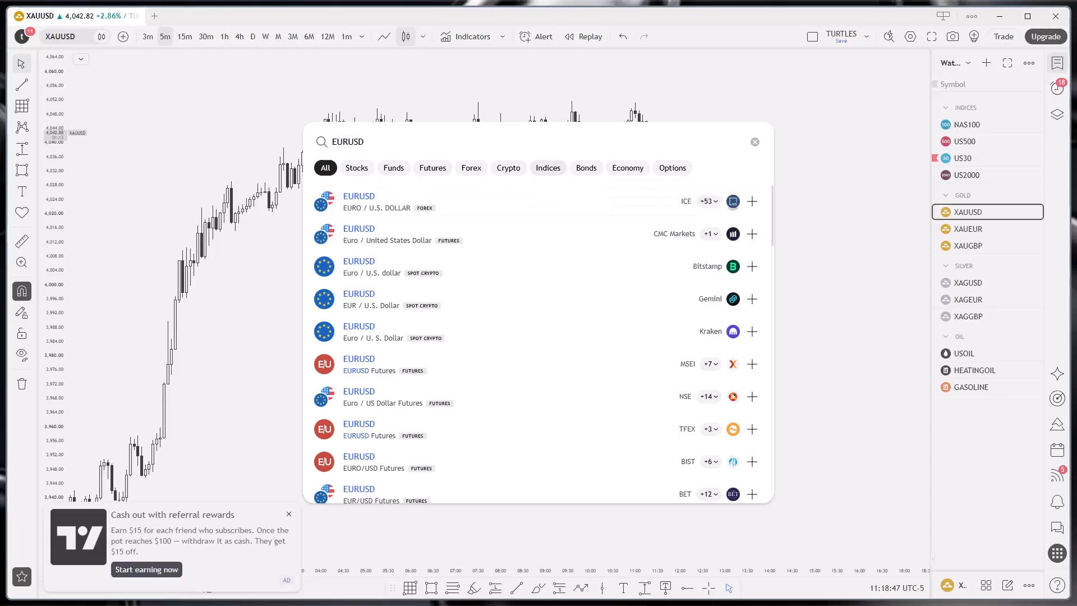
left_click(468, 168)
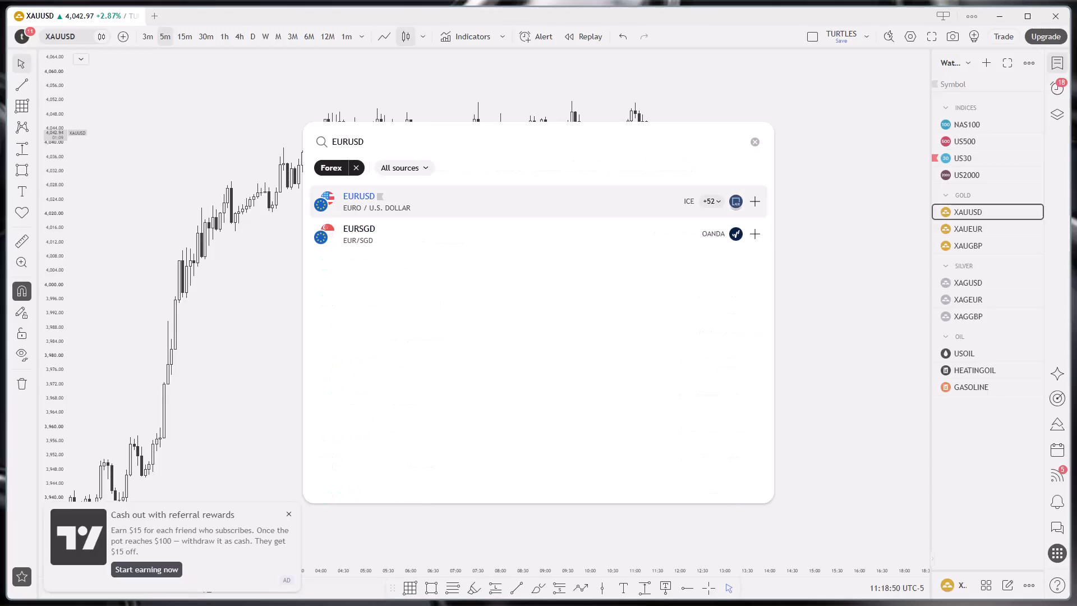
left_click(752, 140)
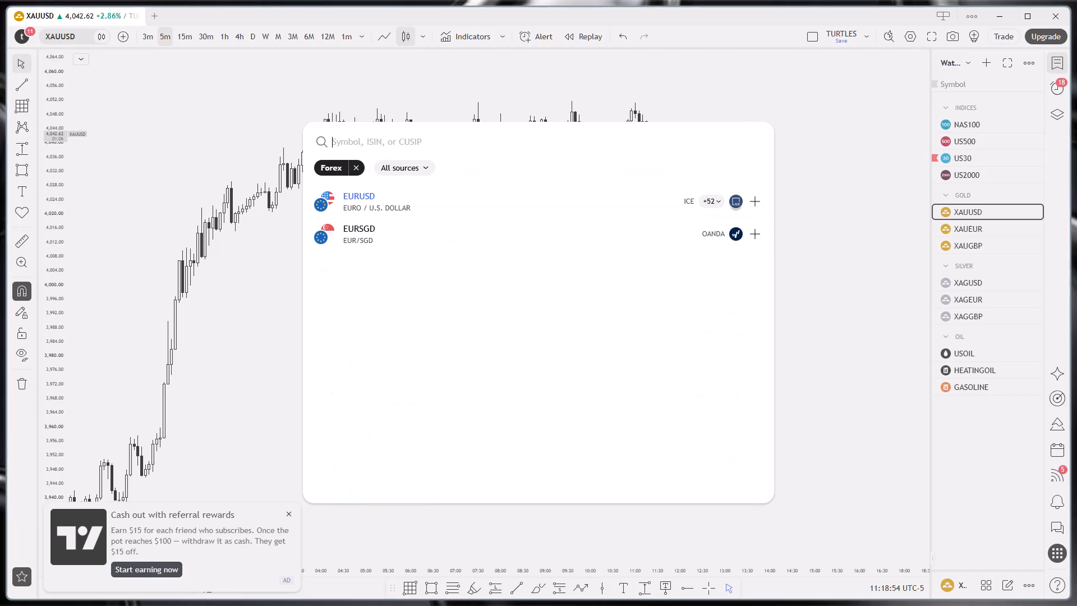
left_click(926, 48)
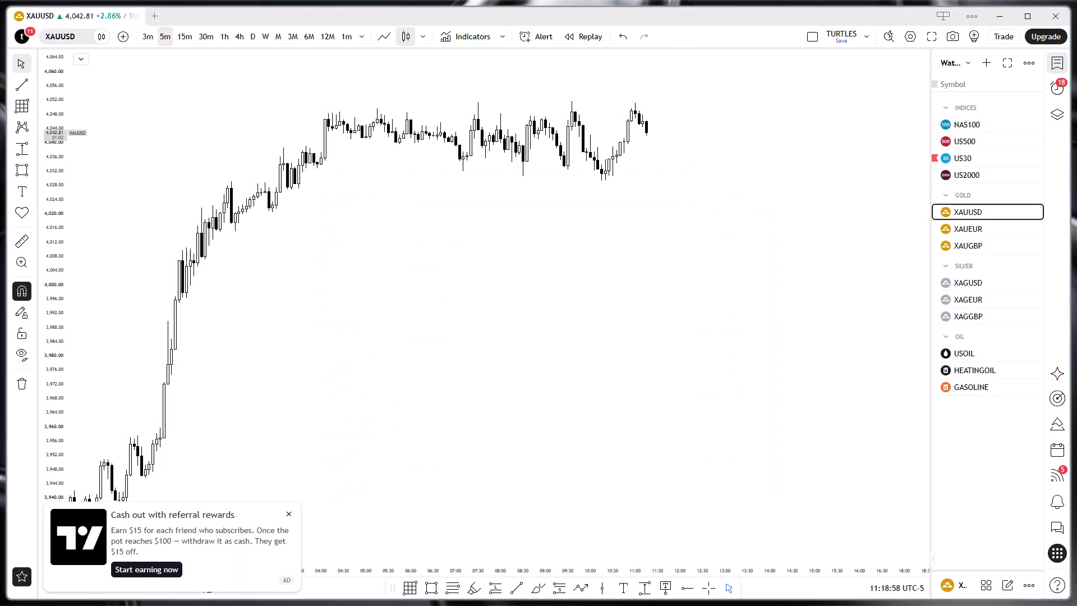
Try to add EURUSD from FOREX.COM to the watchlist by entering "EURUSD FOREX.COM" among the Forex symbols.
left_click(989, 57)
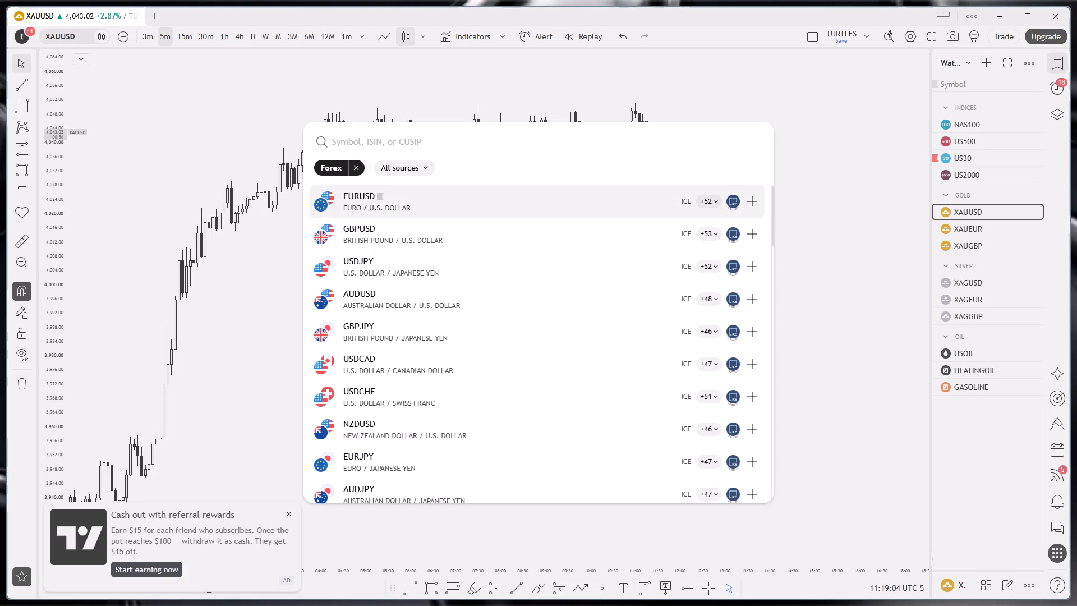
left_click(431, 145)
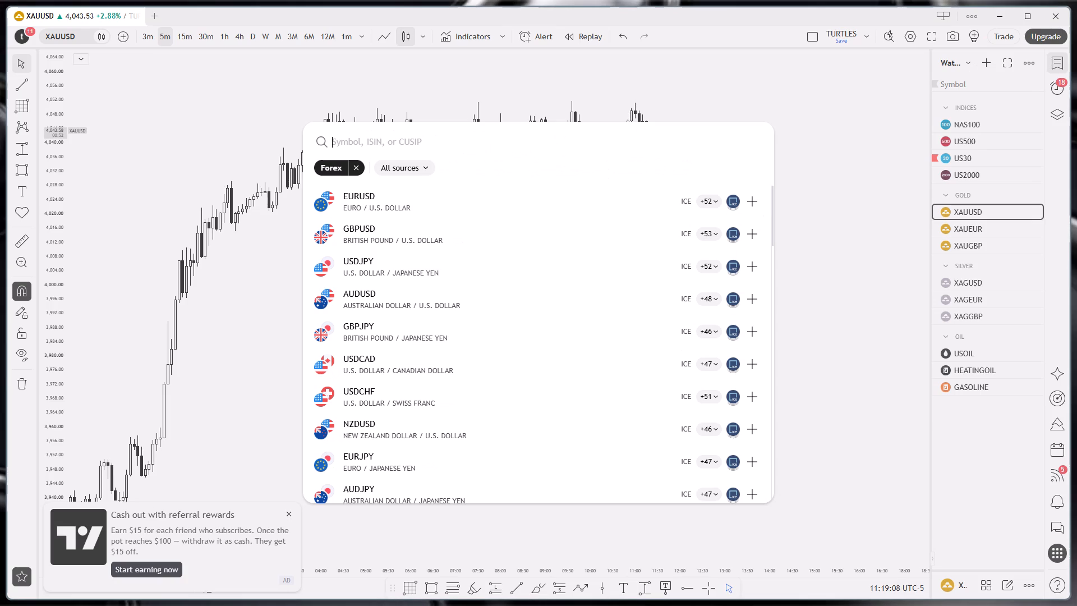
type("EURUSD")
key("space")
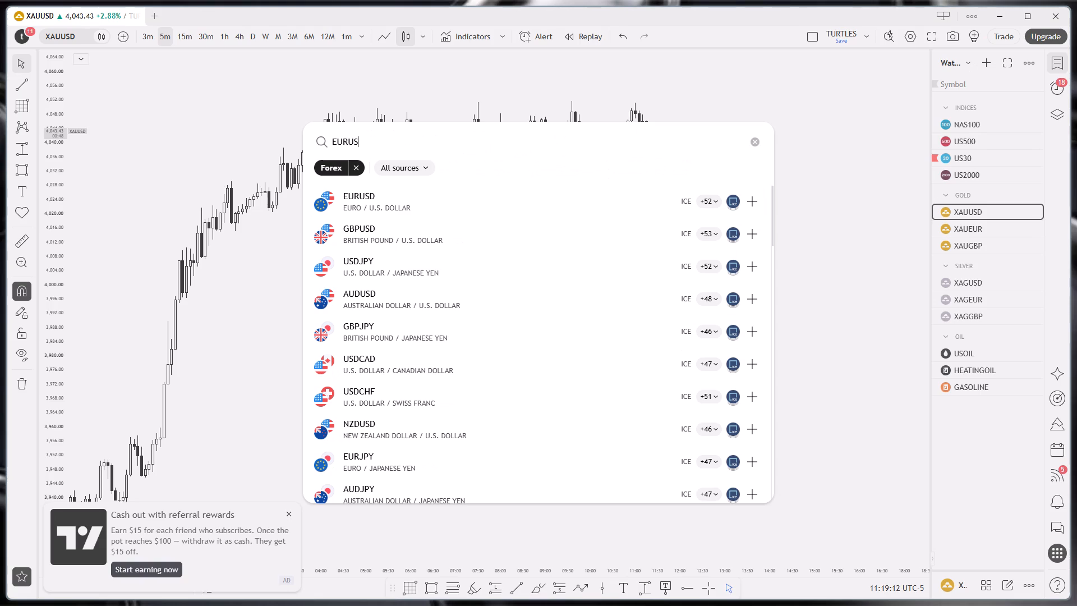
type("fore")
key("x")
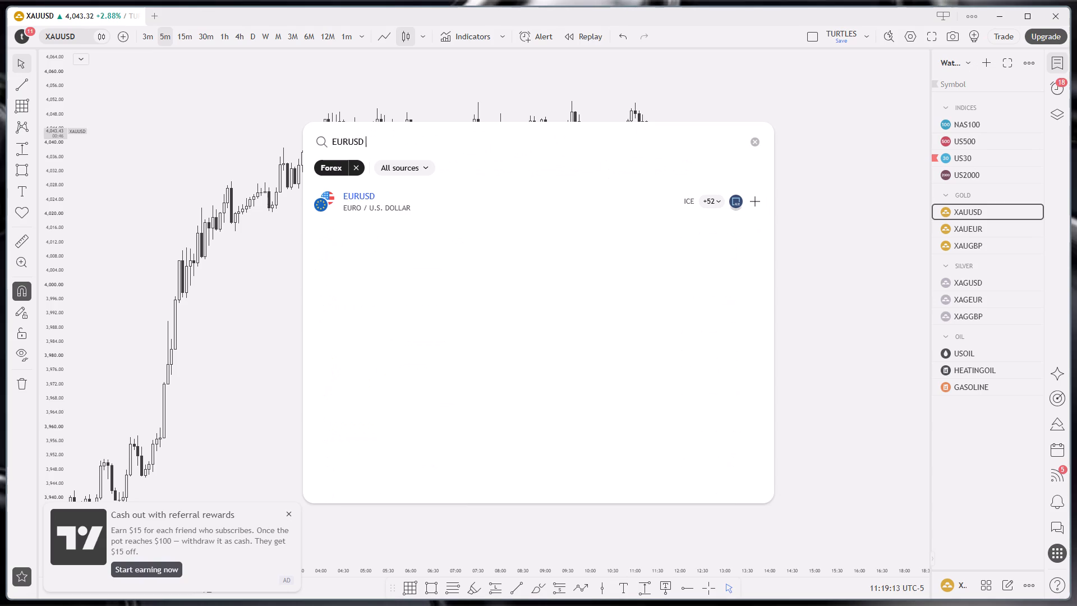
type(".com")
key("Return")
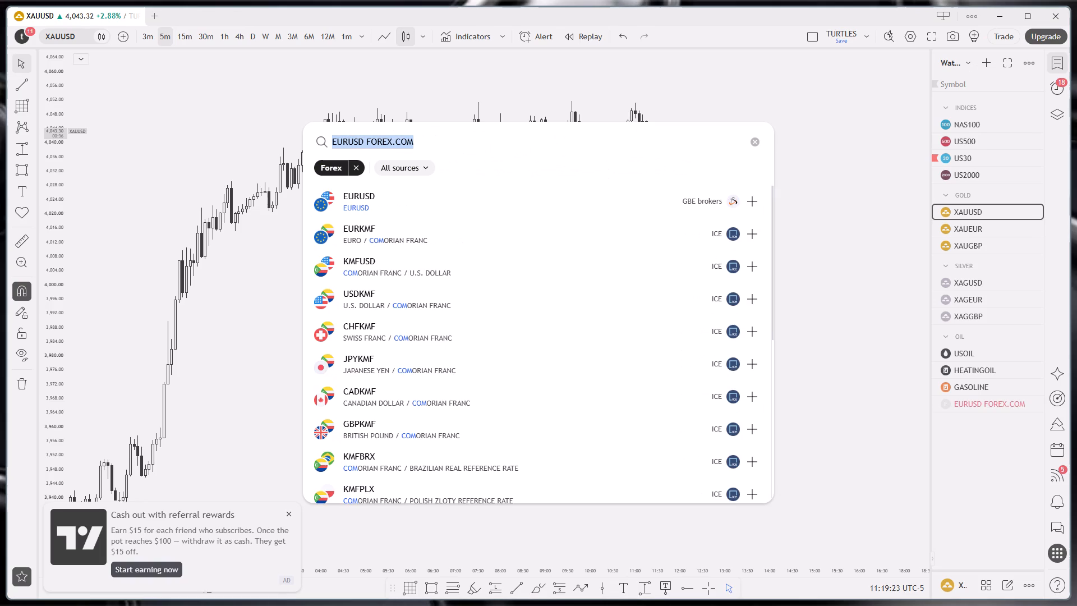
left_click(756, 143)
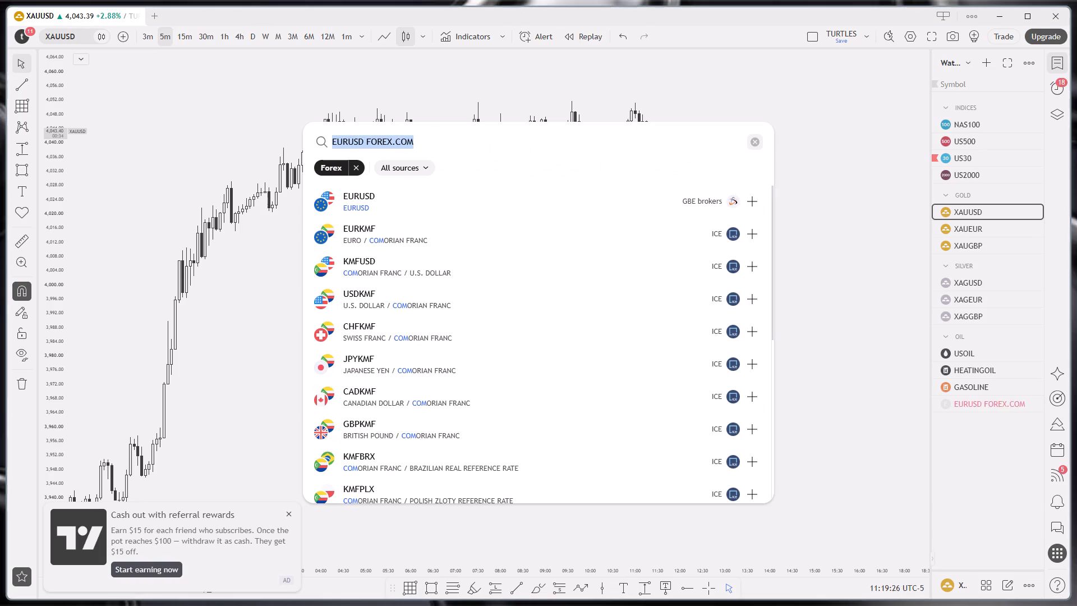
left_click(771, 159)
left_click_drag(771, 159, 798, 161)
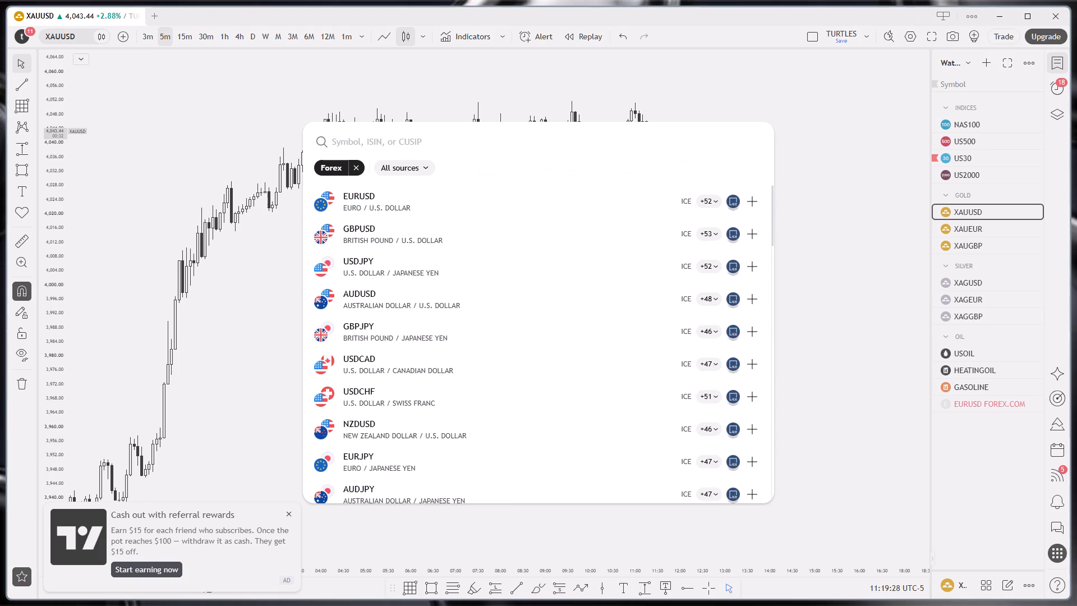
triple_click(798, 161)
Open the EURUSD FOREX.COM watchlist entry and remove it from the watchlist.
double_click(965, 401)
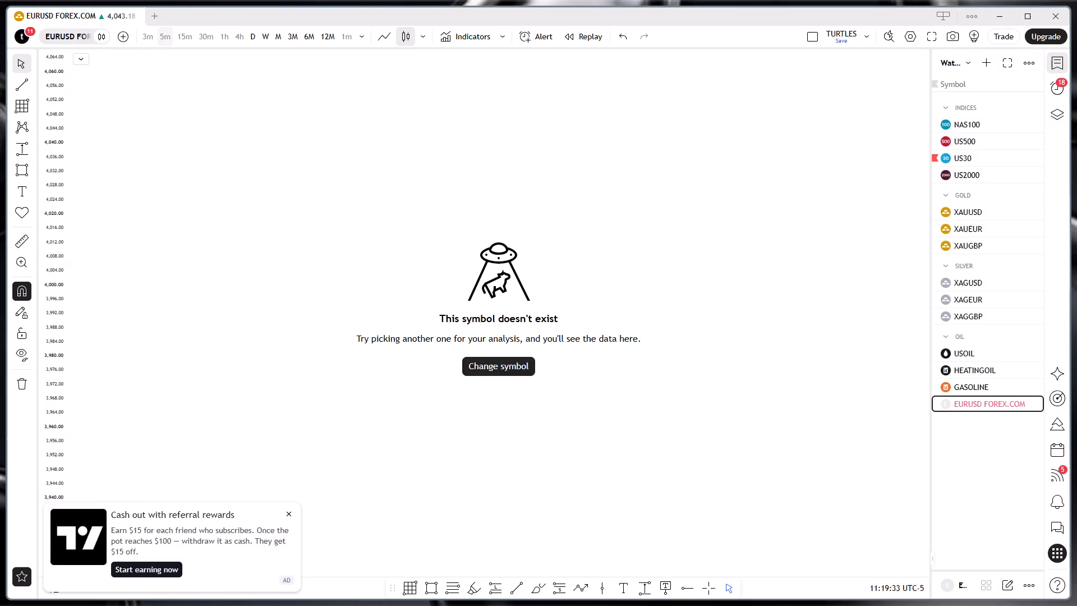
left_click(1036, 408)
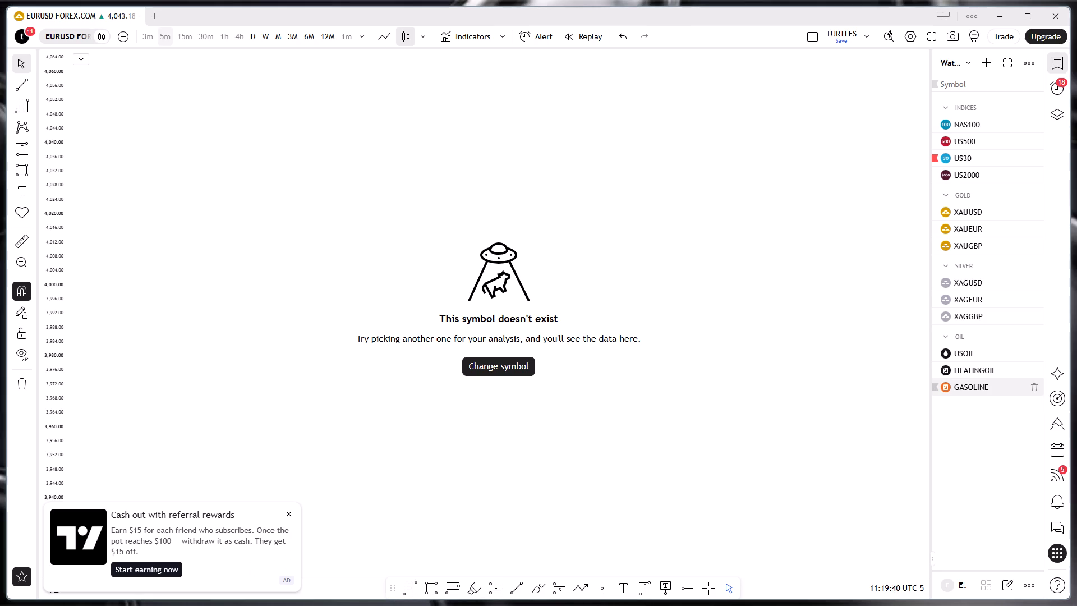
Return to the US500 5-minute chart and dismiss the referral rewards advert covering it.
double_click(988, 135)
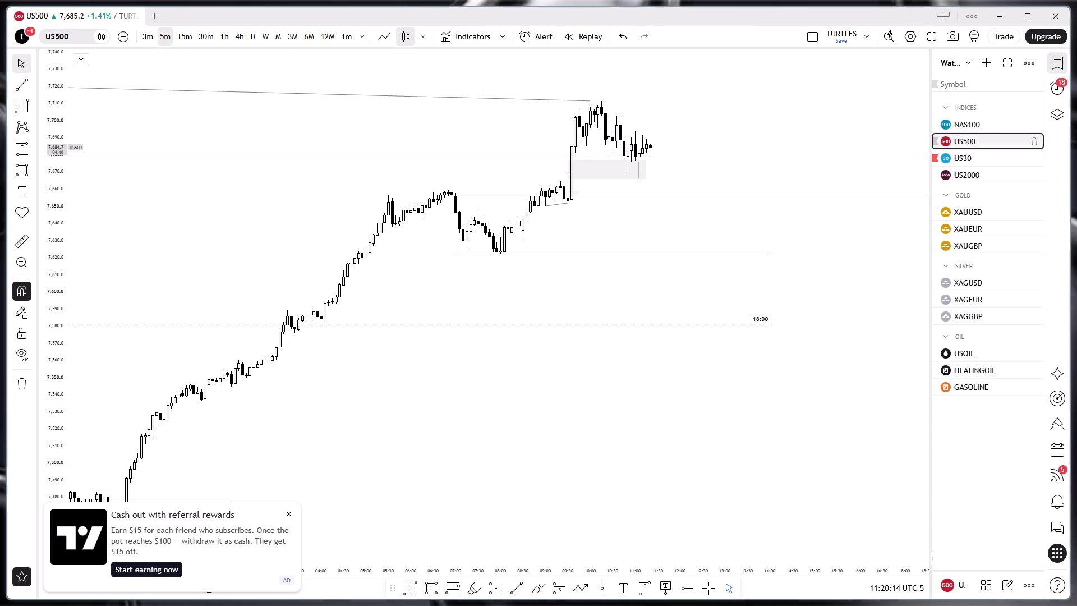
left_click(292, 511)
left_click_drag(54, 511, 105, 470)
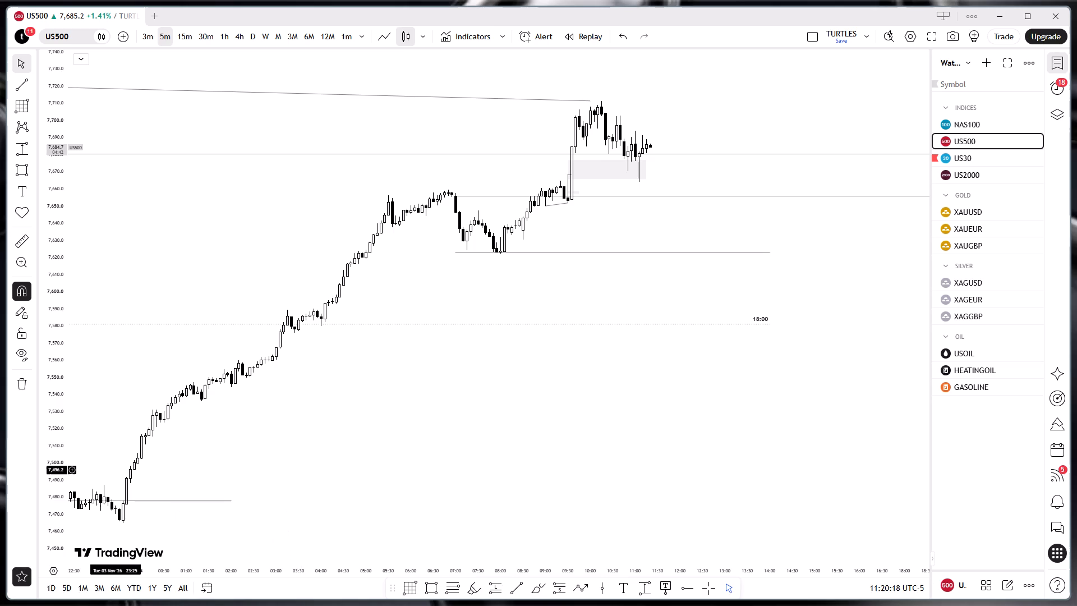
Examine US500's overnight rally and its pullback into the marked zone on the 5-minute and 15-minute timeframes.
left_click_drag(105, 470, 85, 227)
left_click_drag(86, 219, 11, 423)
scroll(15, 414, "up", 1)
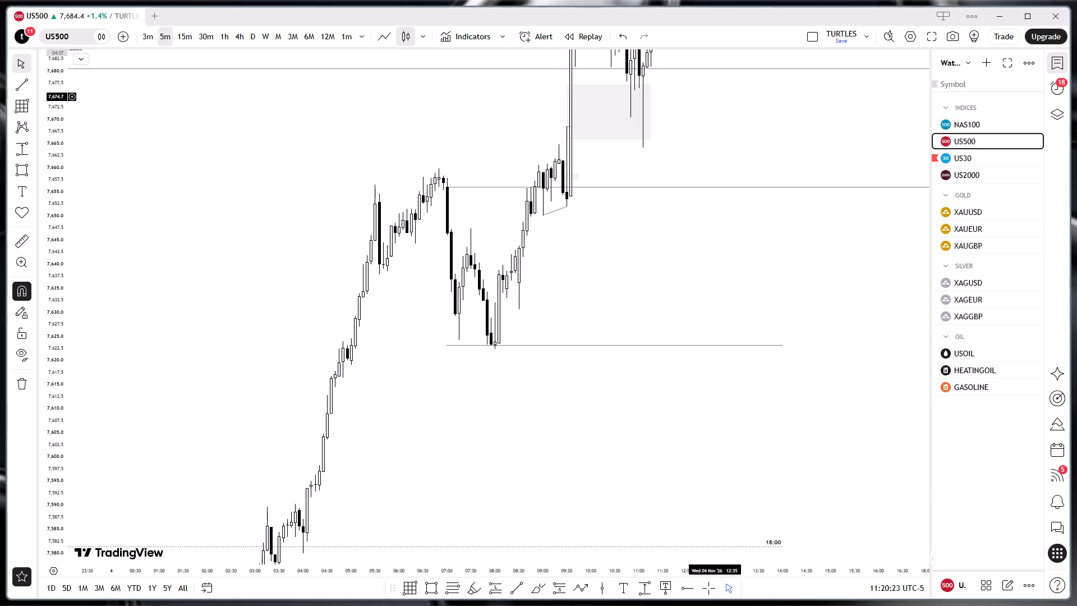
left_click_drag(758, 116, 658, 164)
left_click_drag(676, 152, 698, 249)
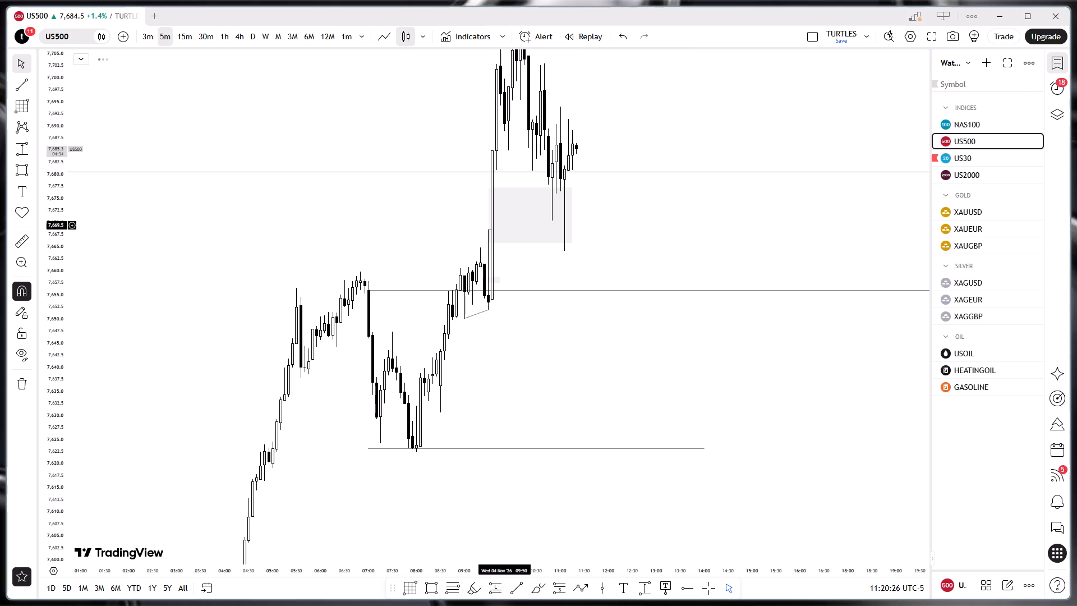
left_click_drag(56, 190, 57, 407)
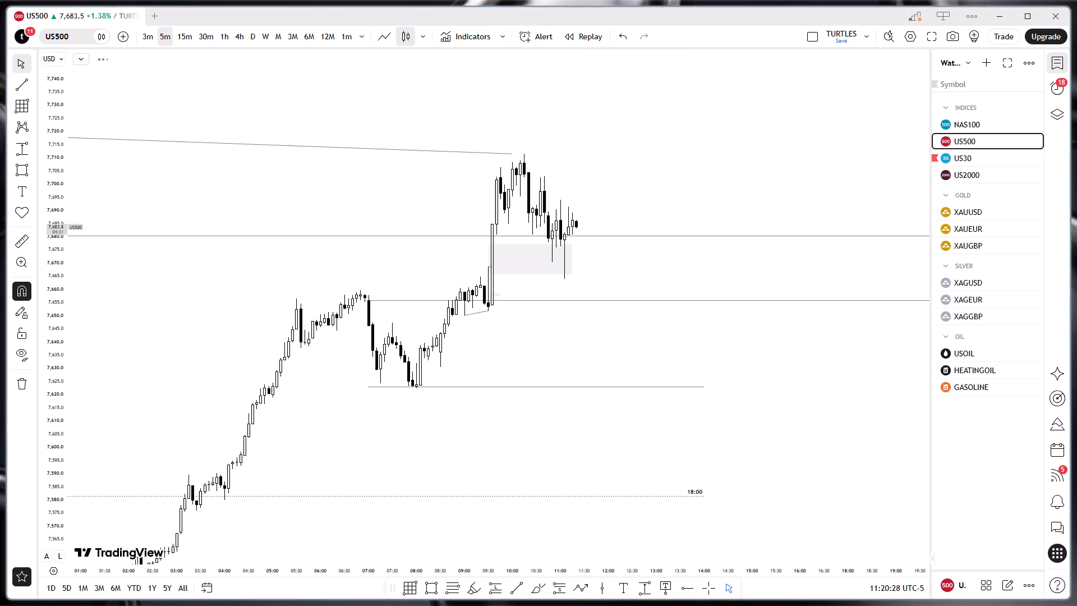
double_click(186, 35)
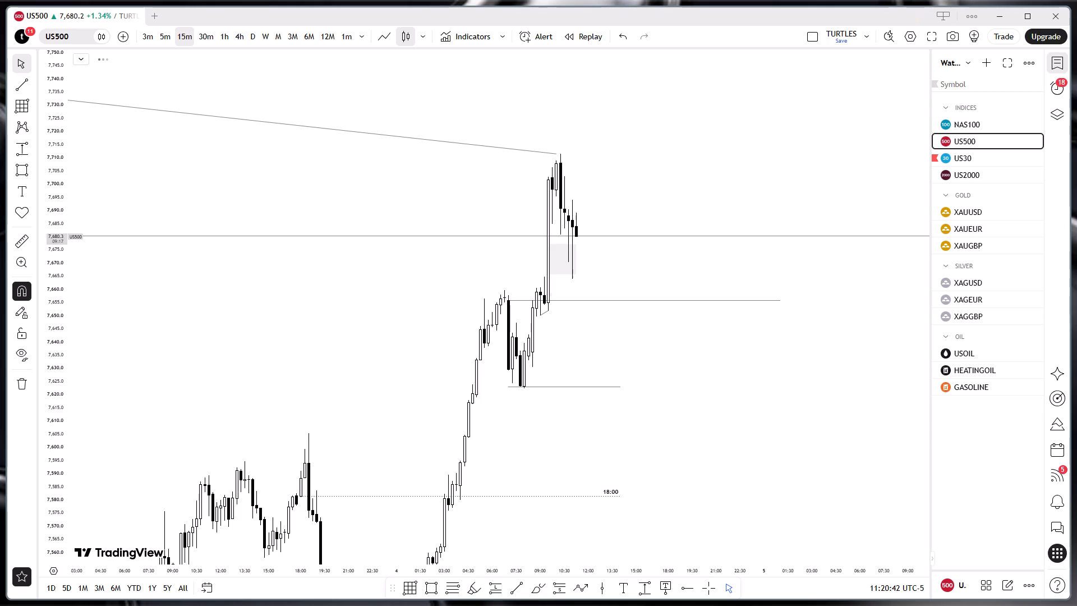
left_click_drag(410, 385, 471, 164)
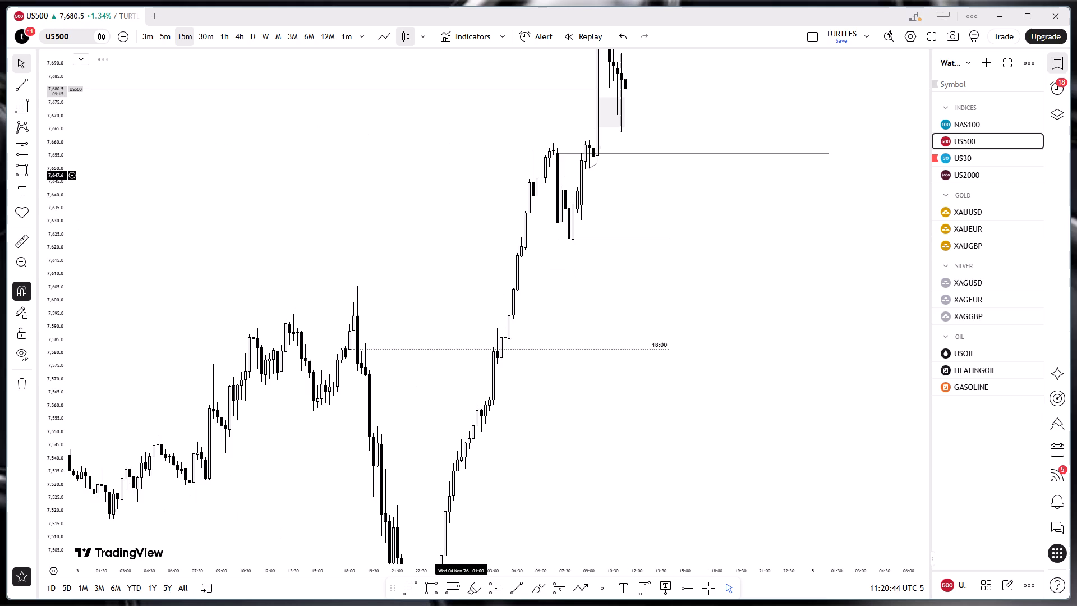
left_click_drag(326, 350, 551, 88)
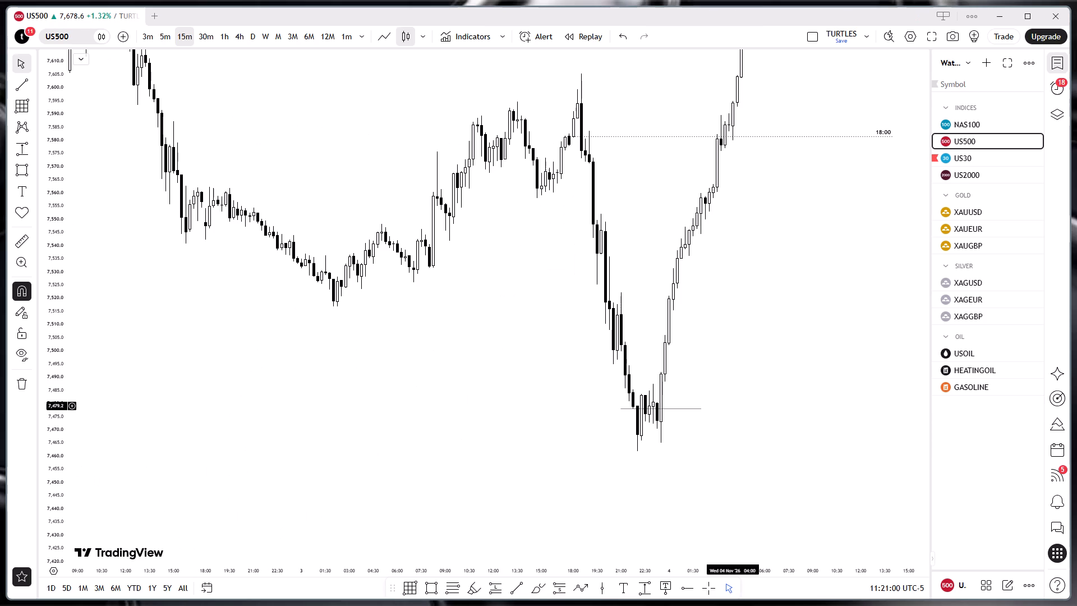
Review recent price action on the NAS100 and XAUUSD charts on the 15-minute timeframe.
left_click(992, 125)
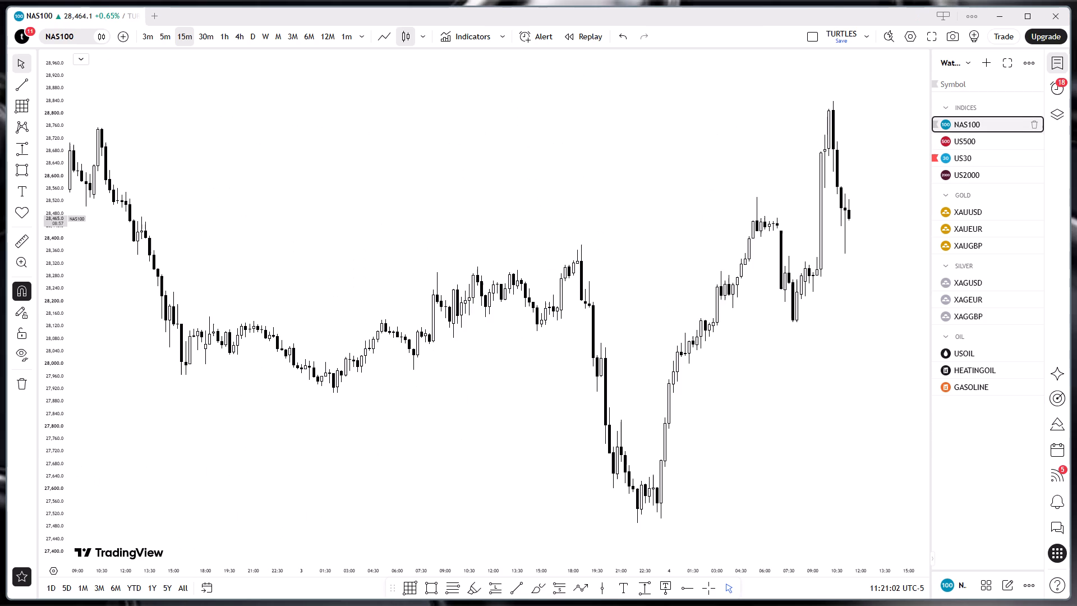
left_click_drag(762, 469, 662, 460)
left_click_drag(642, 463, 629, 462)
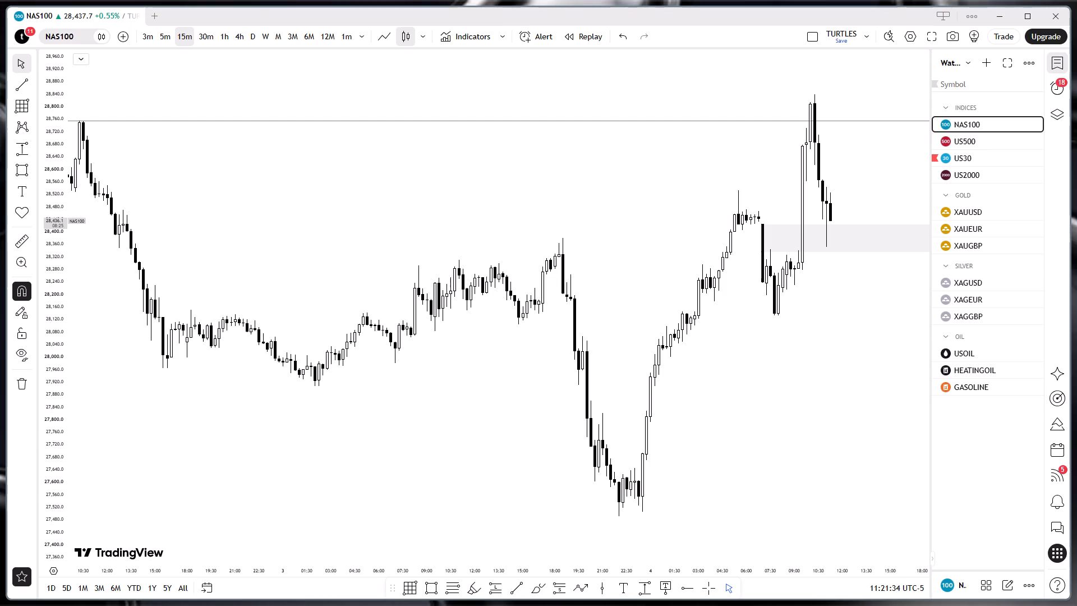
left_click(995, 211)
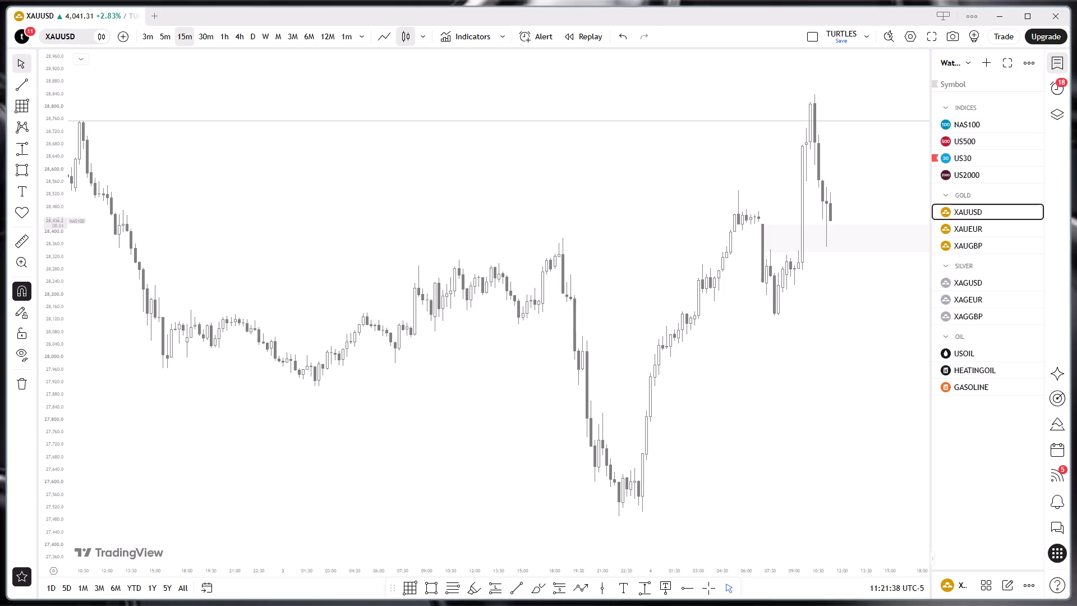
left_click_drag(925, 249, 908, 267)
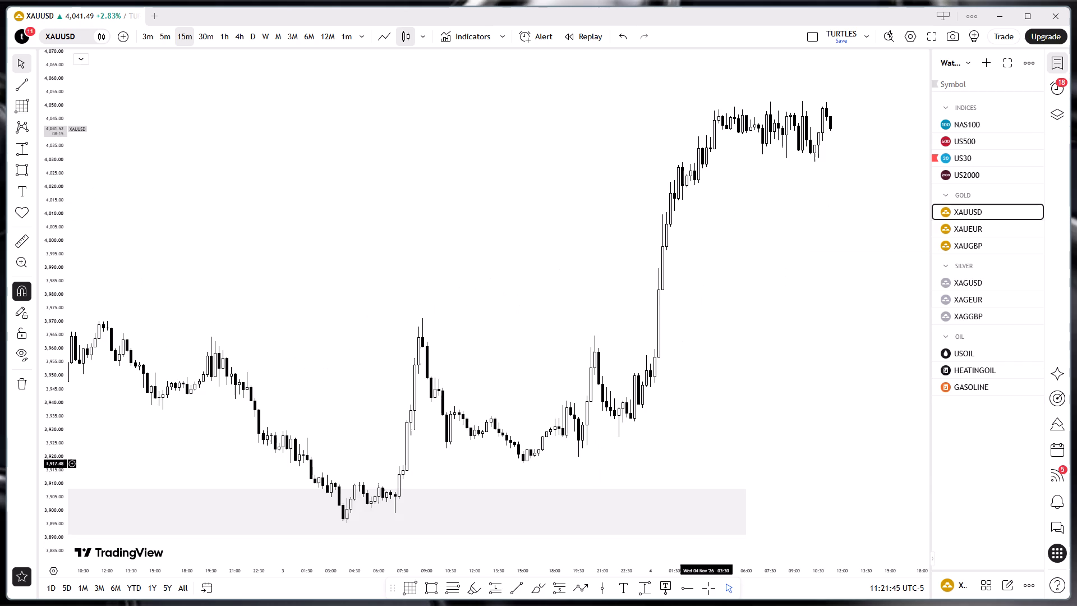
On the XAUUSD 4-hour chart, draw a level trend line from the 30 October swing low at about 3,870.
left_click(237, 43)
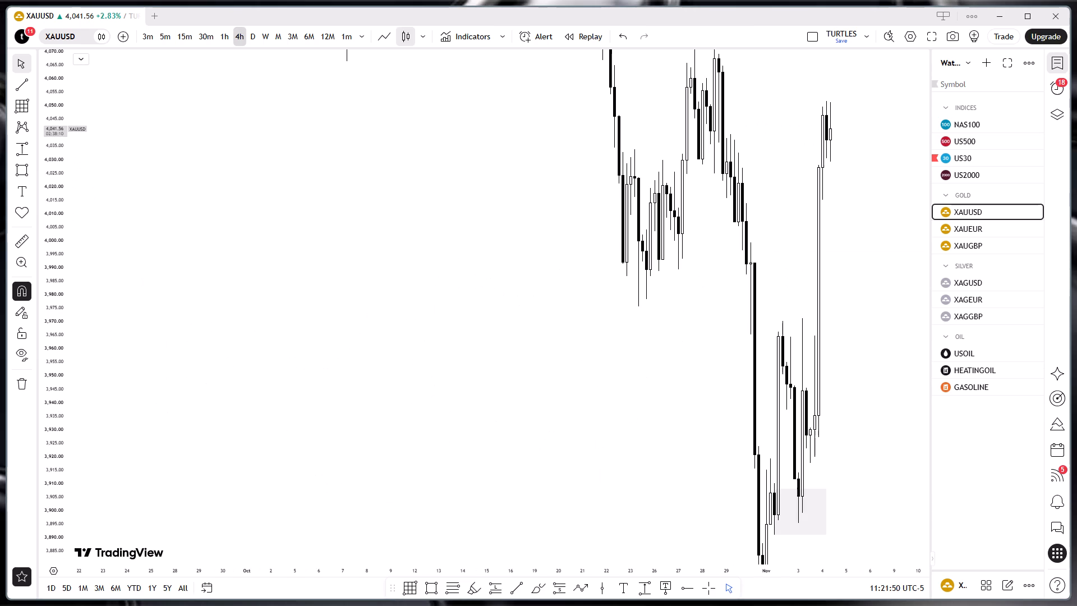
scroll(144, 279, "down", 1)
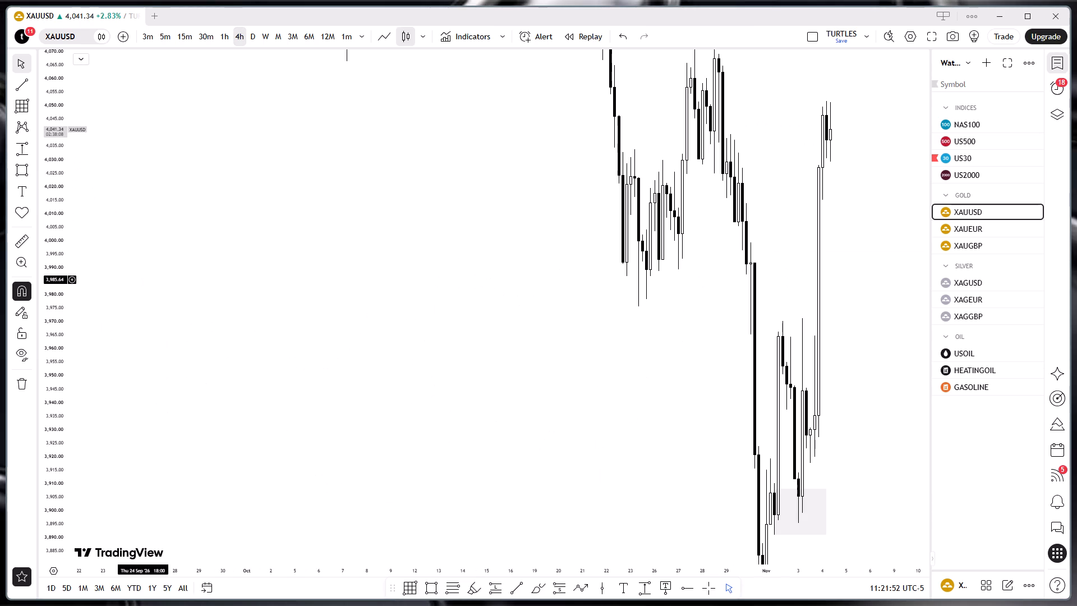
left_click_drag(57, 171, 45, 389)
left_click_drag(348, 374, 0, 447)
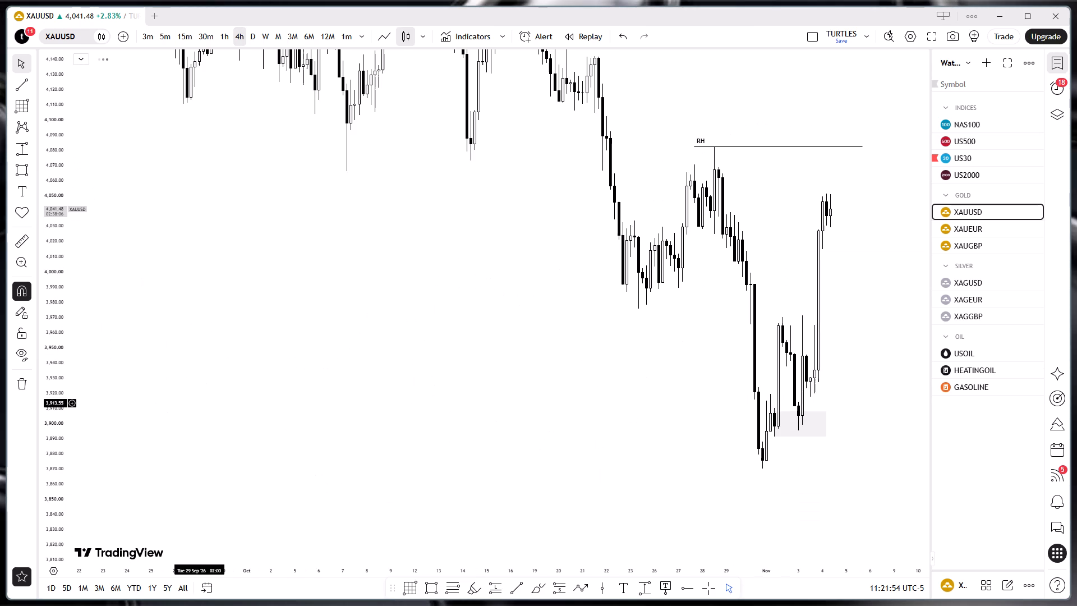
left_click_drag(484, 469, 237, 458)
left_click_drag(816, 387, 0, 447)
left_click_drag(0, 447, 699, 490)
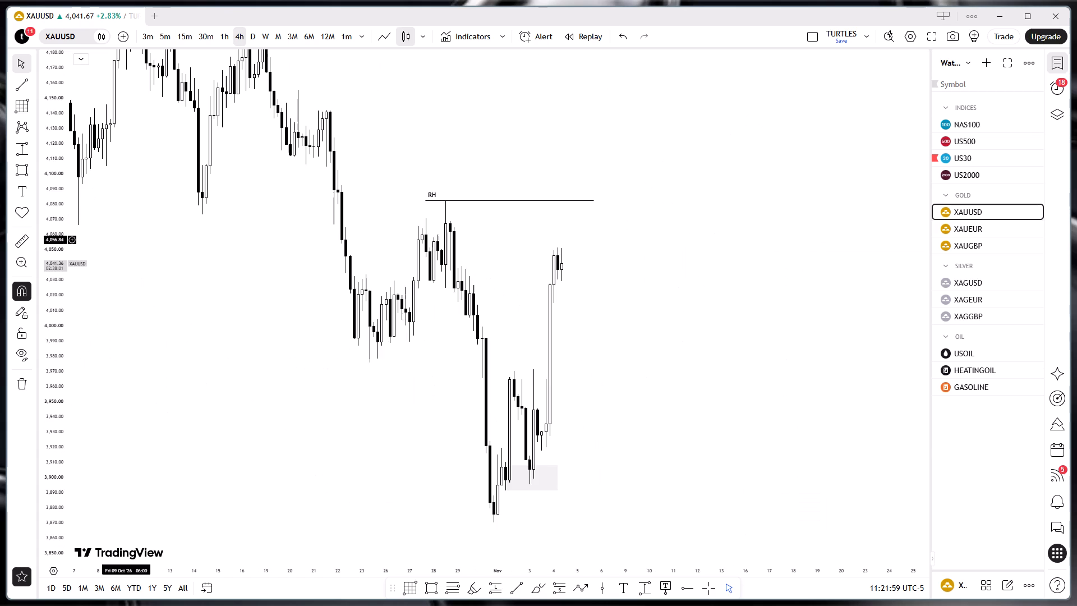
left_click(14, 86)
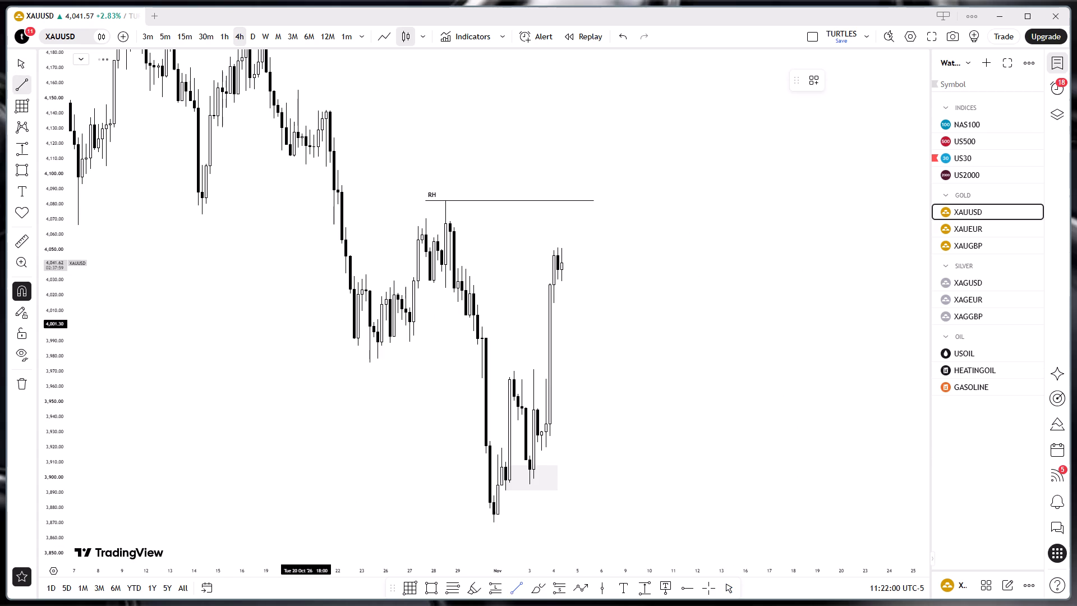
scroll(426, 531, "right", 1)
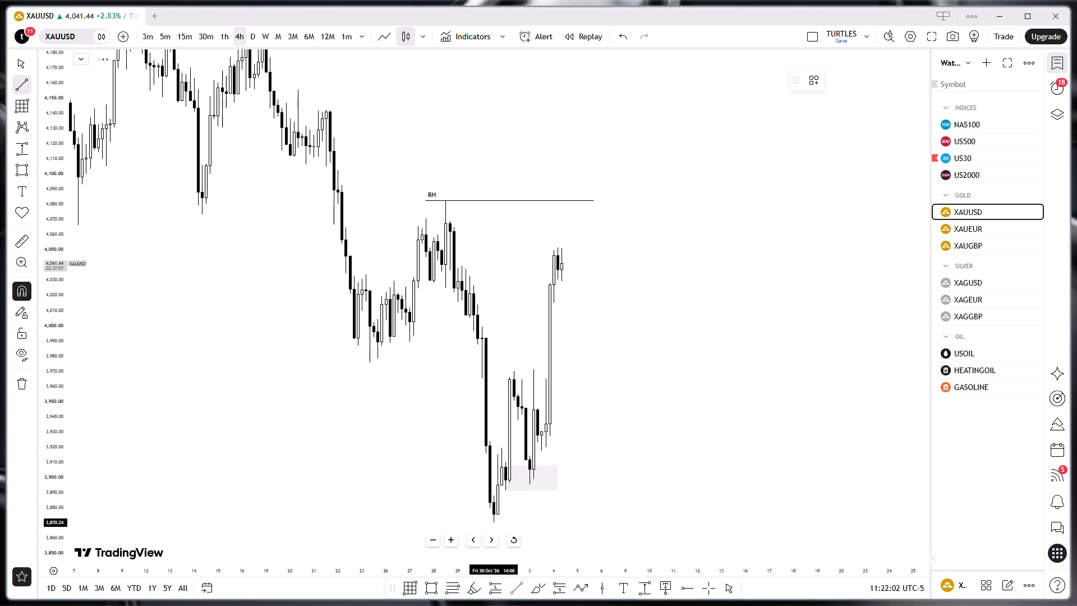
left_click_drag(493, 520, 495, 521)
left_click_drag(495, 521, 589, 500)
left_click(589, 500, "shift")
double_click(712, 457)
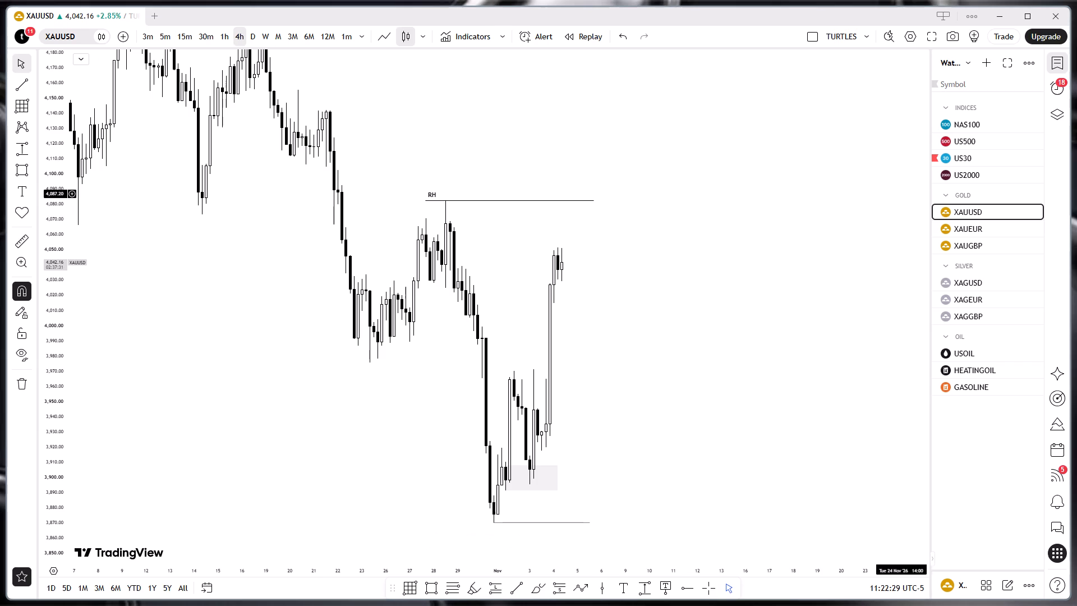
Look through the XAUEUR and XAGUSD charts on the 4-hour timeframe.
double_click(965, 220)
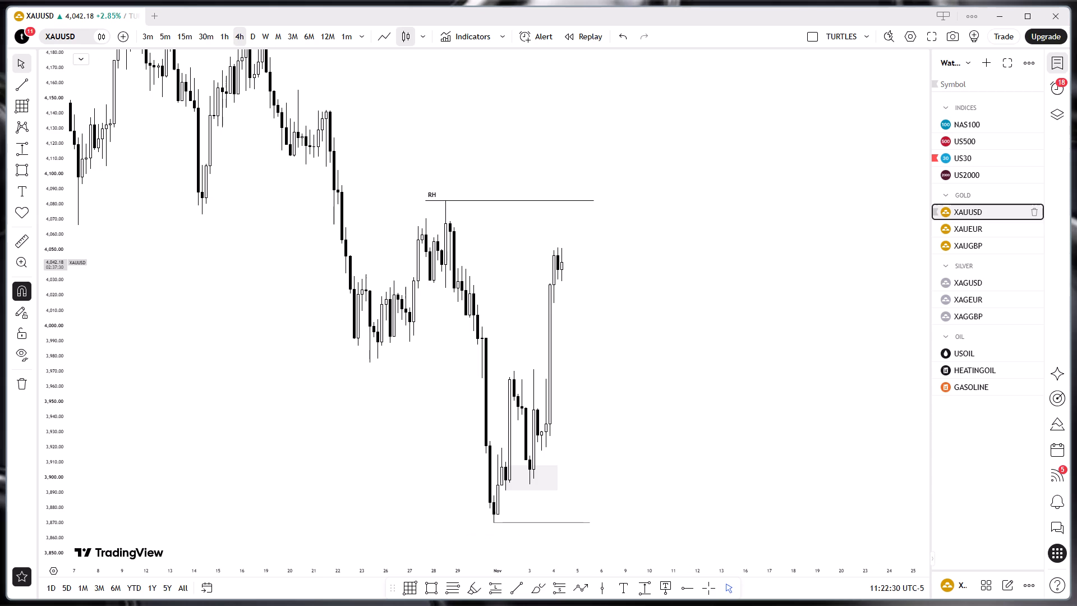
left_click(965, 220)
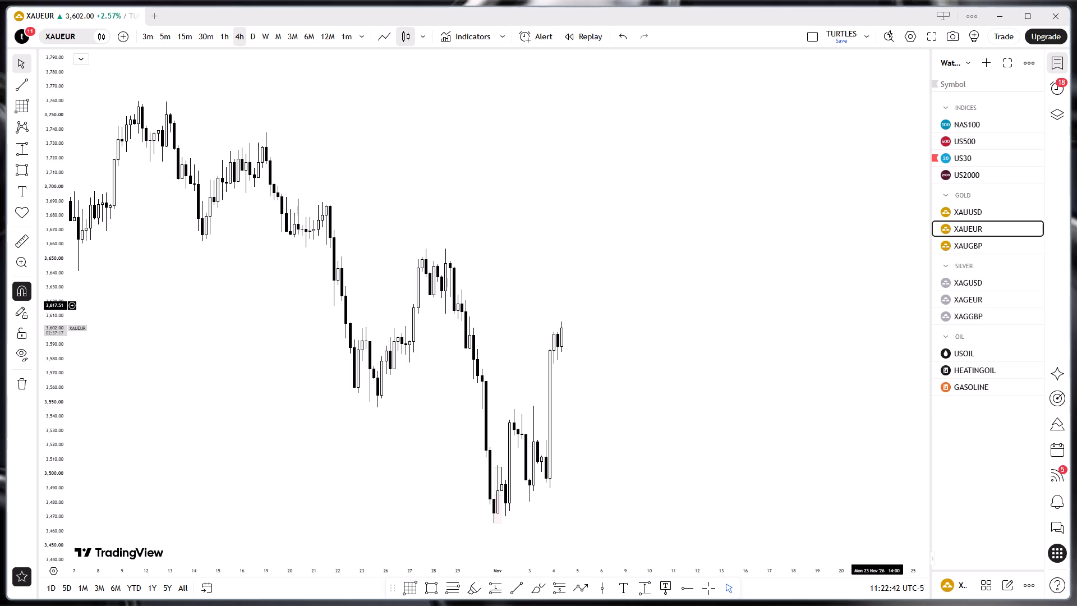
left_click(978, 281)
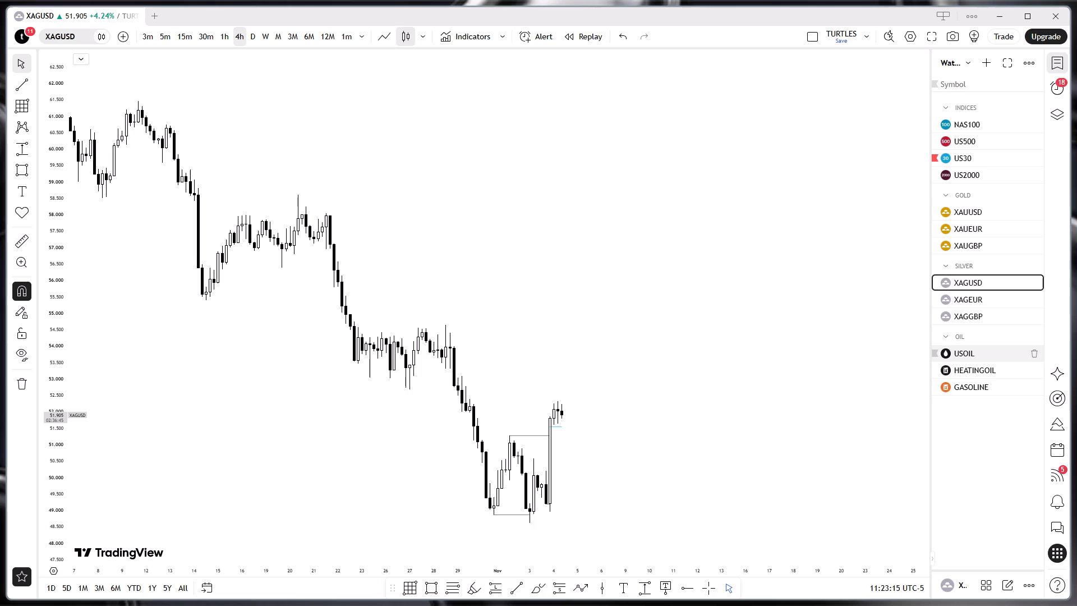
Add the ICE-sourced EURUSD from the Forex symbols to the watchlist.
left_click(992, 62)
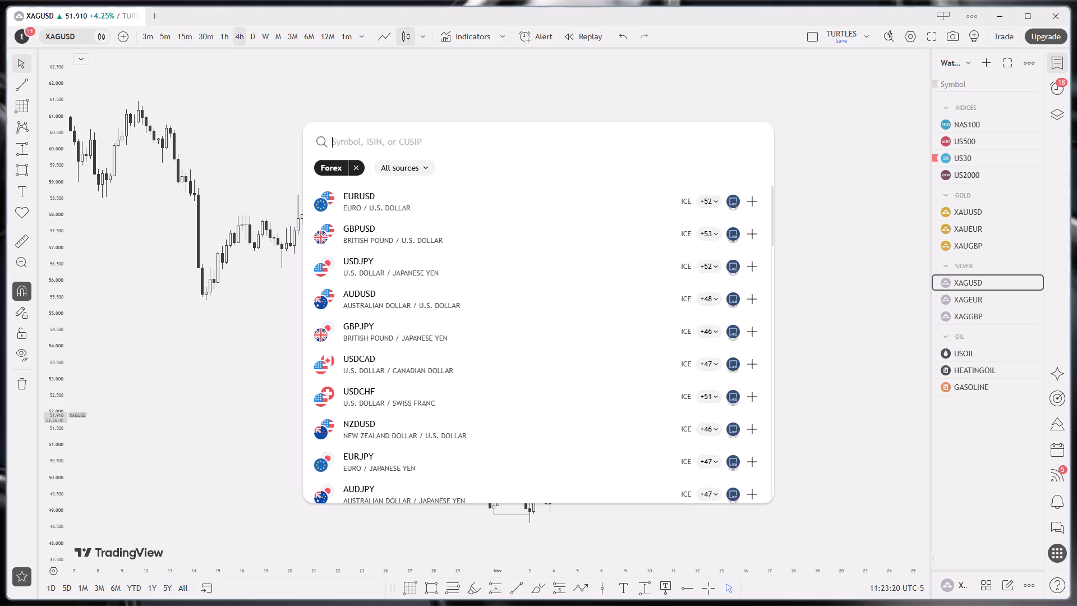
left_click(751, 206)
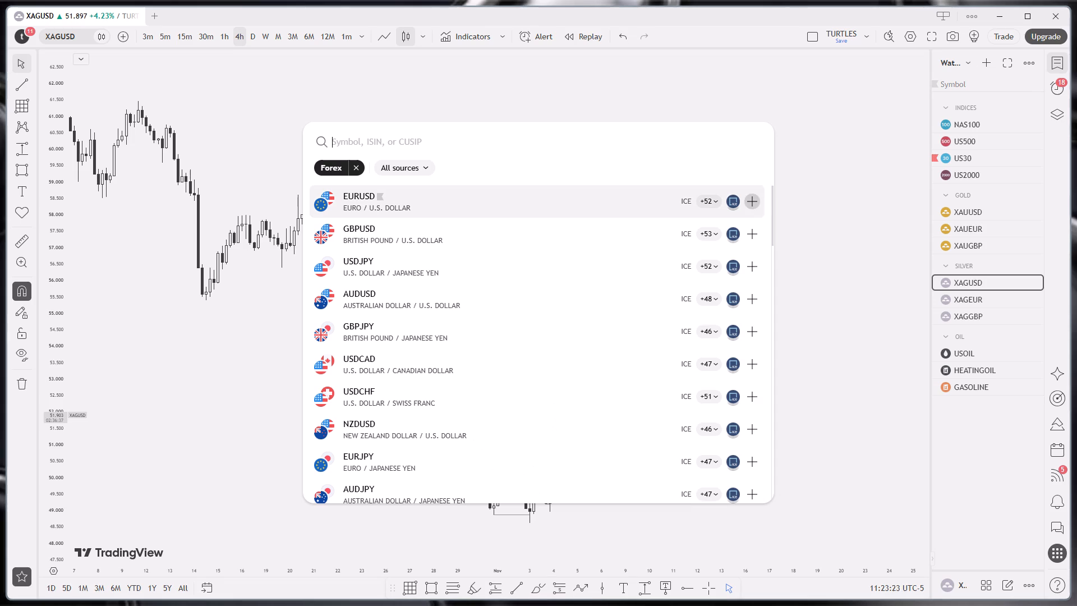
left_click(820, 157)
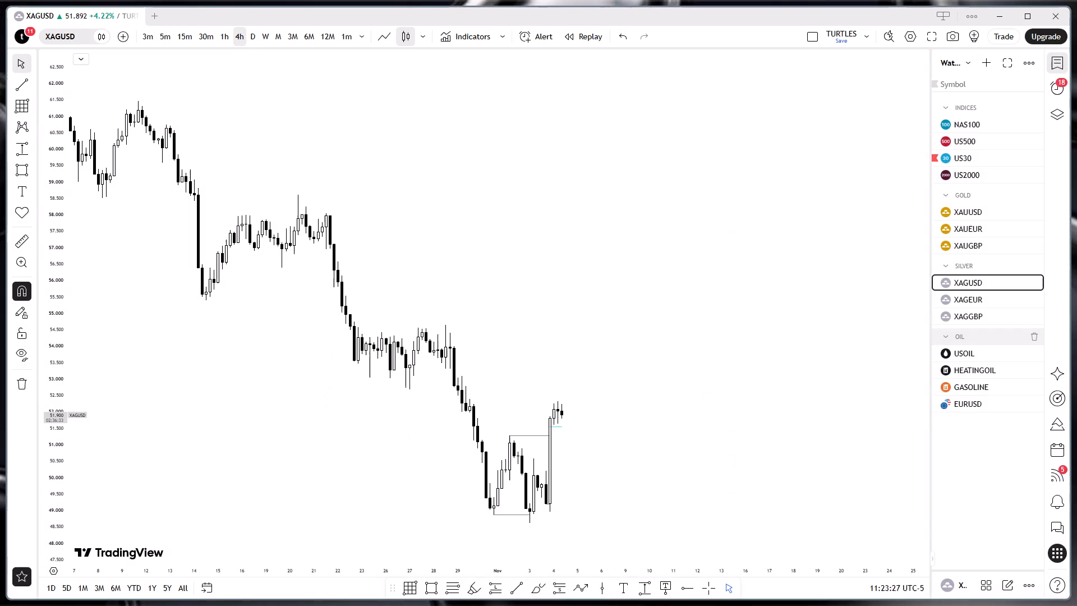
Open EURUSD from the watchlist and compare its price action on the 1-hour and 4-hour timeframes.
double_click(970, 405)
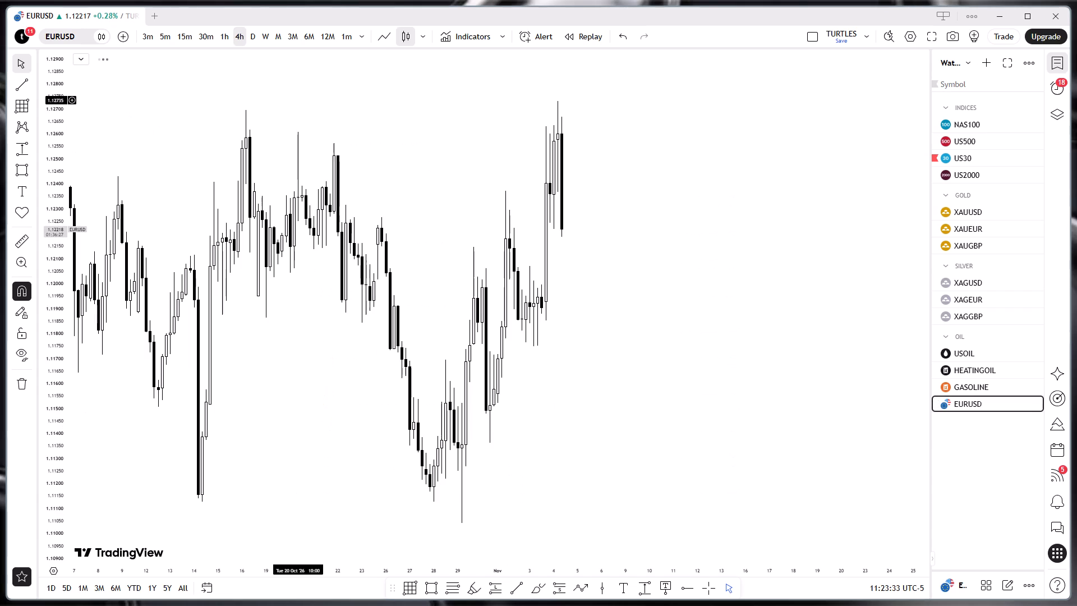
left_click(223, 38)
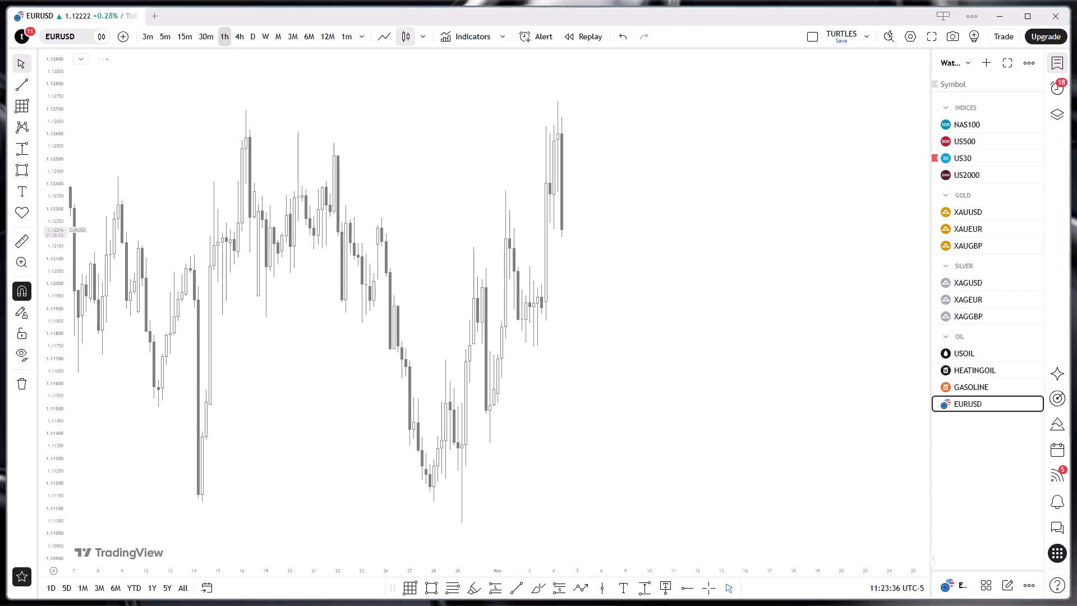
left_click(238, 38)
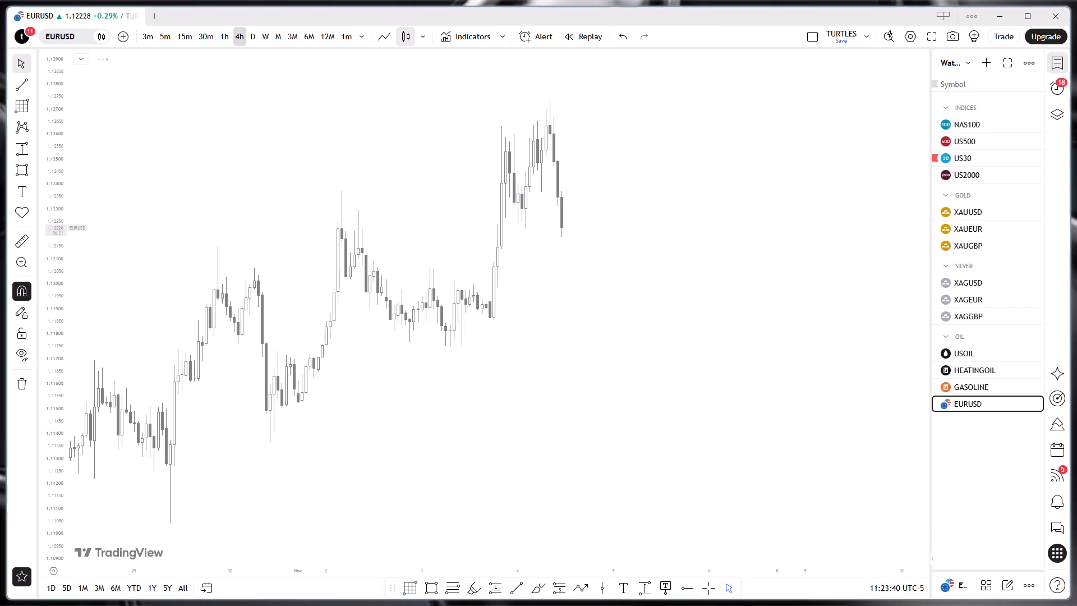
left_click_drag(310, 267, 238, 38)
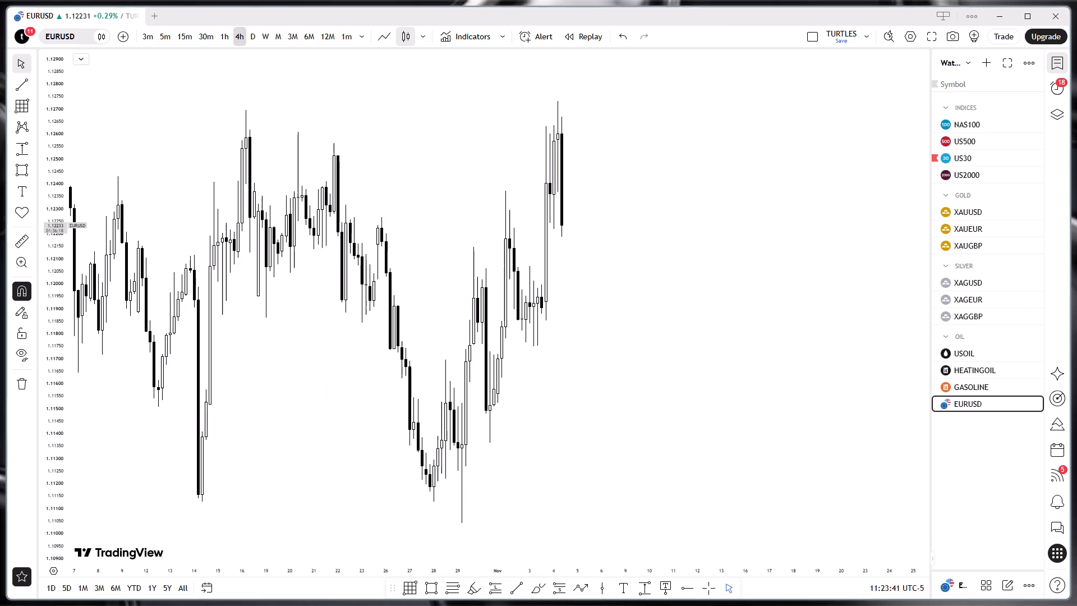
left_click_drag(238, 38, 336, 279)
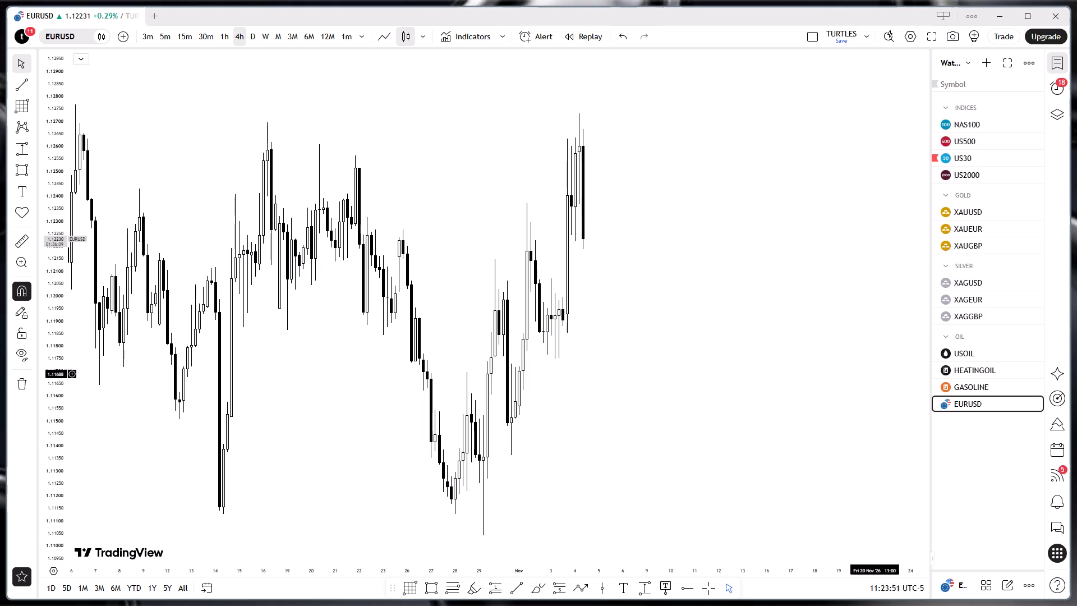
Open the NAS100 chart from the watchlist.
double_click(970, 125)
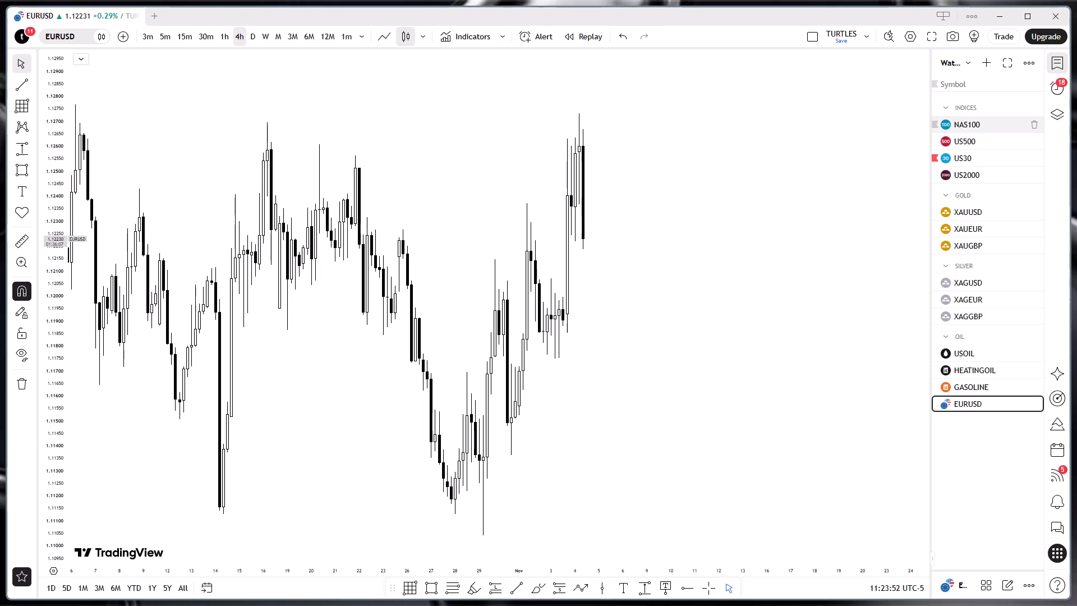
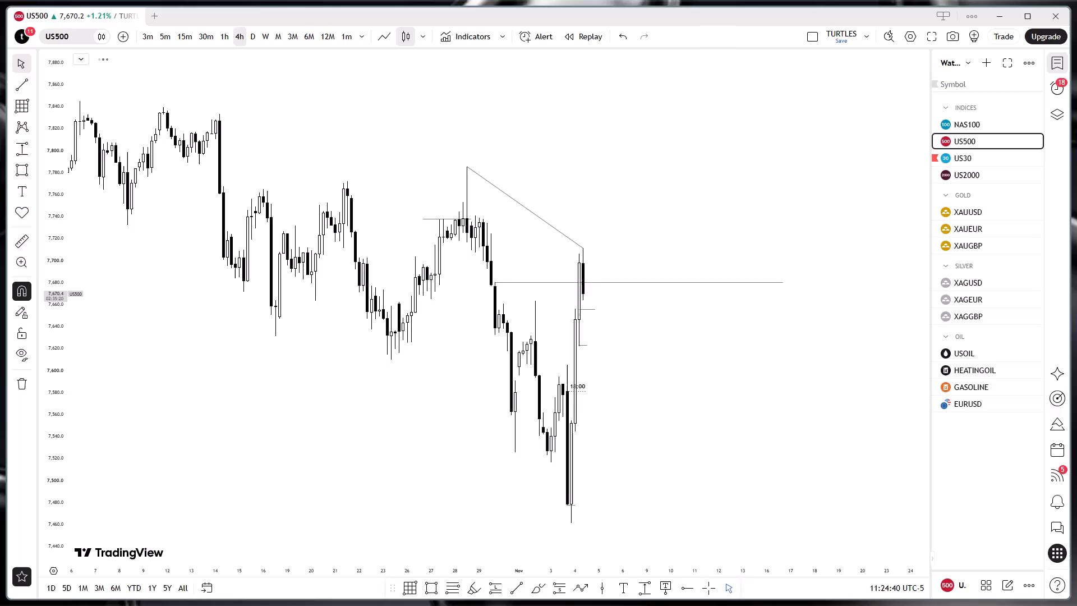
On the daily US500 chart, turn the descending trend line into a horizontal level at about 7,711 extending forward from the latest high.
left_click(254, 34)
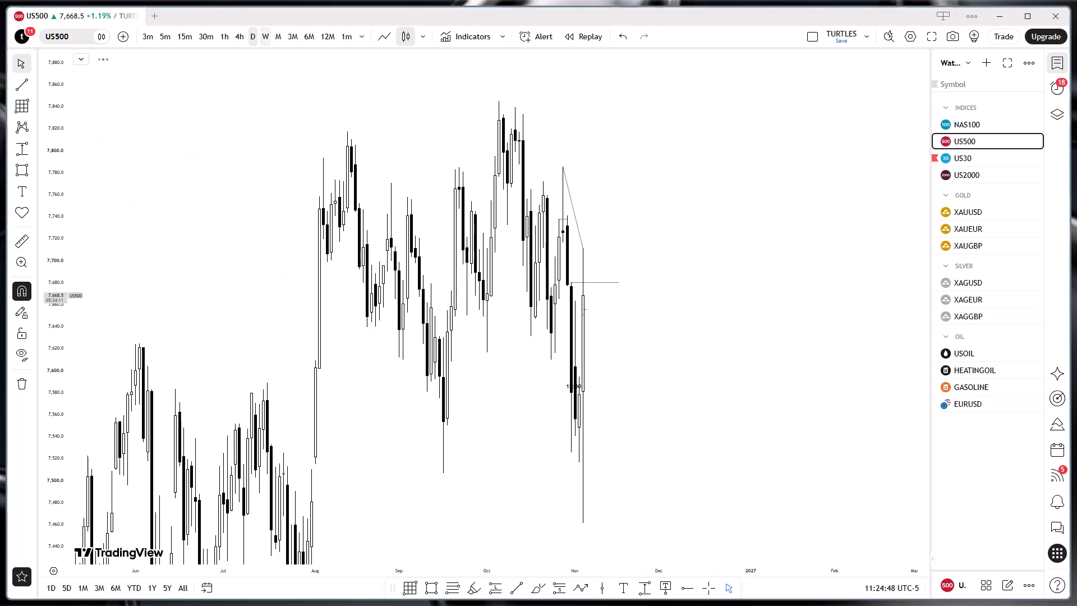
left_click_drag(565, 166, 719, 239)
left_click(807, 240)
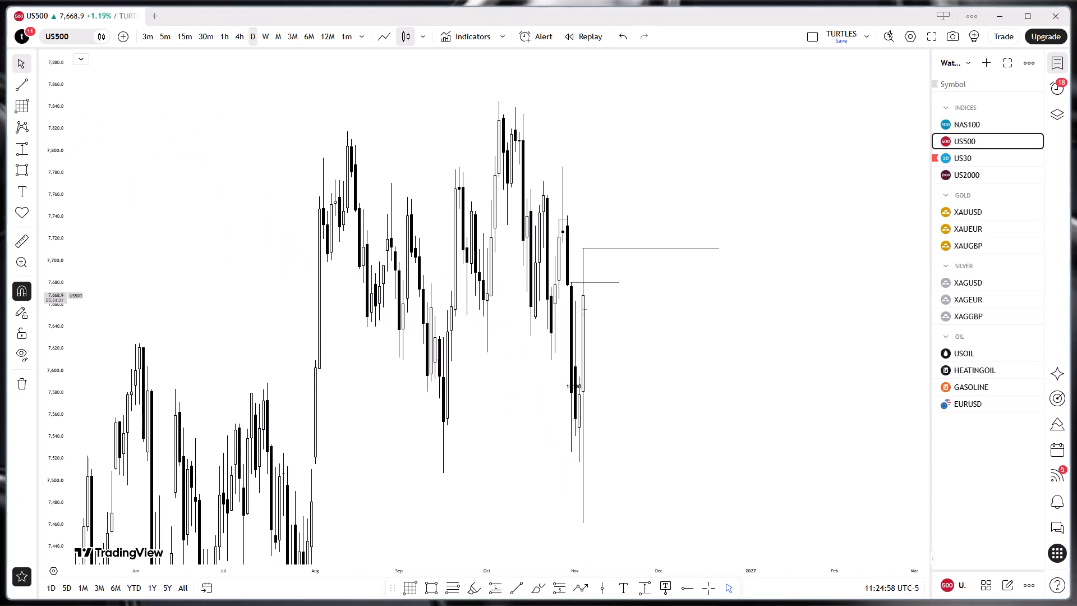
Compare US500 price action around the marked levels on the daily, 4-hour and 1-hour timeframes.
left_click_drag(44, 213, 33, 417)
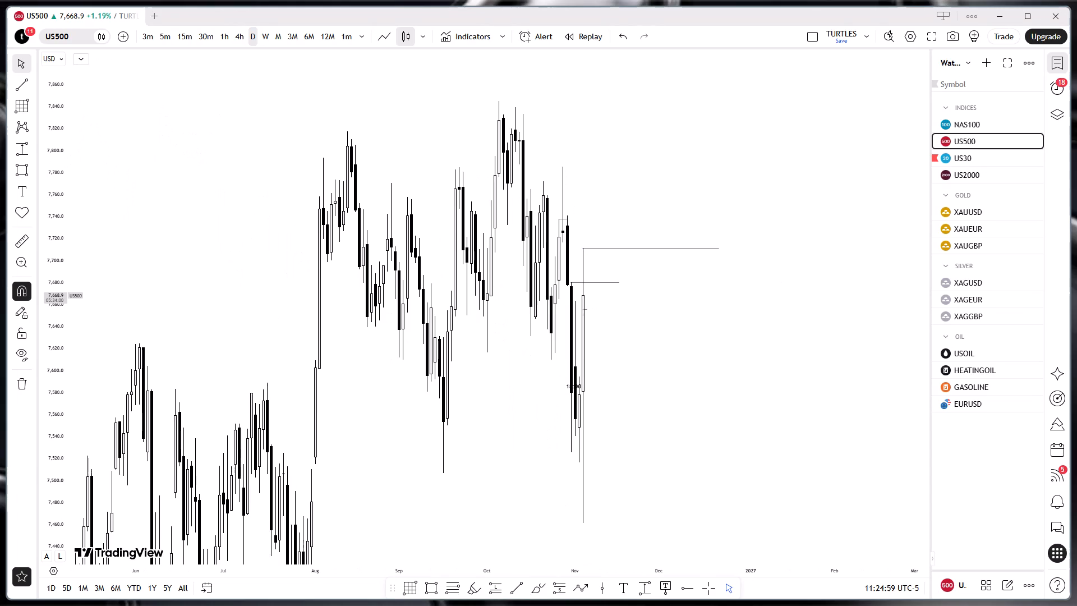
left_click_drag(252, 406, 266, 332)
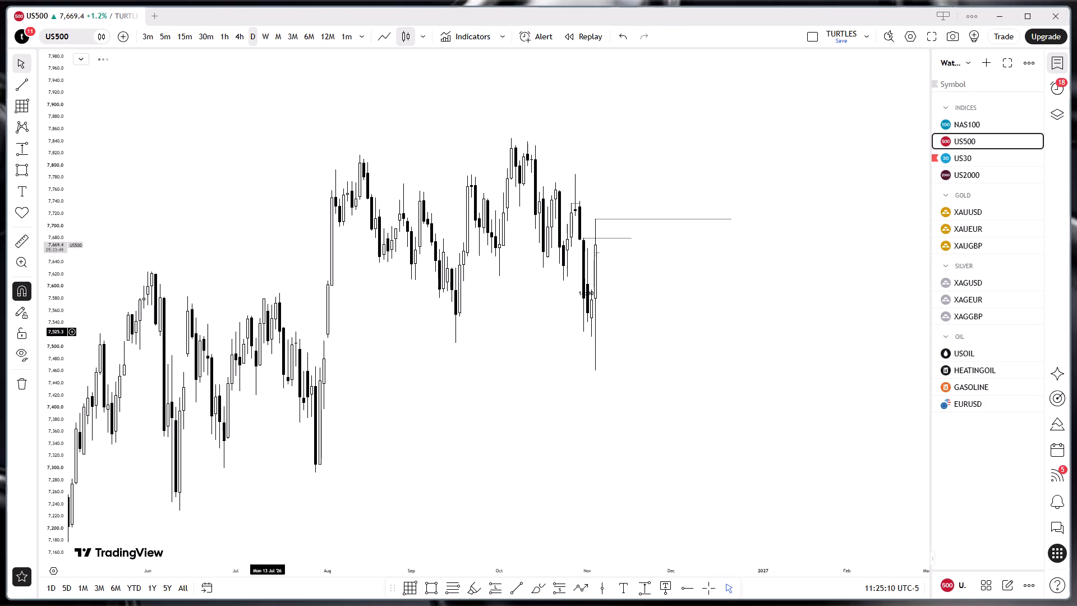
left_click(241, 42)
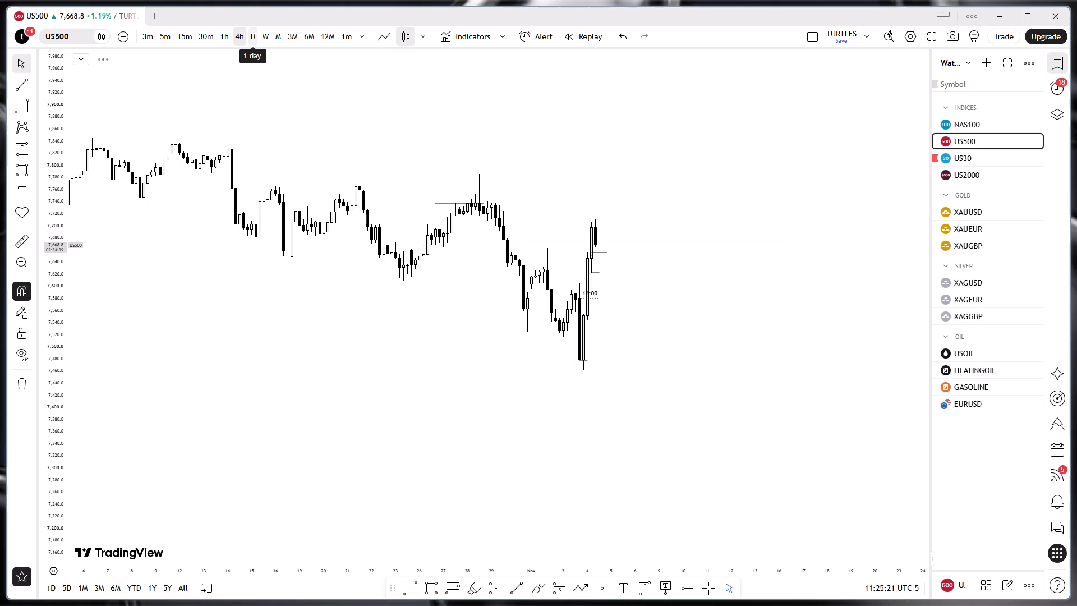
left_click(221, 39)
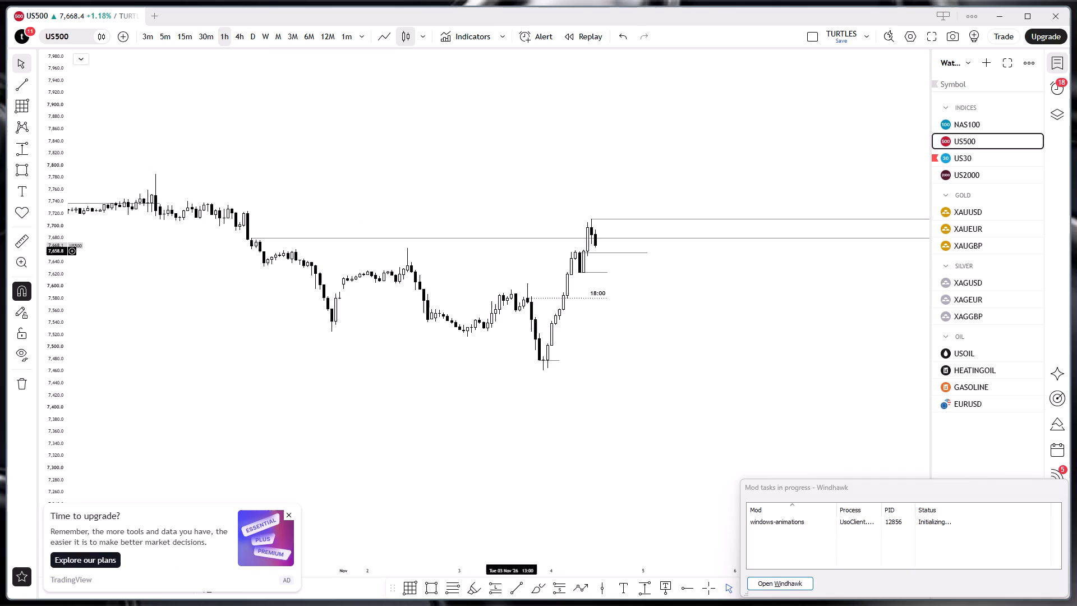
left_click_drag(903, 498, 868, 276)
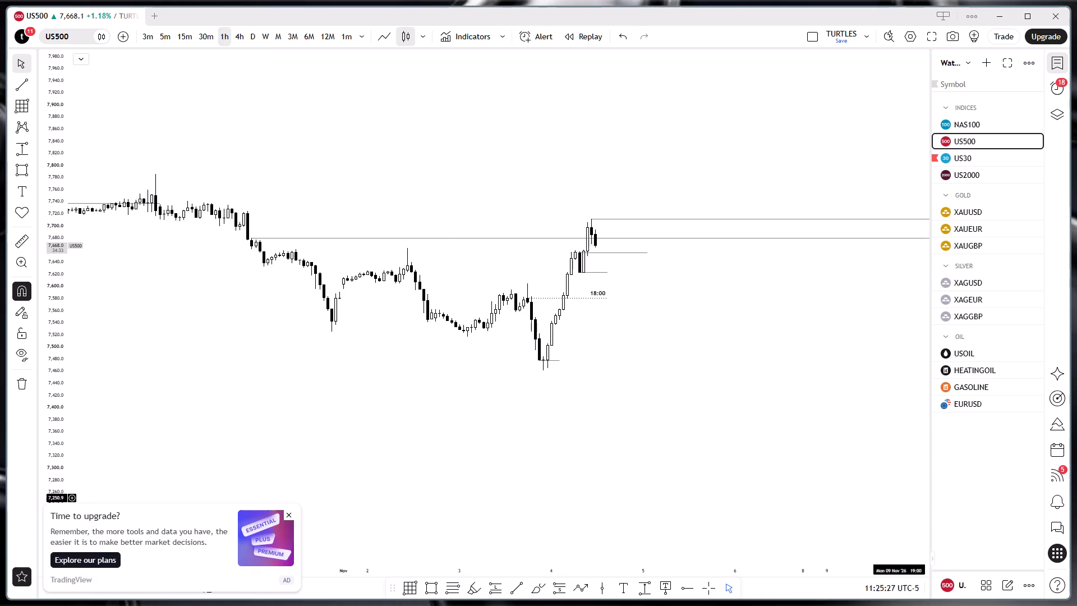
left_click_drag(45, 478, 49, 263)
left_click_drag(352, 224, 392, 568)
left_click_drag(431, 534, 460, 605)
left_click_drag(455, 340, 442, 591)
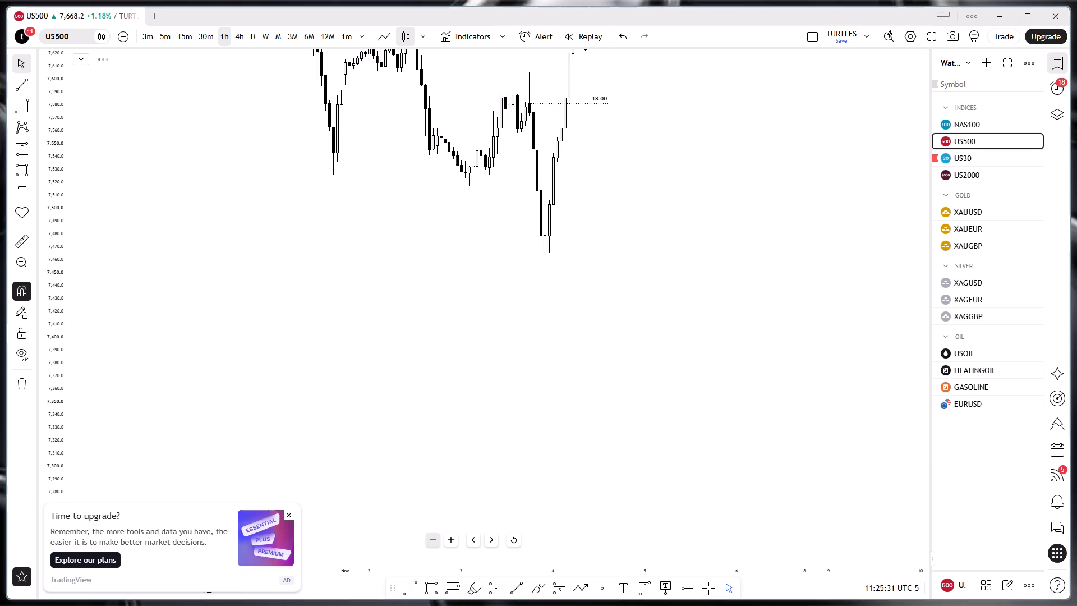
left_click_drag(437, 441, 321, 605)
Dismiss the upgrade advertisement covering the chart.
left_click(283, 512)
left_click(283, 512)
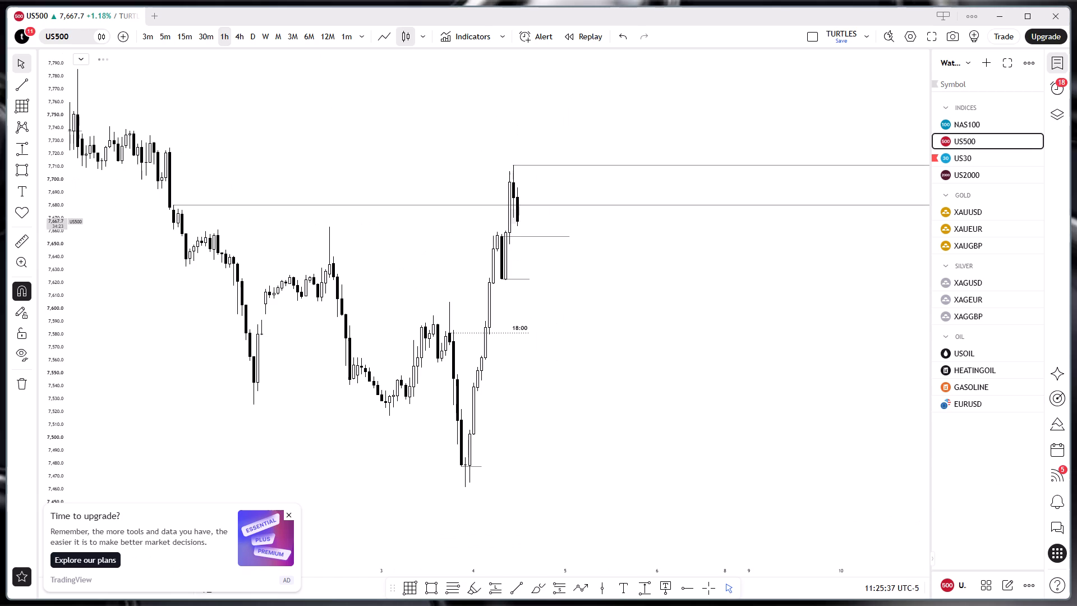
left_click(283, 515)
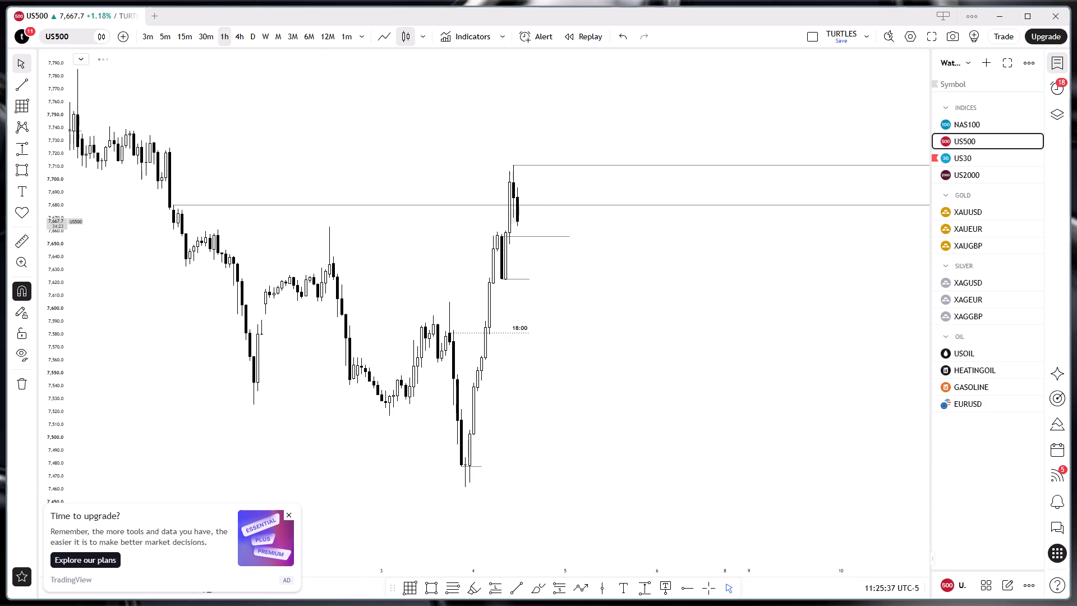
double_click(288, 515)
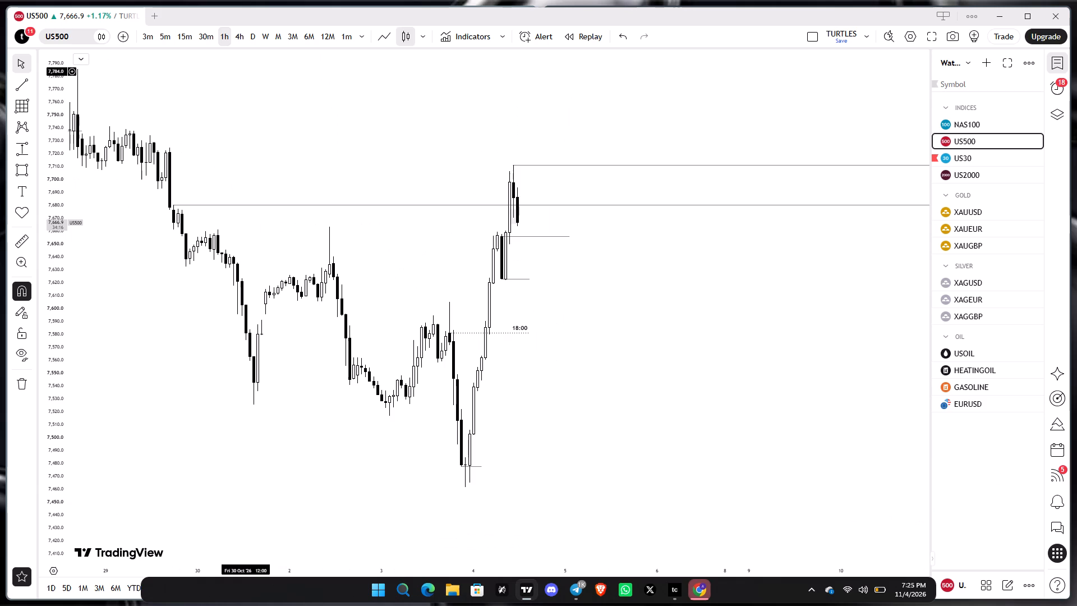
Maximize the TradingView window.
left_click(238, 326)
left_click_drag(238, 326, 636, 183)
left_click(1013, 18)
left_click(489, 17)
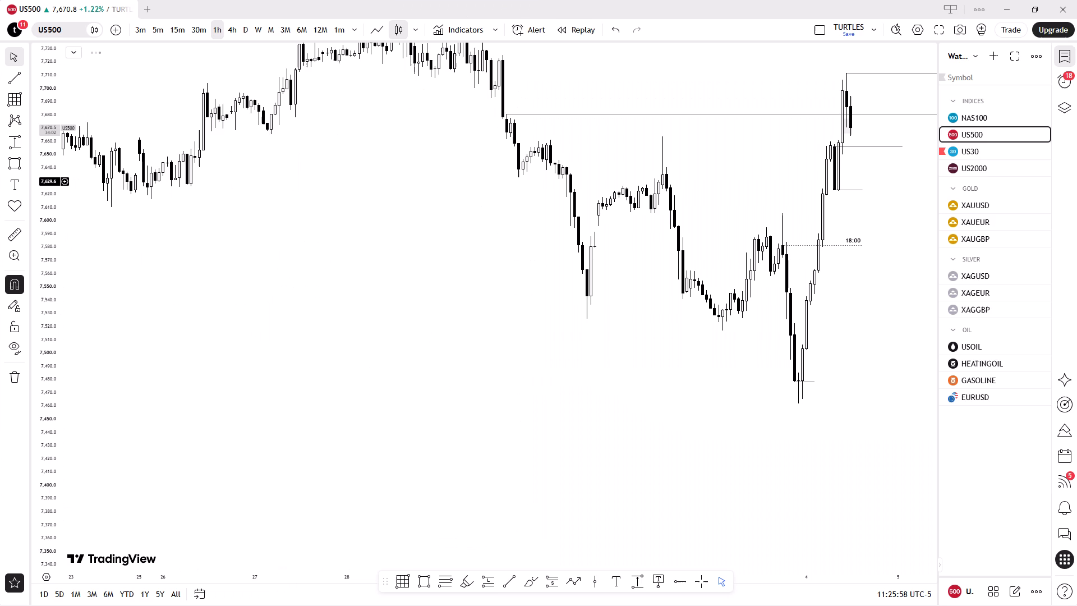
Lower the short horizontal level beside the latest US500 rally to the 1-hour candle low at about 7,650.
left_click_drag(600, 300, 428, 398)
left_click_drag(50, 552, 52, 278)
left_click_drag(503, 215, 408, 520)
left_click_drag(659, 245, 510, 338)
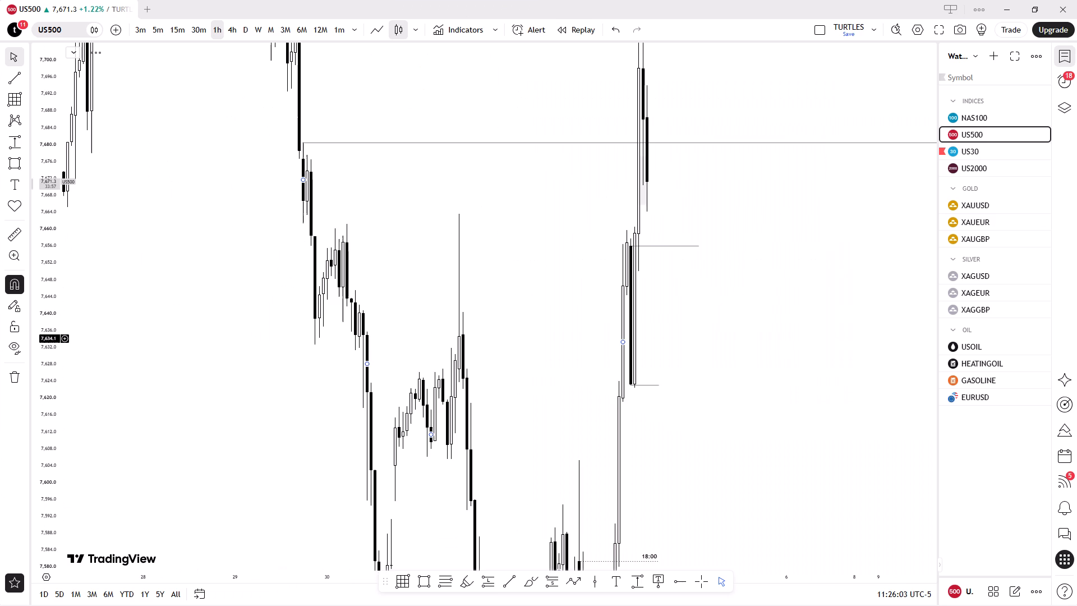
left_click_drag(510, 338, 673, 274)
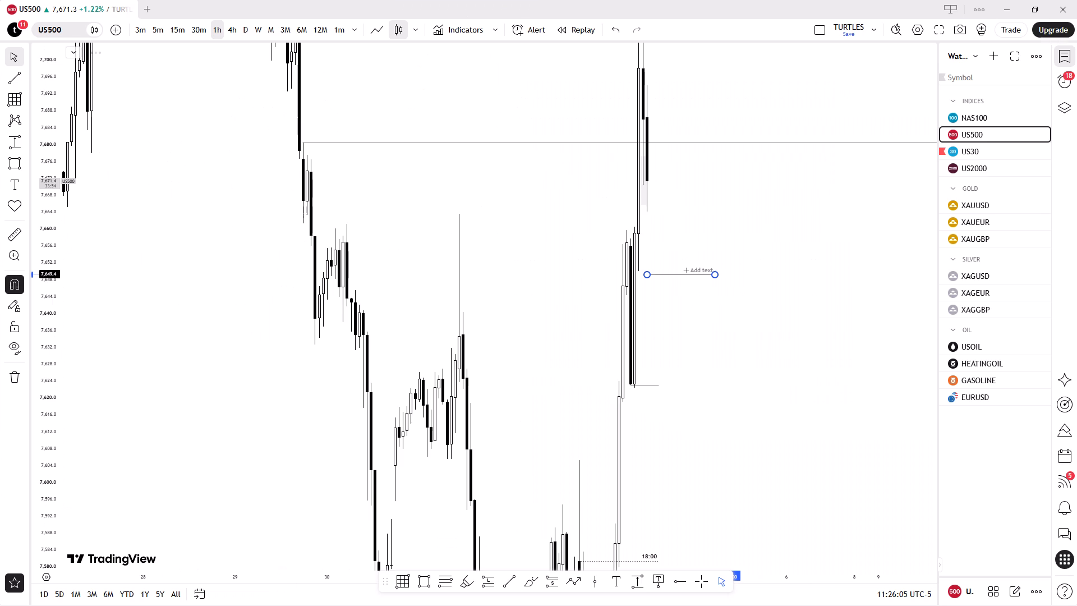
left_click_drag(673, 274, 668, 270)
left_click(775, 249)
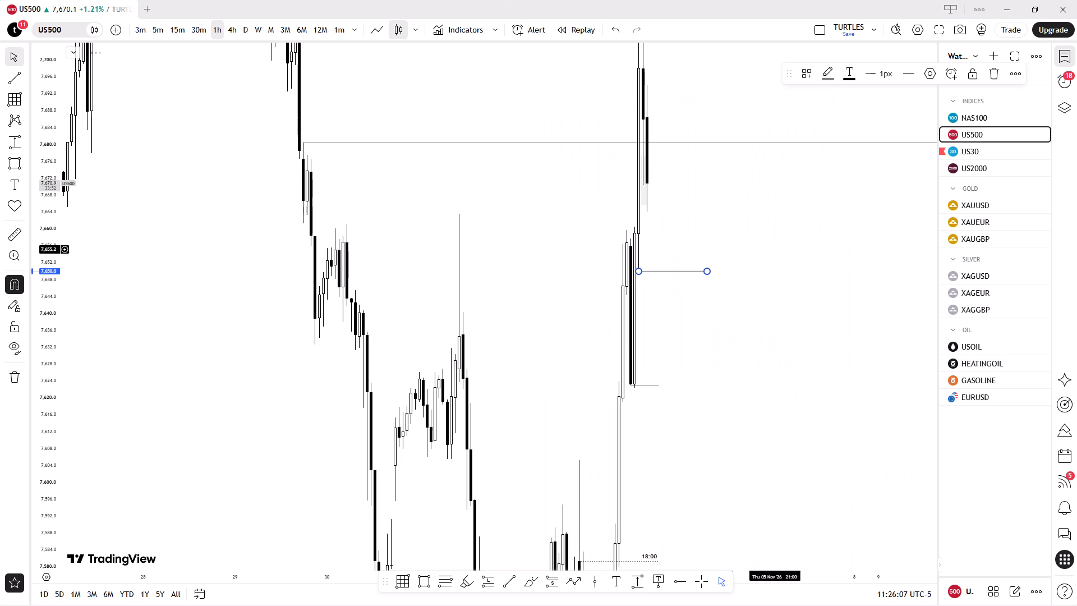
Examine US500 on the 15-minute and 1-hour timeframes, from the late-October highs to the early-November low.
left_click(172, 29)
left_click(172, 29)
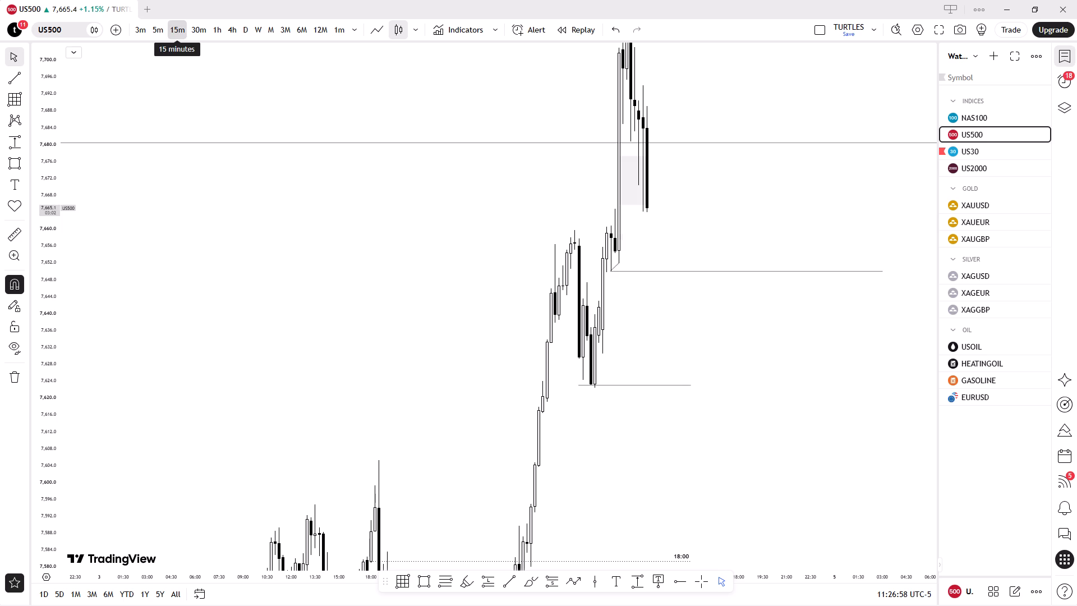
left_click(217, 24)
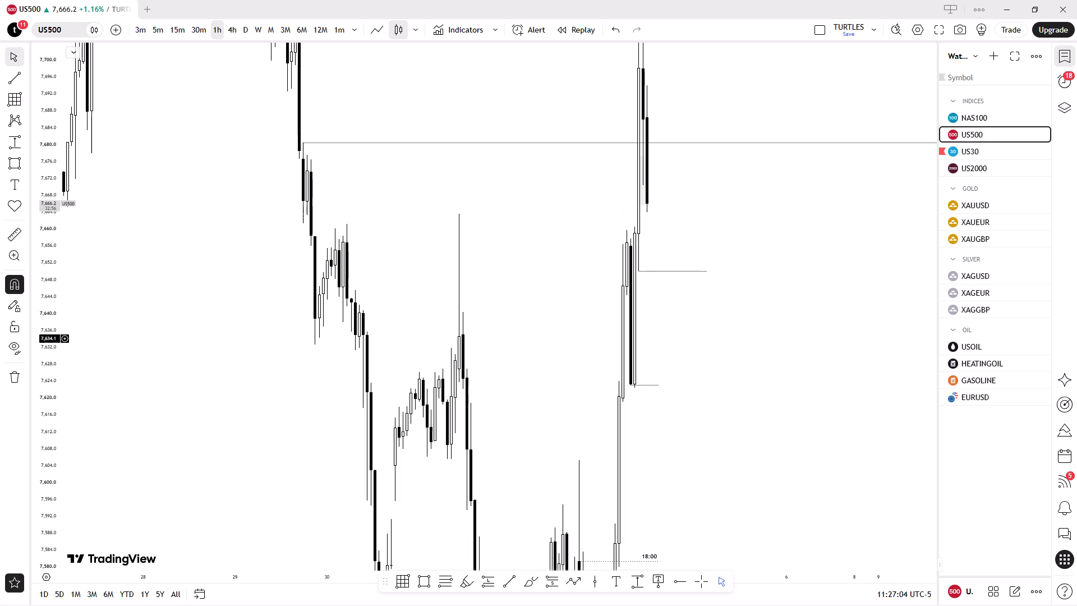
left_click_drag(43, 112, 82, 573)
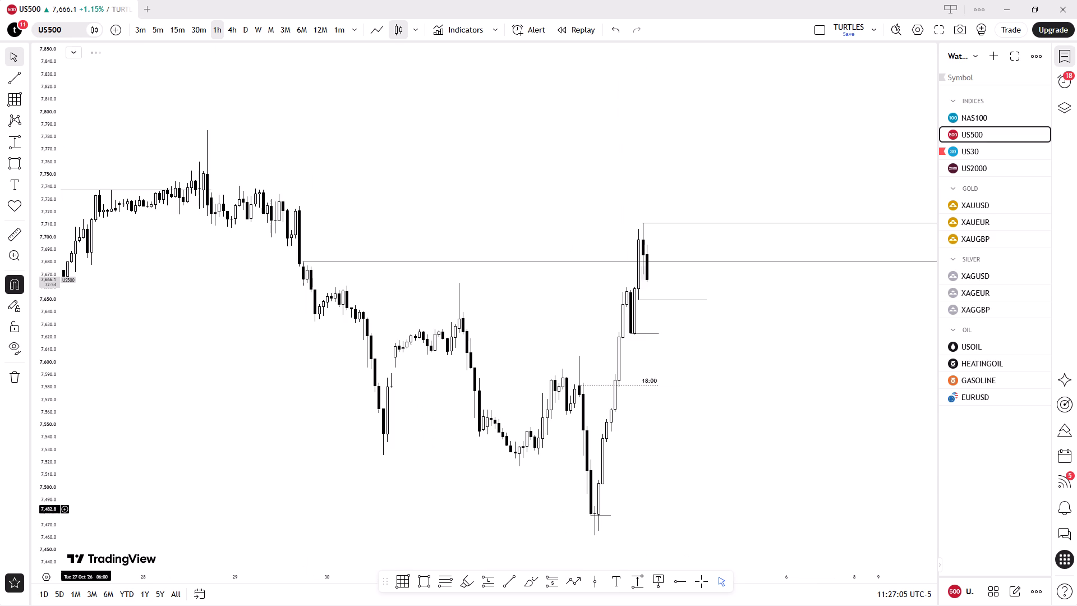
left_click_drag(82, 572, 84, 514)
scroll(61, 446, "down", 1)
left_click_drag(54, 490, 64, 229)
left_click_drag(179, 186, 56, 483)
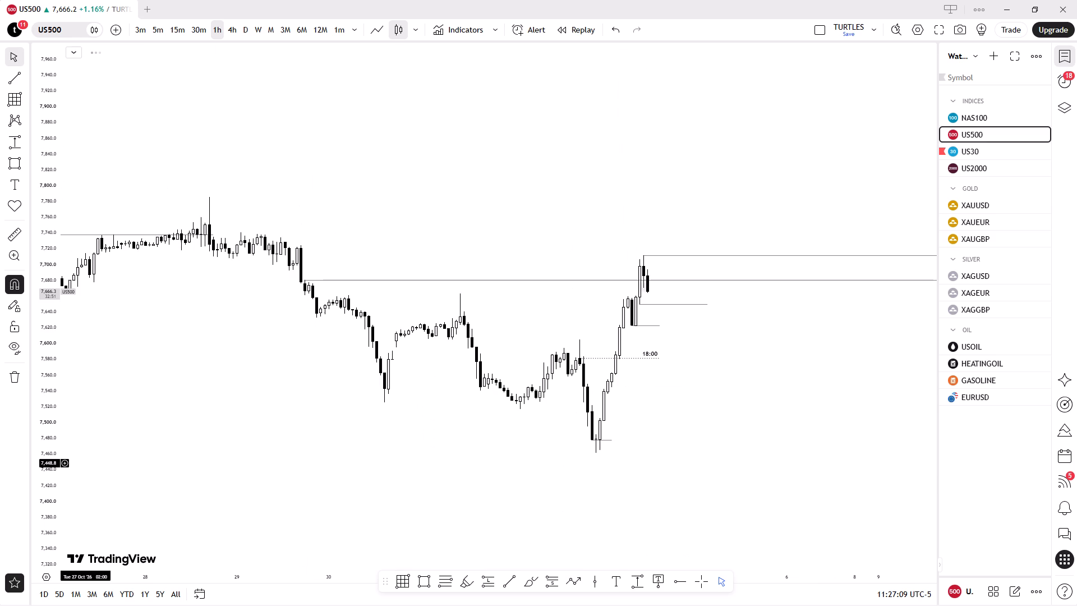
left_click_drag(56, 483, 245, 273)
scroll(367, 342, "right", 1)
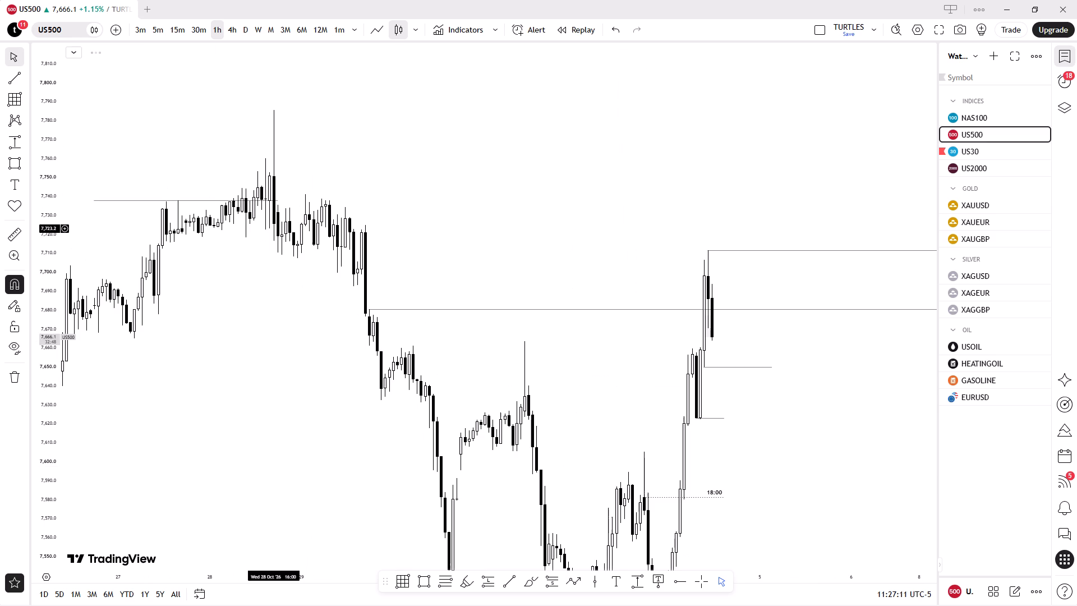
scroll(403, 380, "right", 1)
scroll(430, 399, "up", 1)
left_click_drag(436, 444, 409, 330)
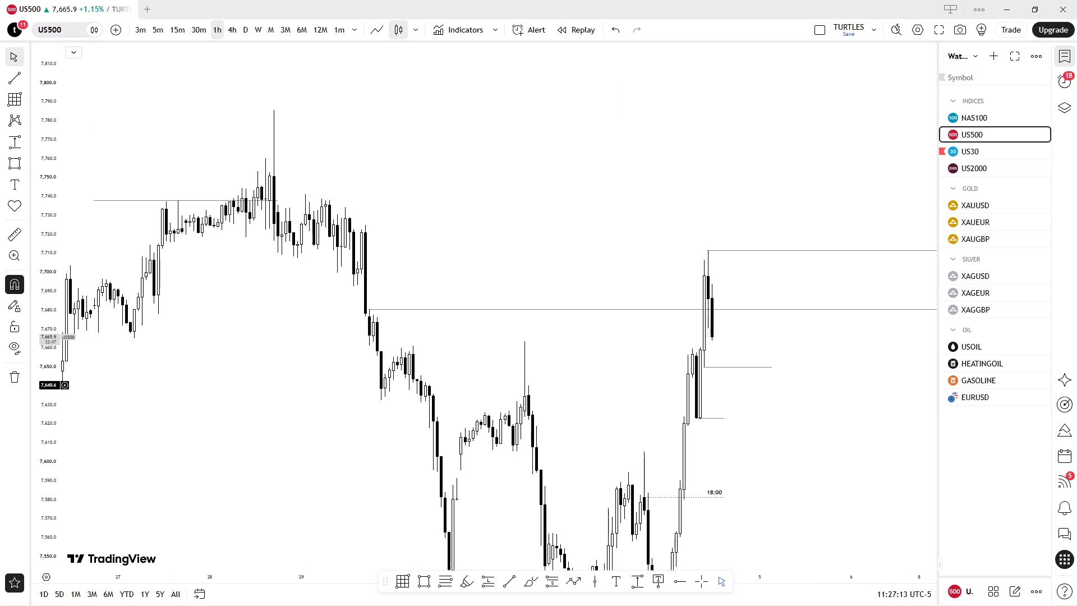
scroll(427, 385, "up", 1)
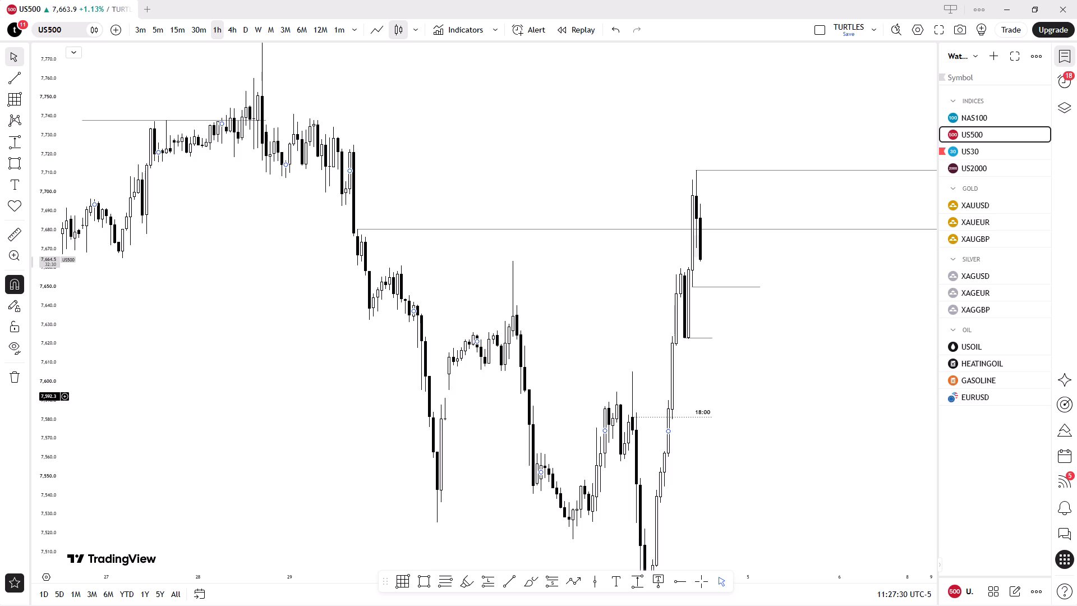
left_click_drag(628, 427, 559, 247)
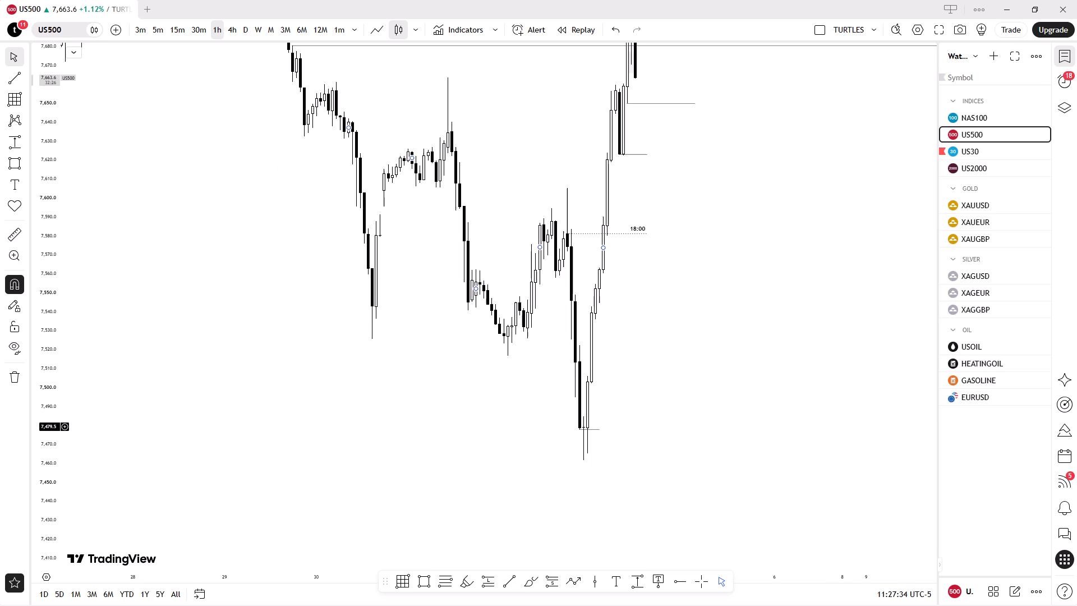
Move the floating strip of favourite drawing tools down, clear of the chart's time axis.
left_click_drag(387, 583, 397, 605)
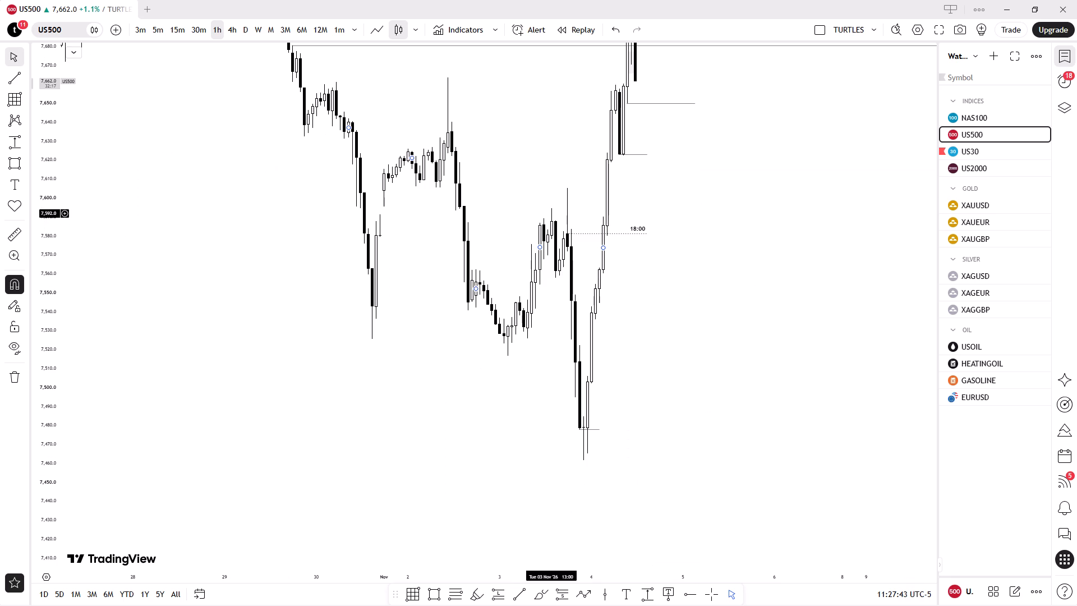
Draw a short horizontal trend line at about 7,594 from the 3 November 13:00 high across to the following spike.
left_click(19, 84)
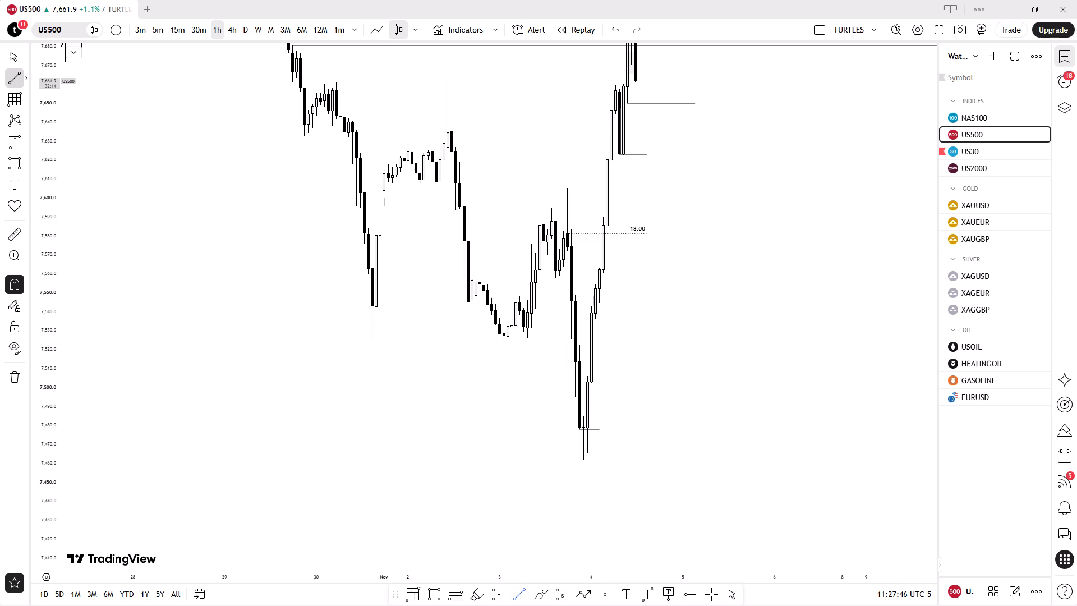
left_click(551, 208)
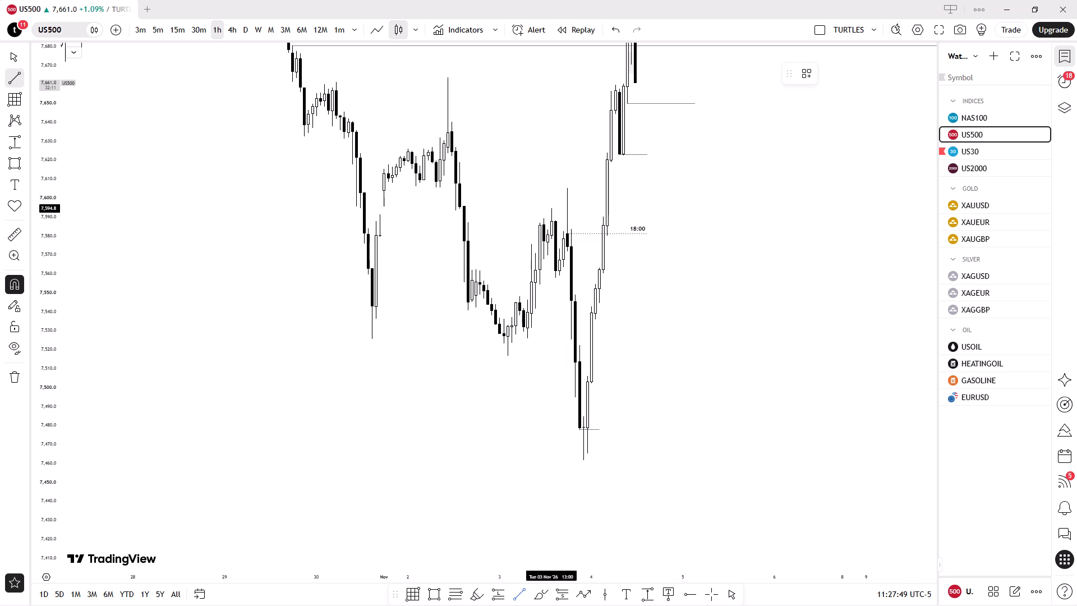
left_click(569, 209, "shift")
left_click(773, 251)
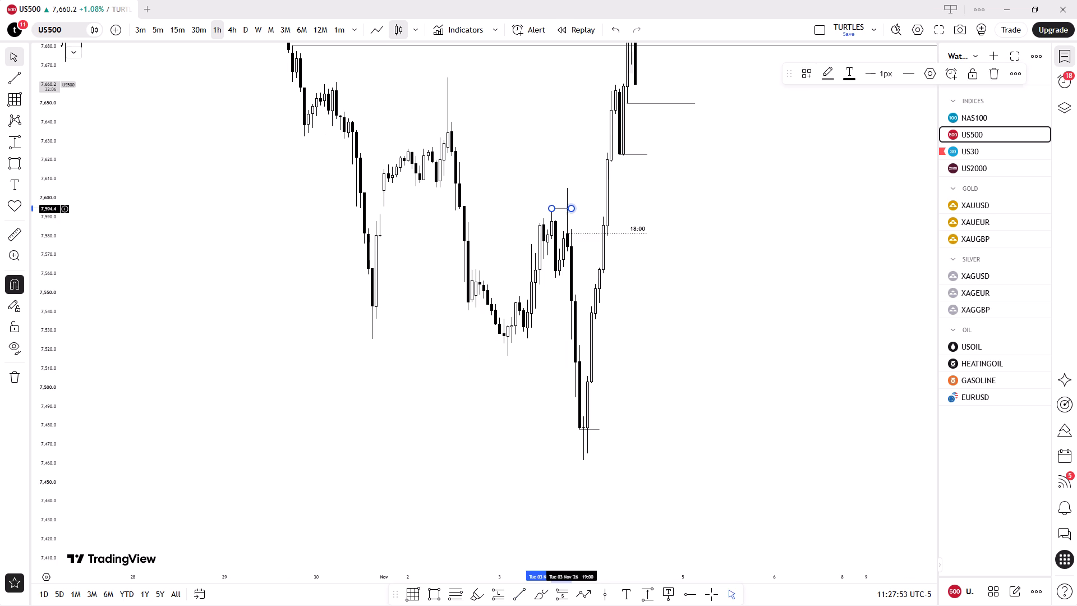
double_click(773, 251)
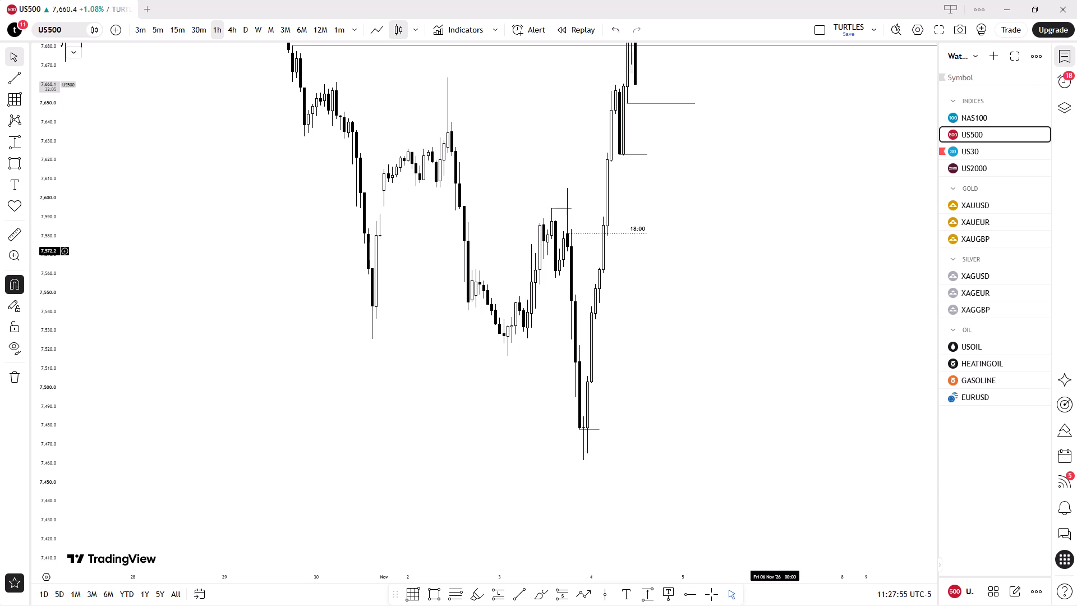
On the US500 daily chart, draw a horizontal trend line at about 7,462 from the 4 November low to about 20 December.
left_click_drag(58, 266, 44, 343)
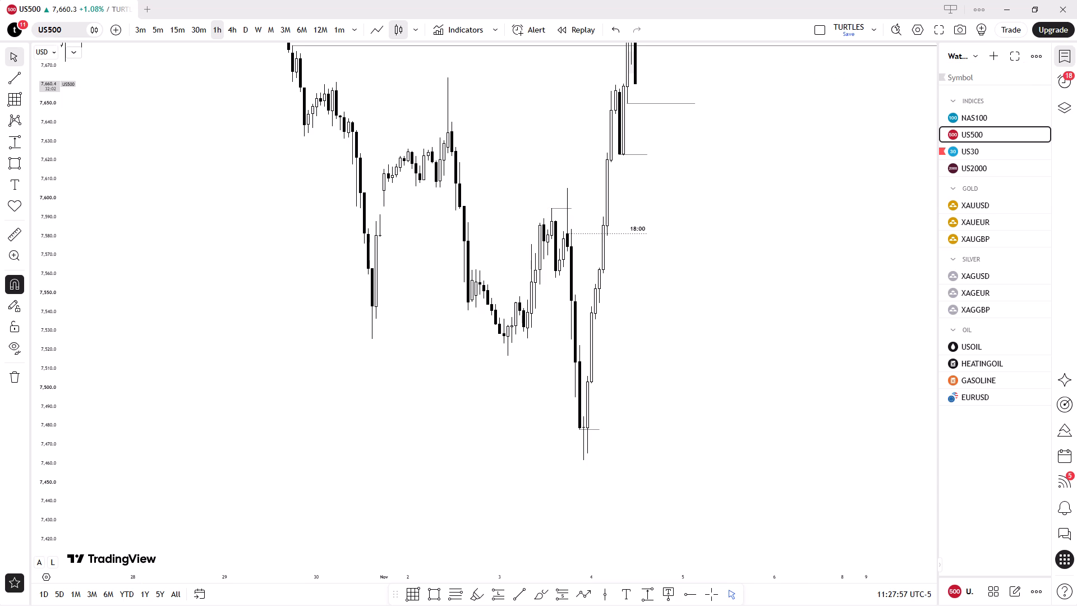
left_click_drag(44, 343, 68, 402)
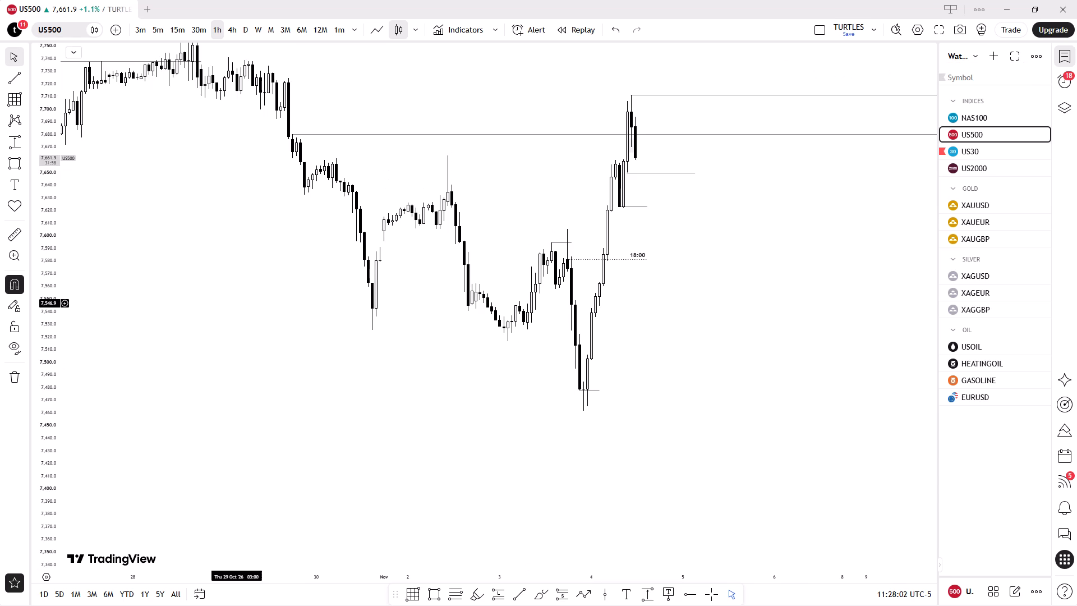
left_click(248, 29)
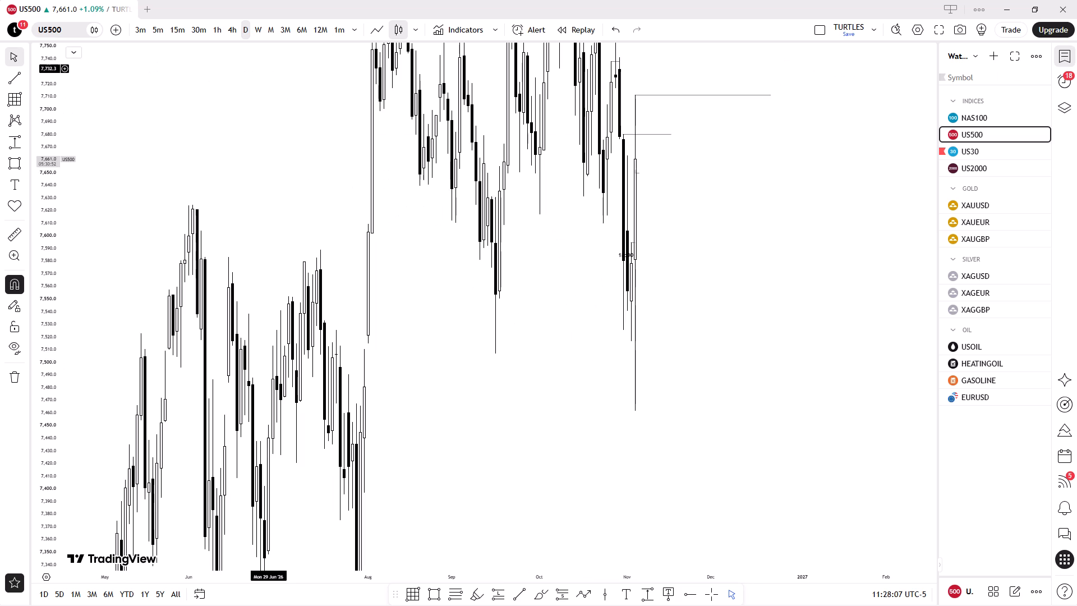
left_click(288, 71)
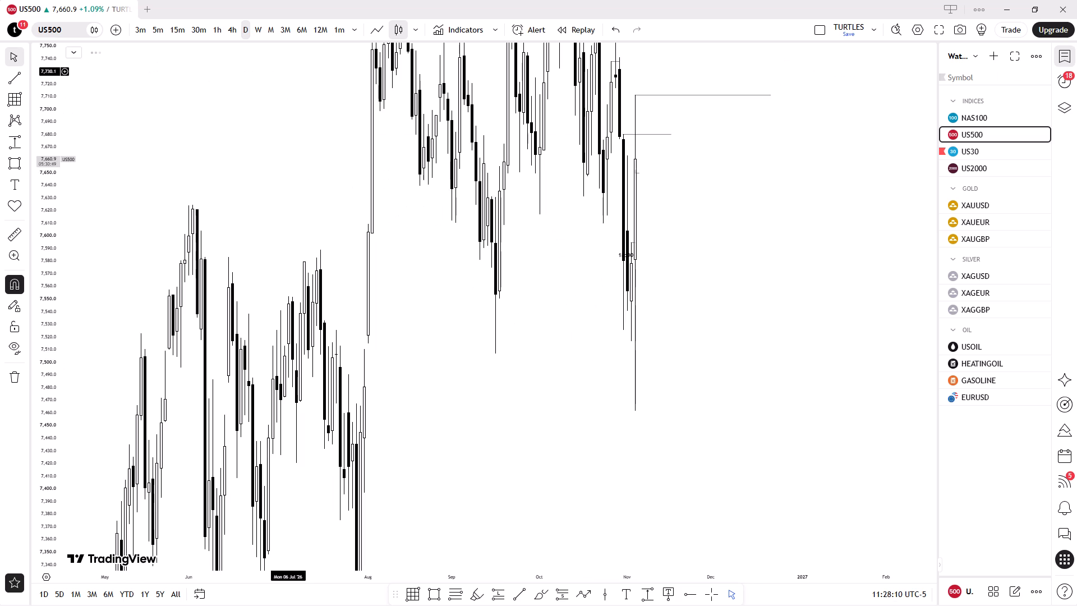
double_click(288, 71)
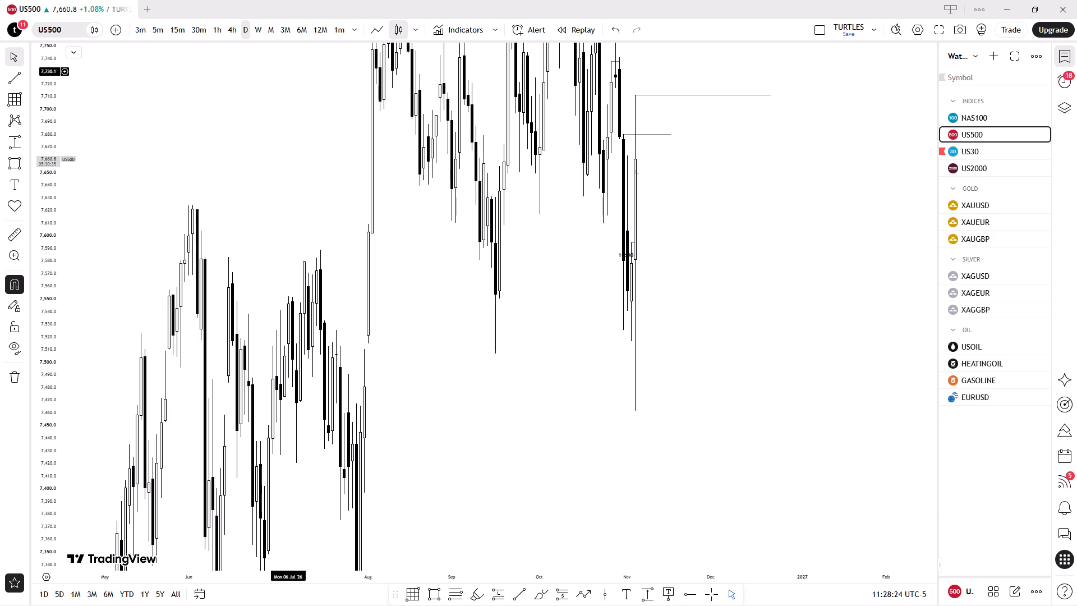
left_click_drag(52, 119, 72, 401)
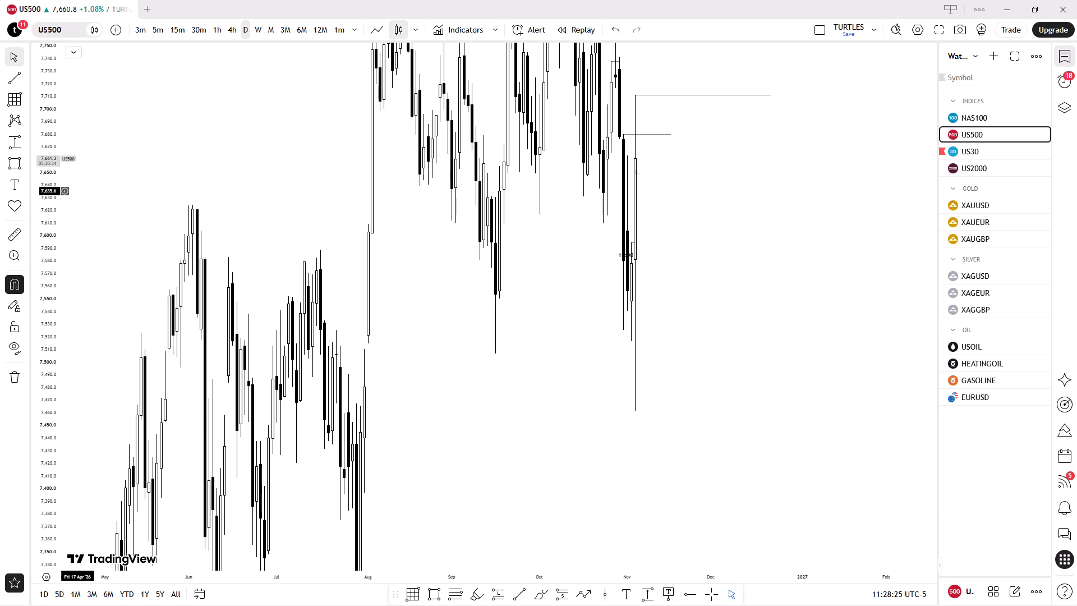
left_click_drag(361, 364, 198, 359)
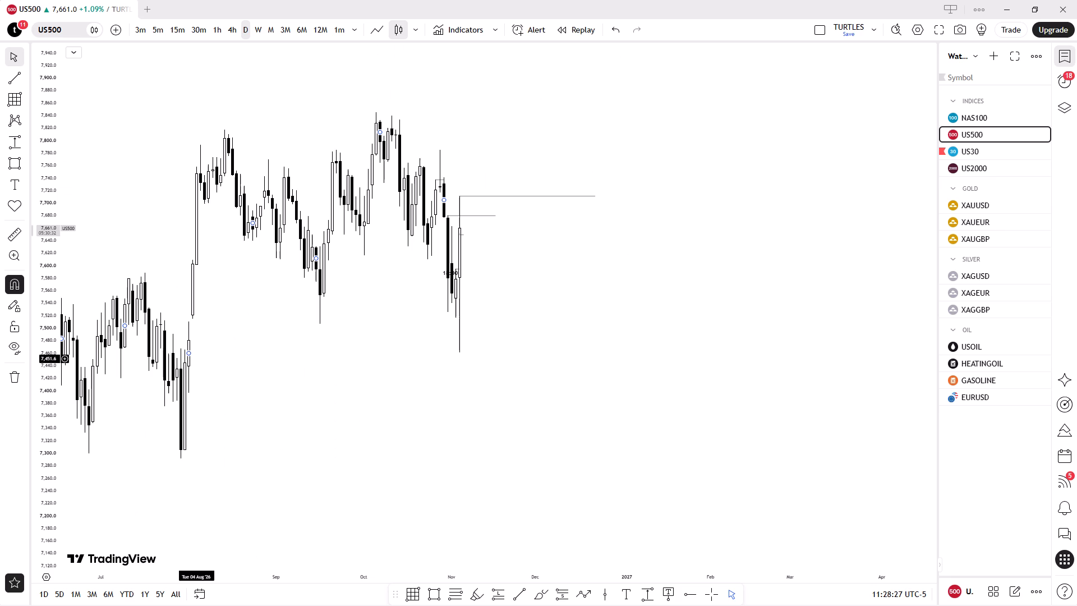
left_click(4, 78)
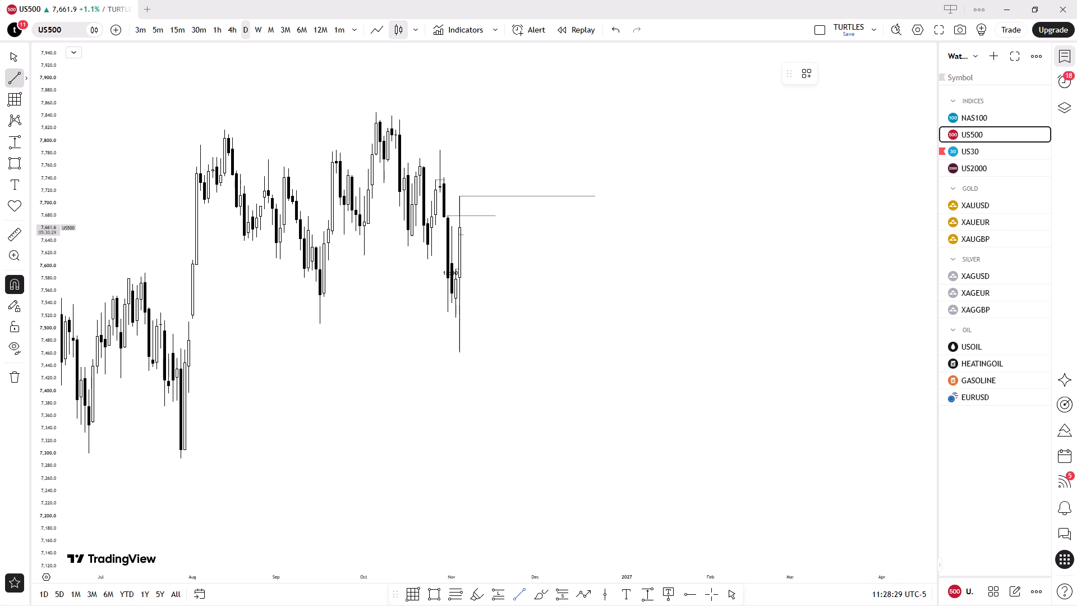
left_click(458, 350)
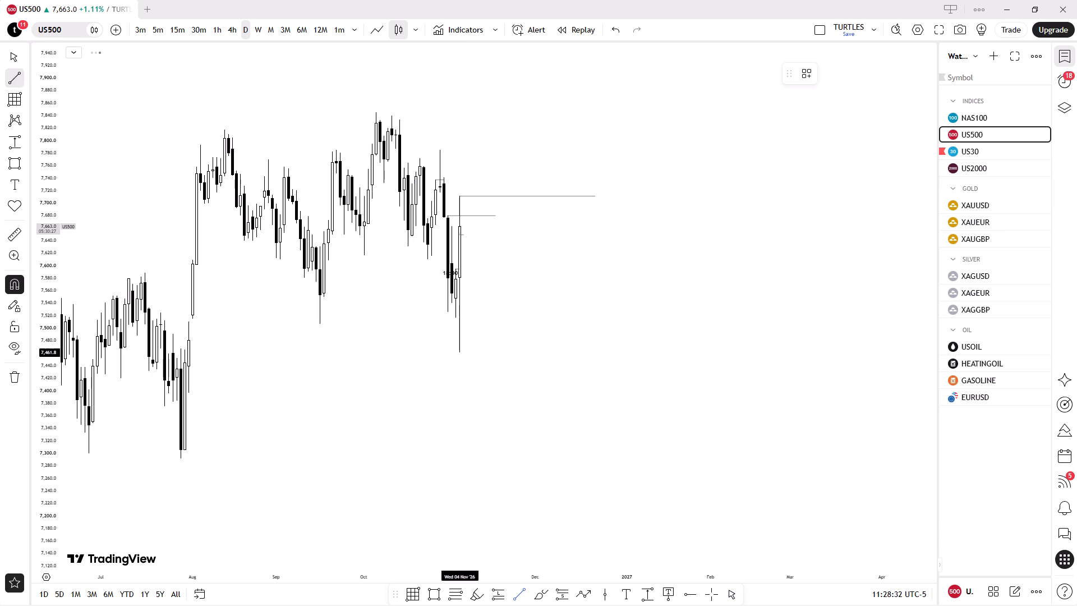
left_click(591, 329, "shift")
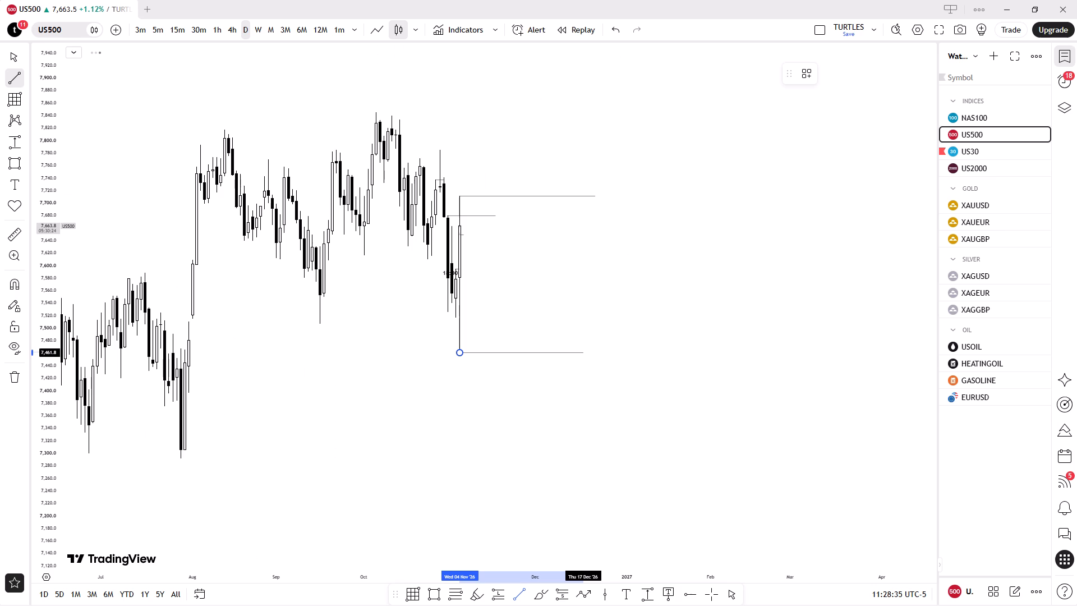
left_click(649, 322)
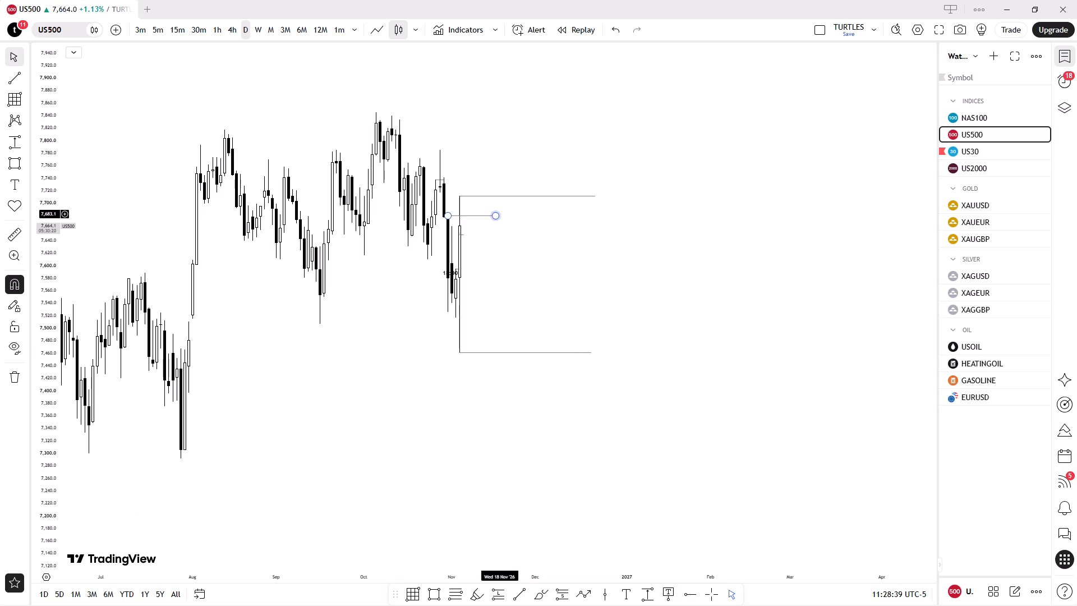
On the 4-hour chart, draw a horizontal trend line at about 7,772 from the 21 October 14:00 high to about 4 November.
left_click(231, 26)
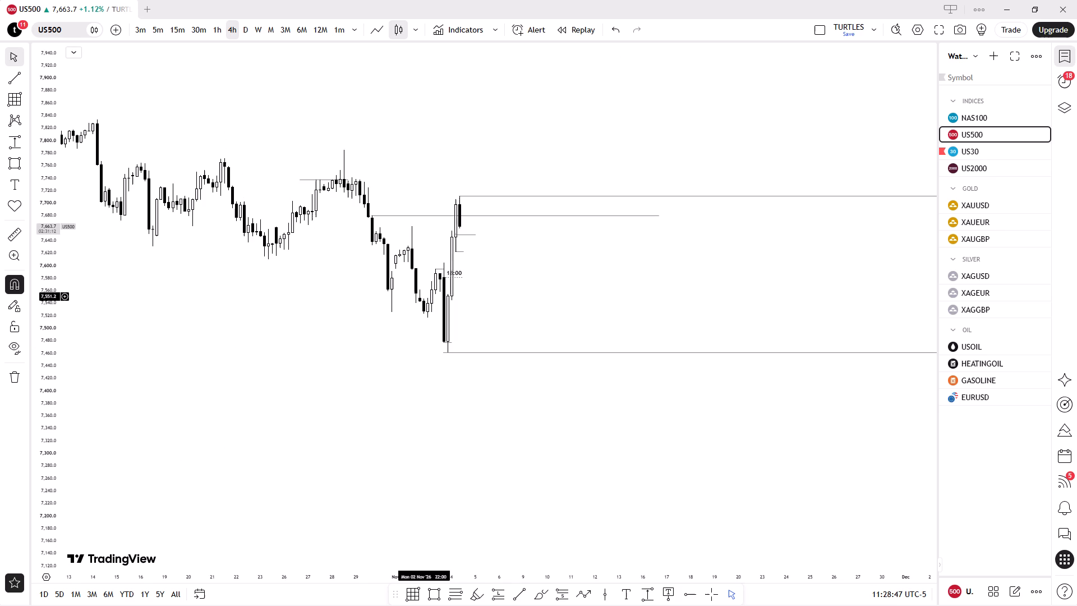
left_click_drag(51, 459, 52, 453)
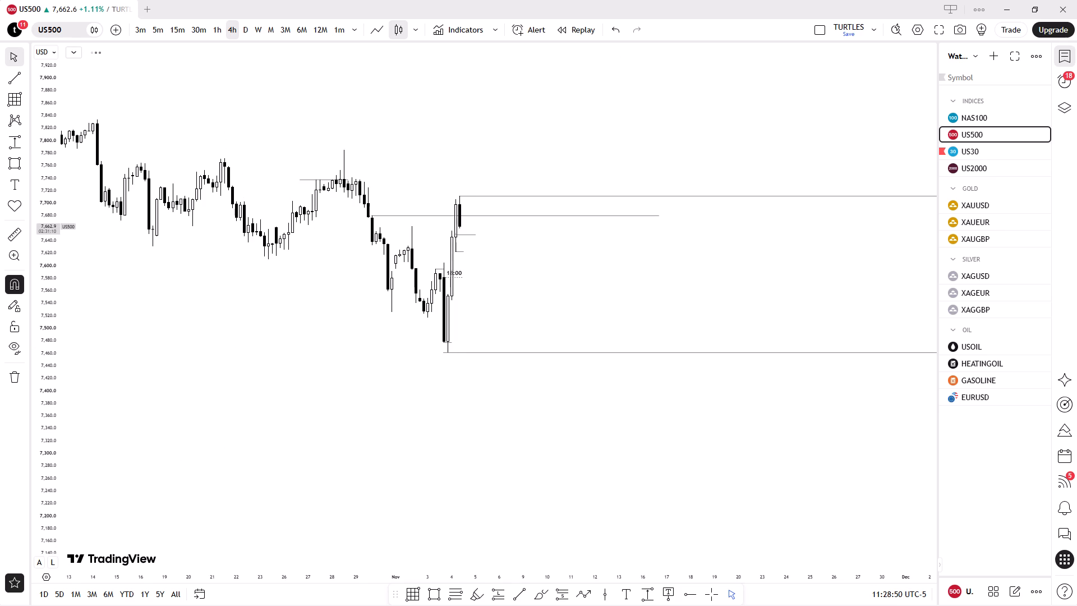
left_click_drag(52, 453, 41, 292)
left_click_drag(41, 292, 303, 547)
left_click_drag(40, 496, 52, 453)
left_click_drag(52, 453, 79, 269)
left_click_drag(196, 278, 368, 437)
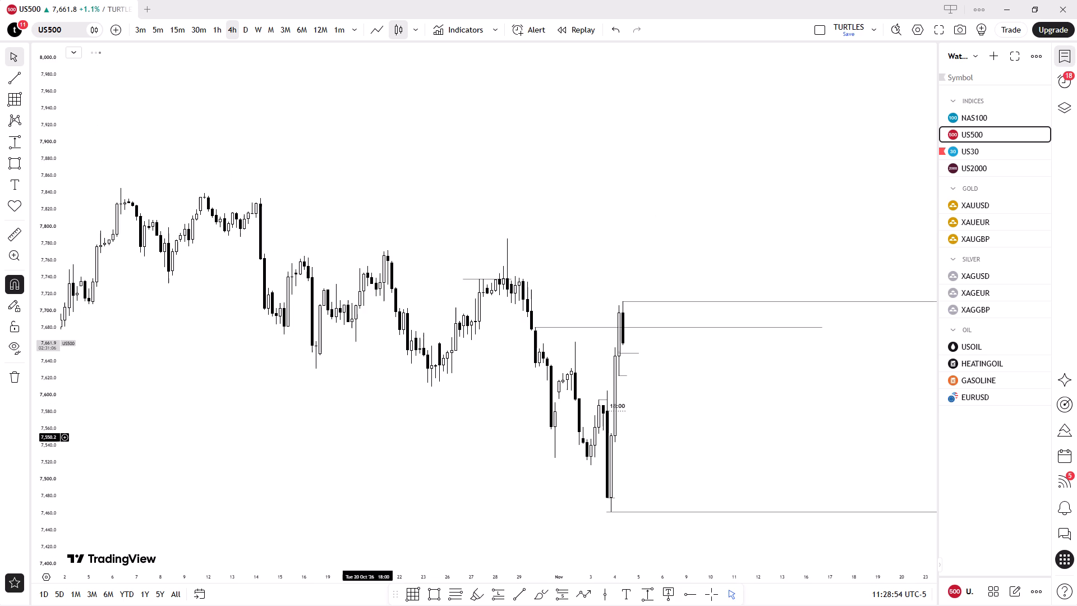
left_click_drag(47, 529, 61, 399)
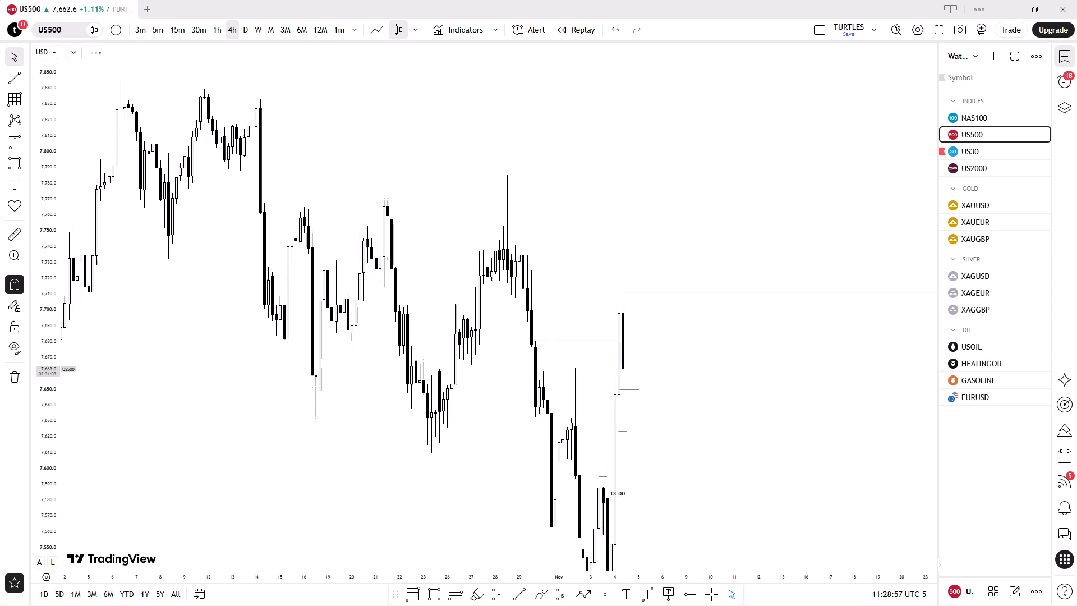
left_click(11, 77)
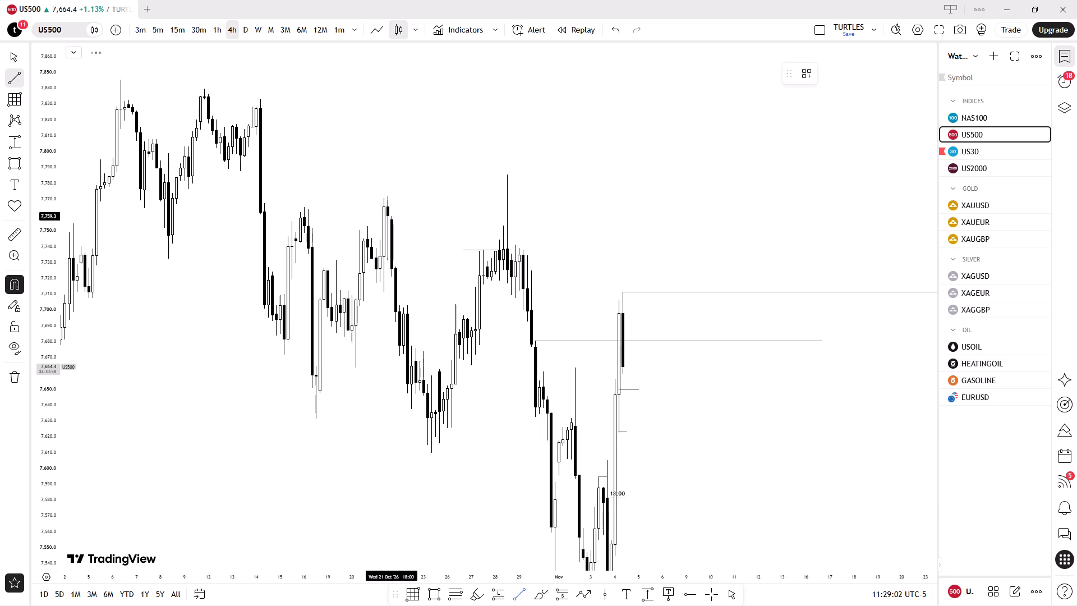
left_click_drag(387, 194, 388, 194)
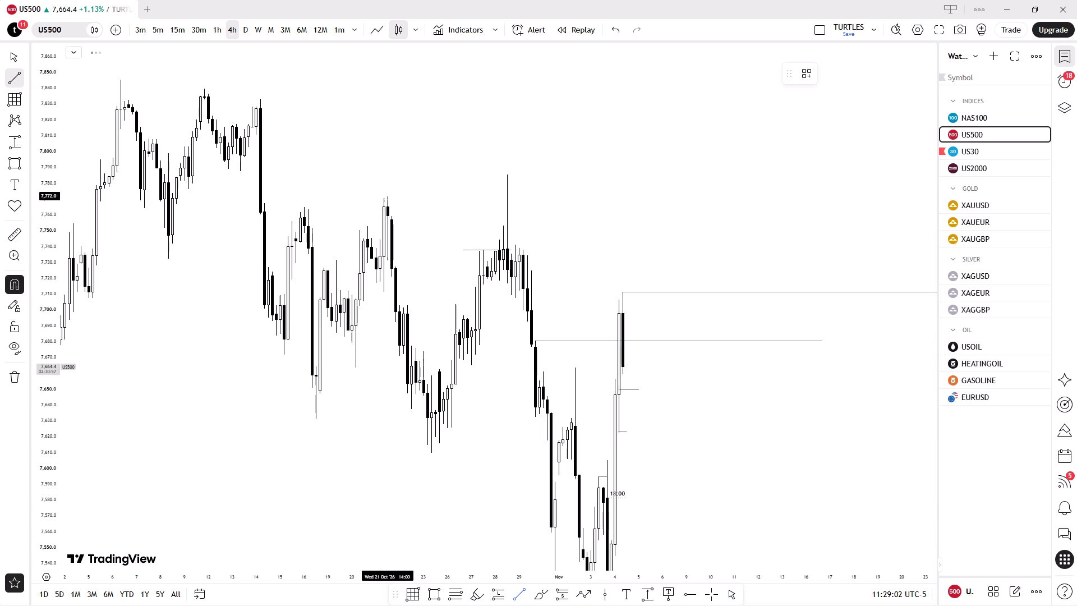
left_click_drag(388, 194, 610, 180)
left_click(610, 180, "shift")
On the 1-hour chart, draw a rectangle zone from about 7,699 to 7,720, starting at the 29 October 15:00 candle and extending to 5 November.
left_click_drag(466, 284, 460, 166)
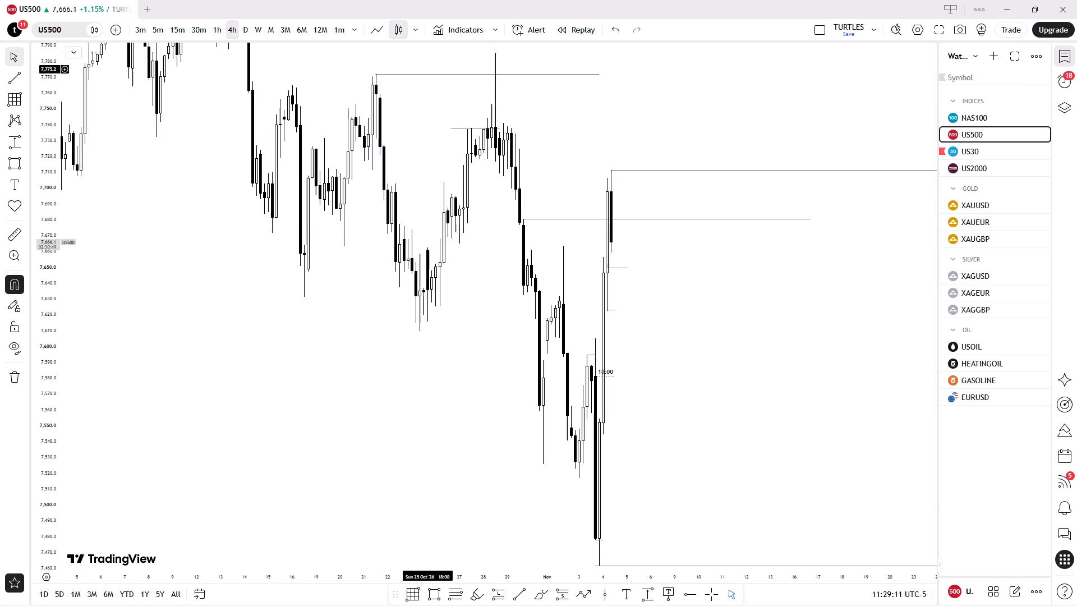
left_click(211, 32)
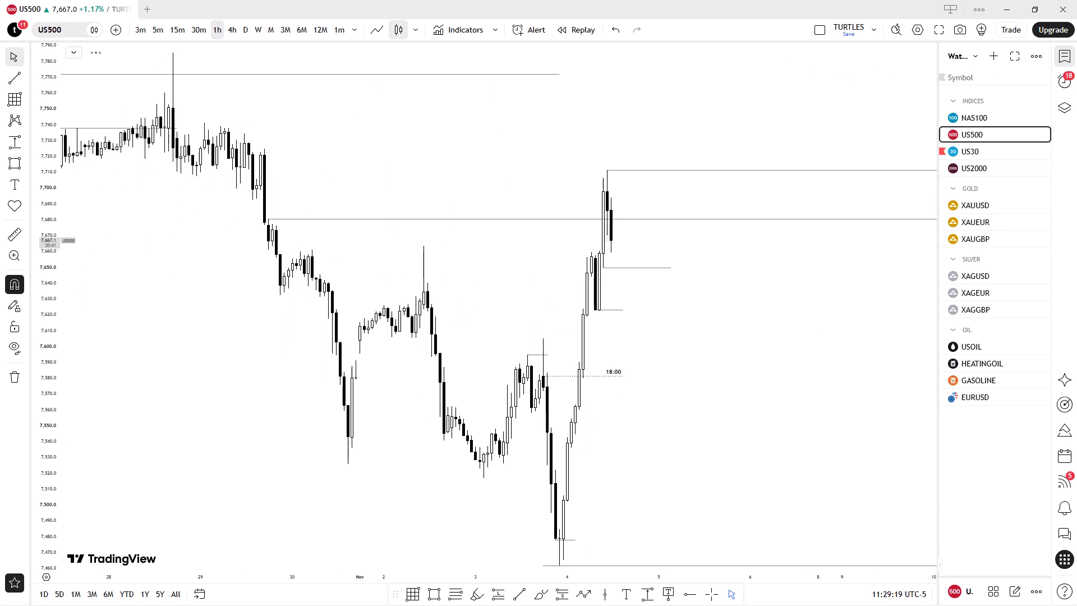
left_click(12, 171)
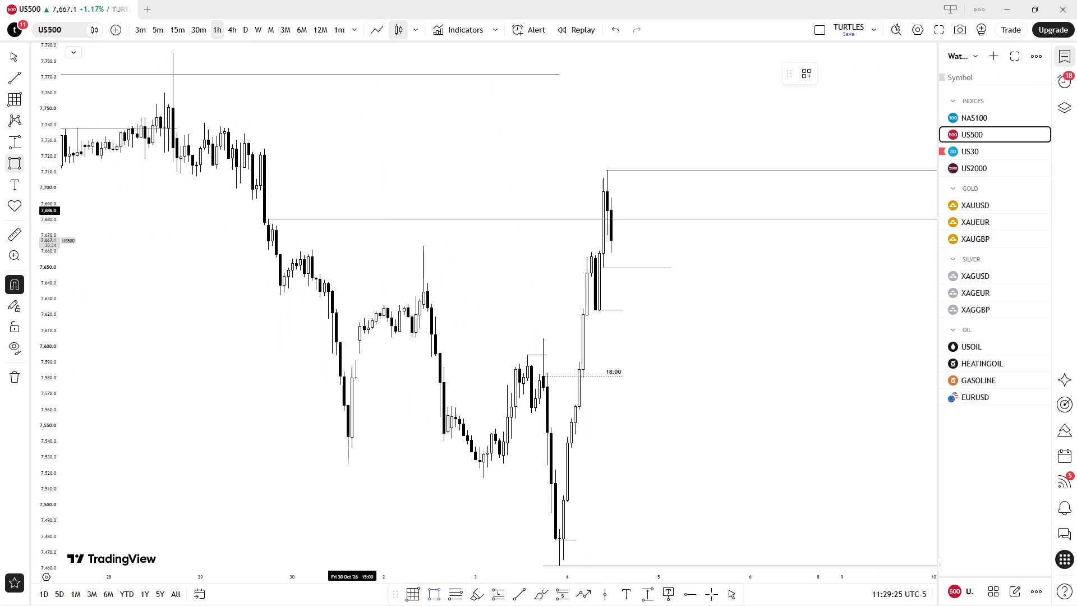
left_click(261, 188)
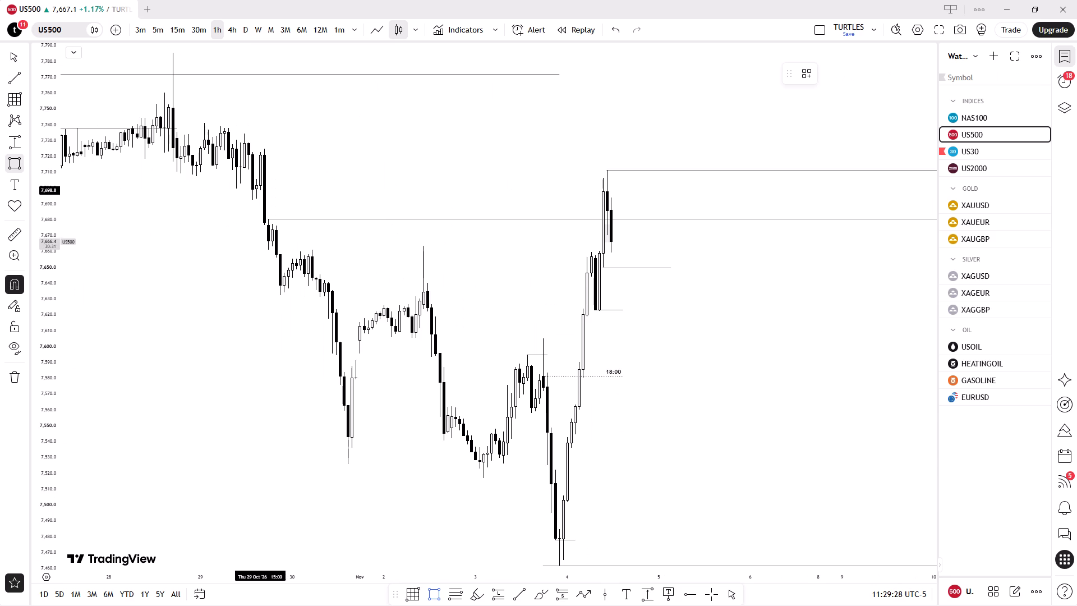
left_click(697, 156)
double_click(740, 332)
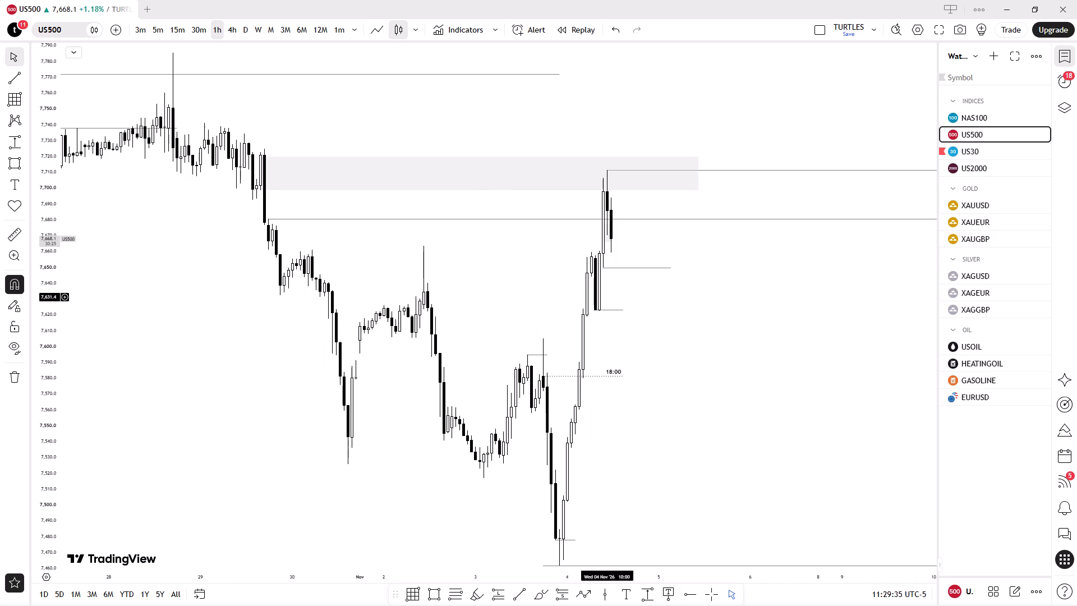
On the weekly chart, draw a horizontal trend line at about 7,786 from the 26 October candle's high, extending well into 2027.
left_click_drag(684, 412, 642, 301)
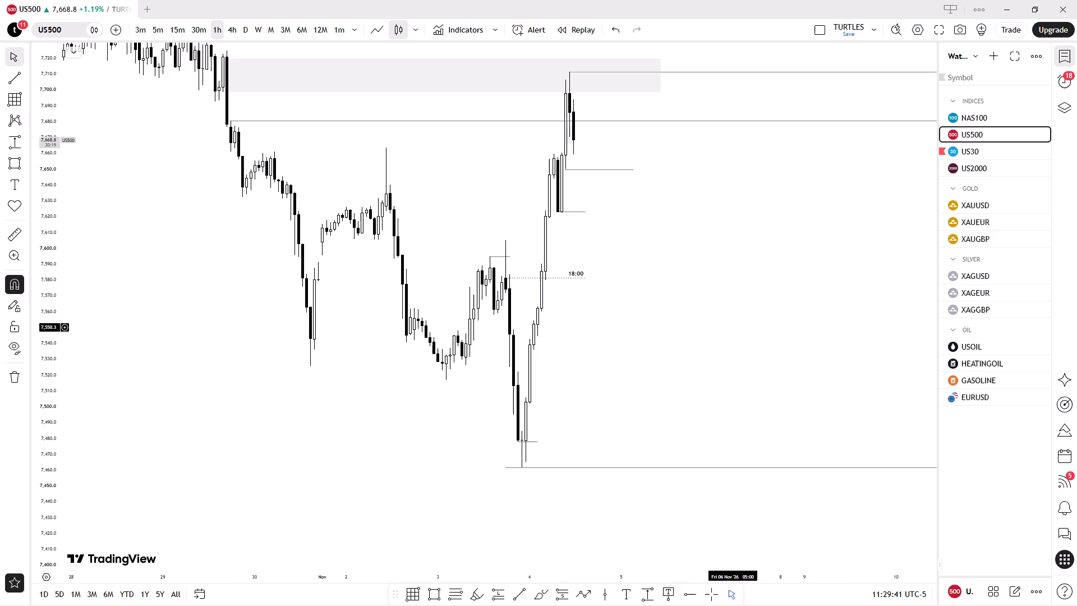
left_click(245, 28)
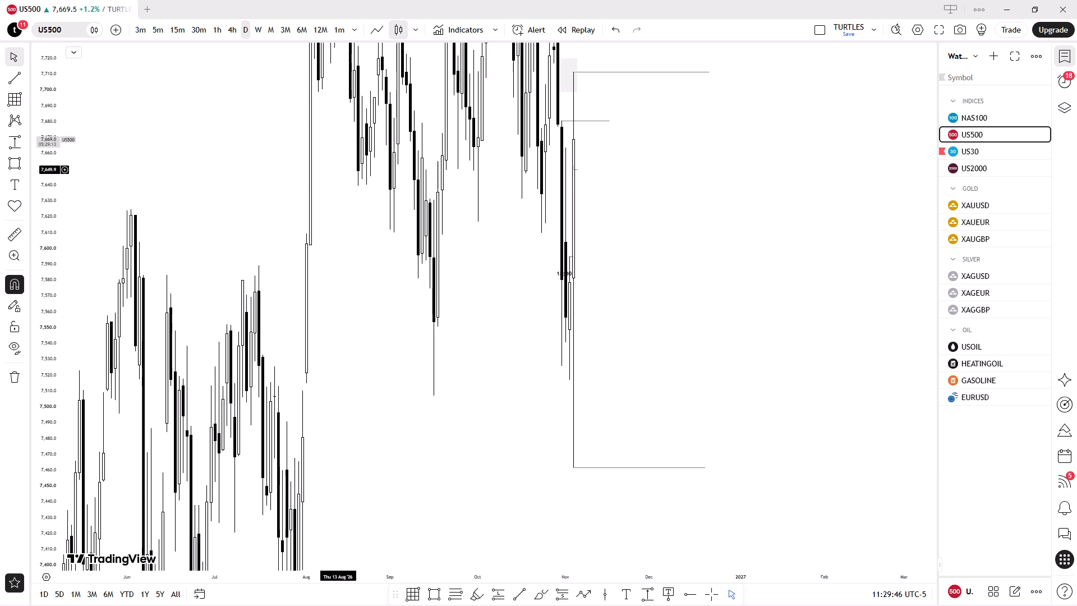
left_click(376, 191)
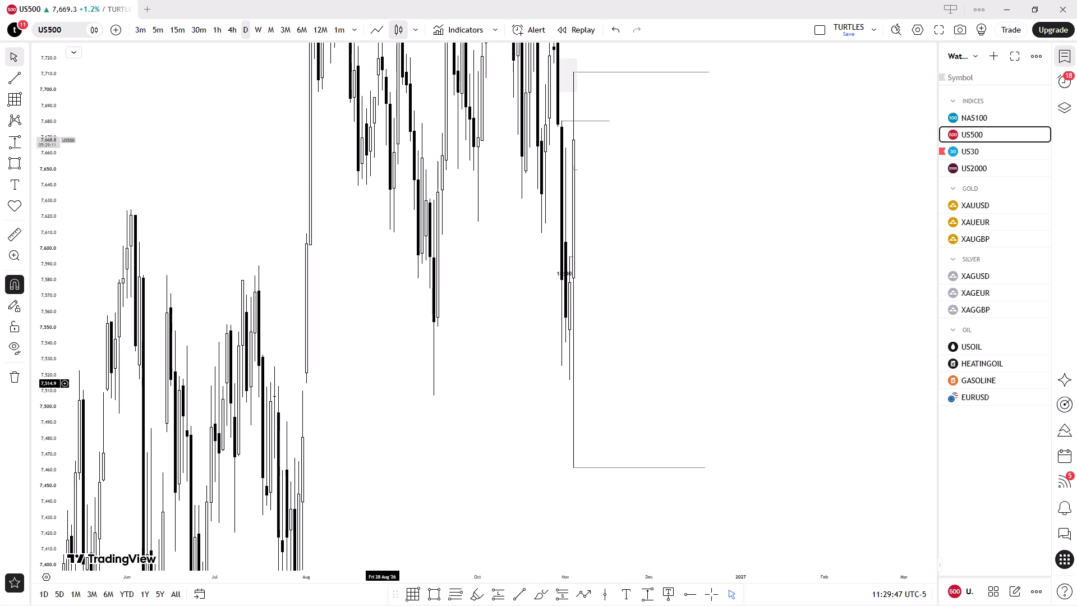
left_click_drag(42, 135, 0, 462)
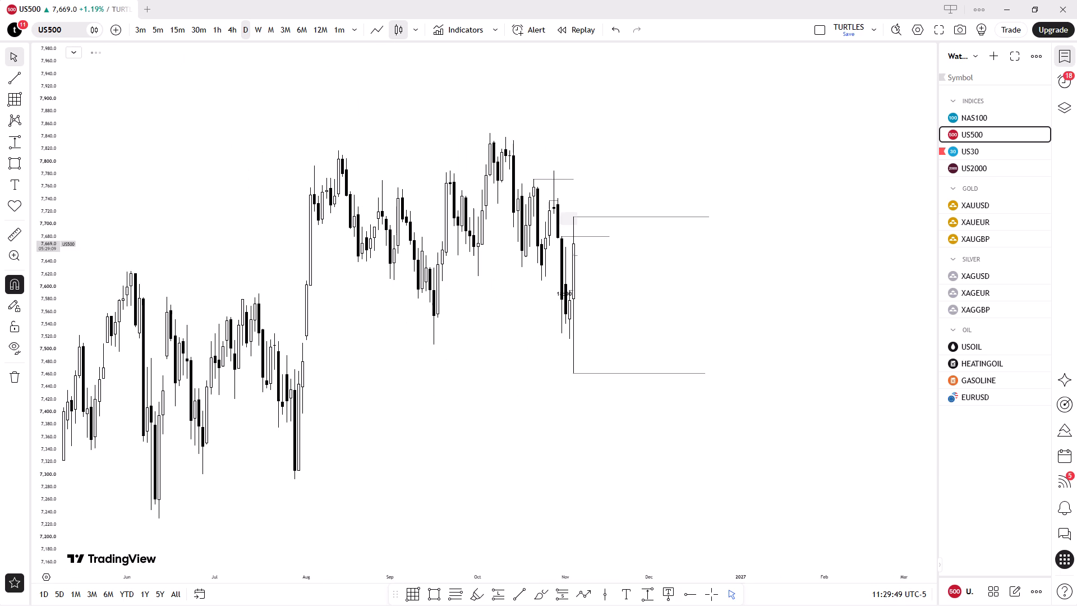
left_click(269, 29)
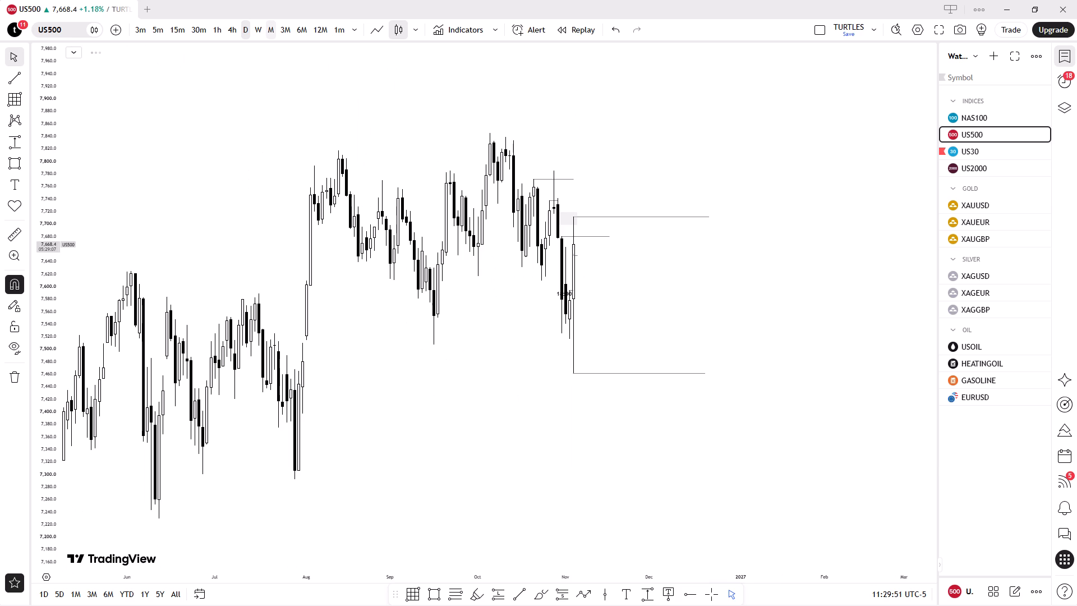
left_click(259, 31)
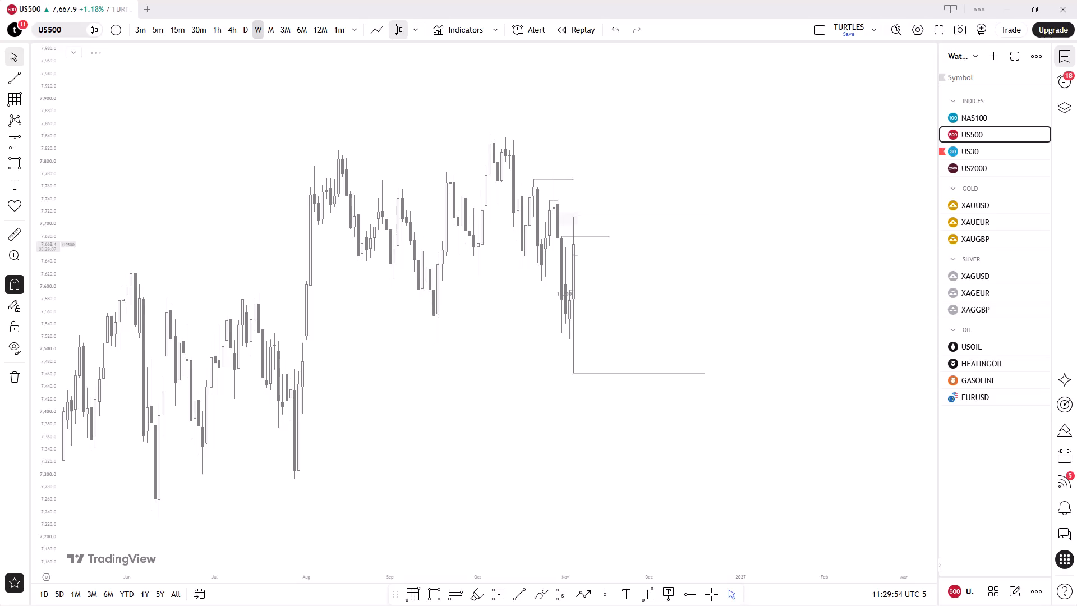
left_click(259, 31)
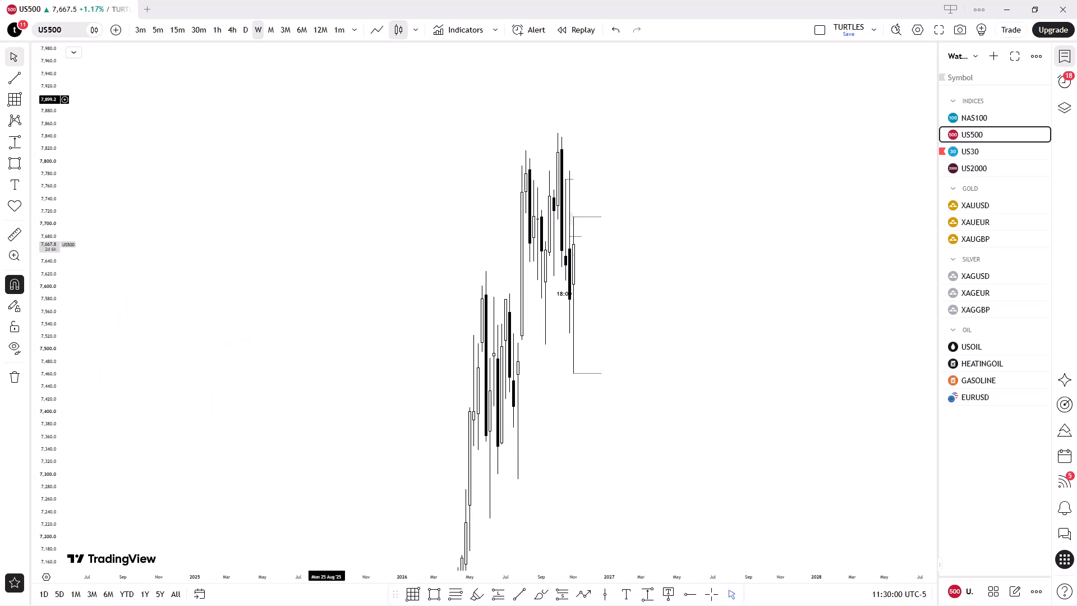
left_click(12, 85)
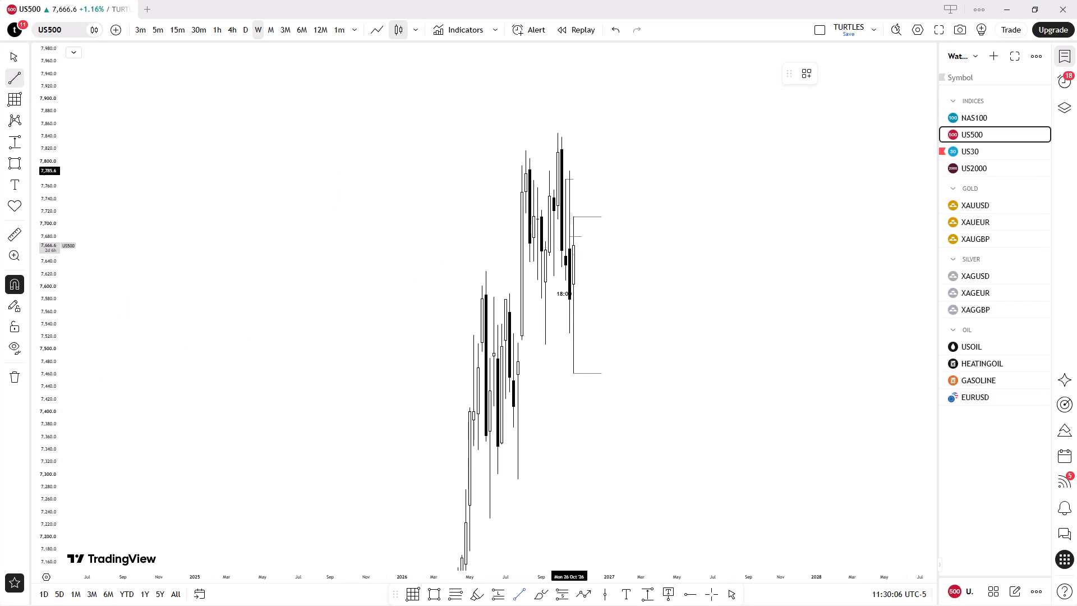
left_click_drag(569, 170, 568, 170)
left_click_drag(568, 170, 767, 140)
left_click(767, 140, "shift")
left_click(703, 417)
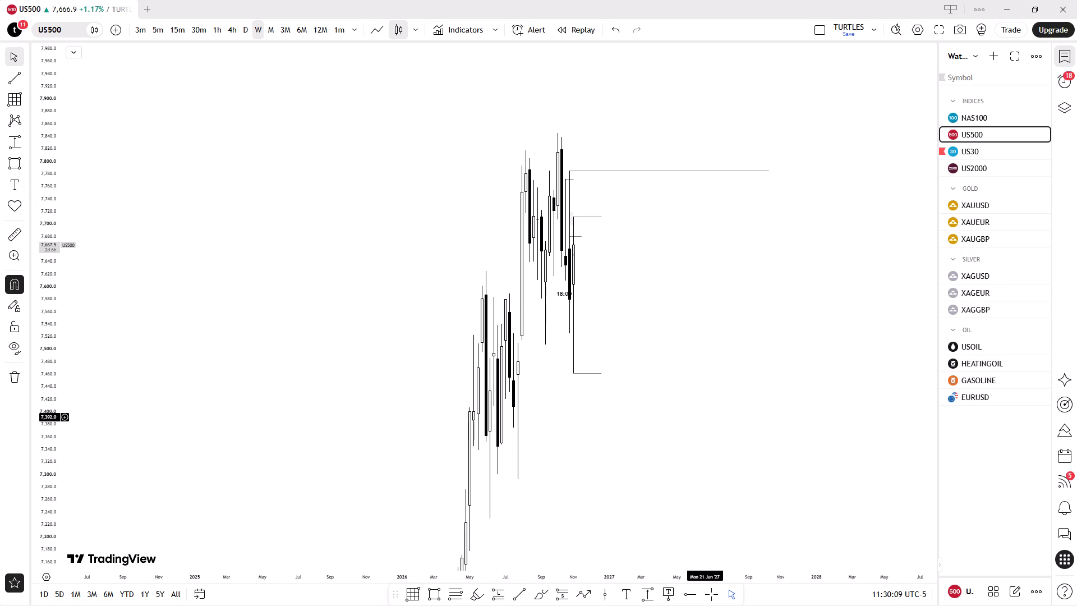
On the US500 weekly chart, draw a horizontal trend line at about 7,507 from the 14 September candle's low to about 7 December.
left_click(11, 76)
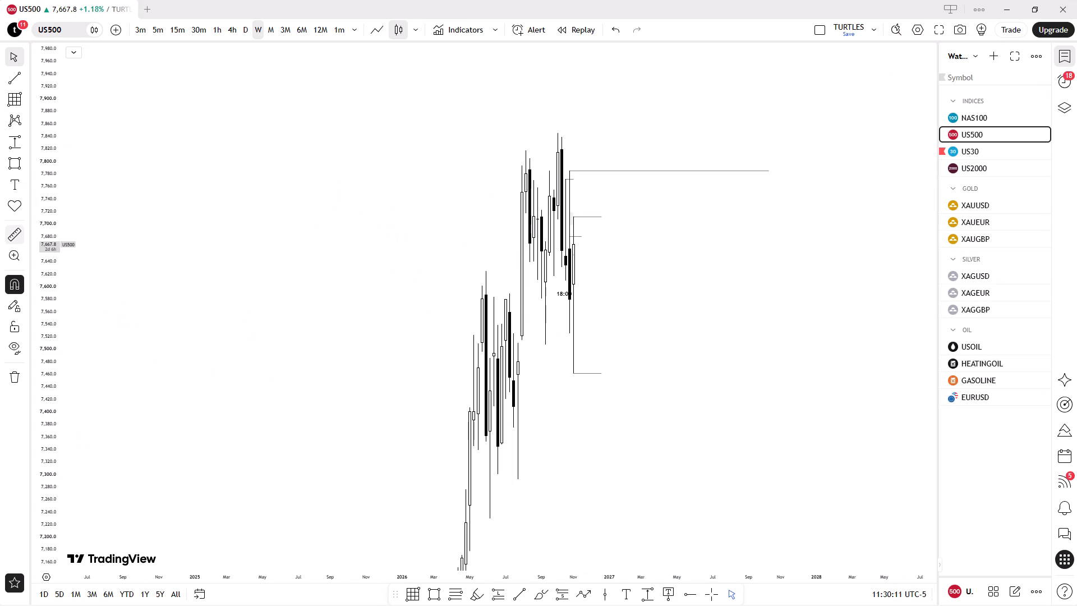
left_click(544, 342)
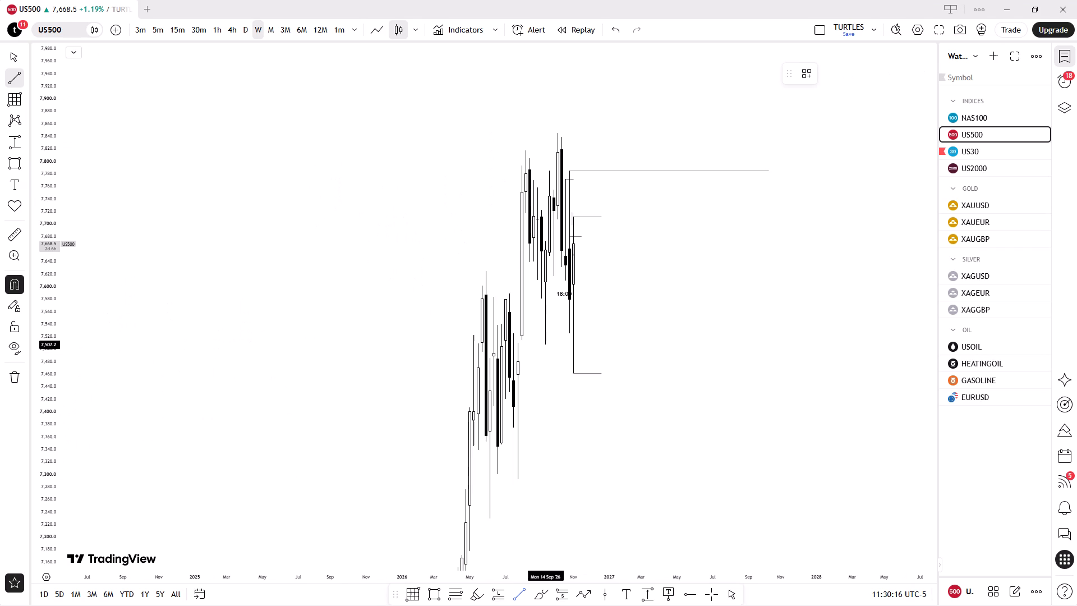
left_click(592, 345, "shift")
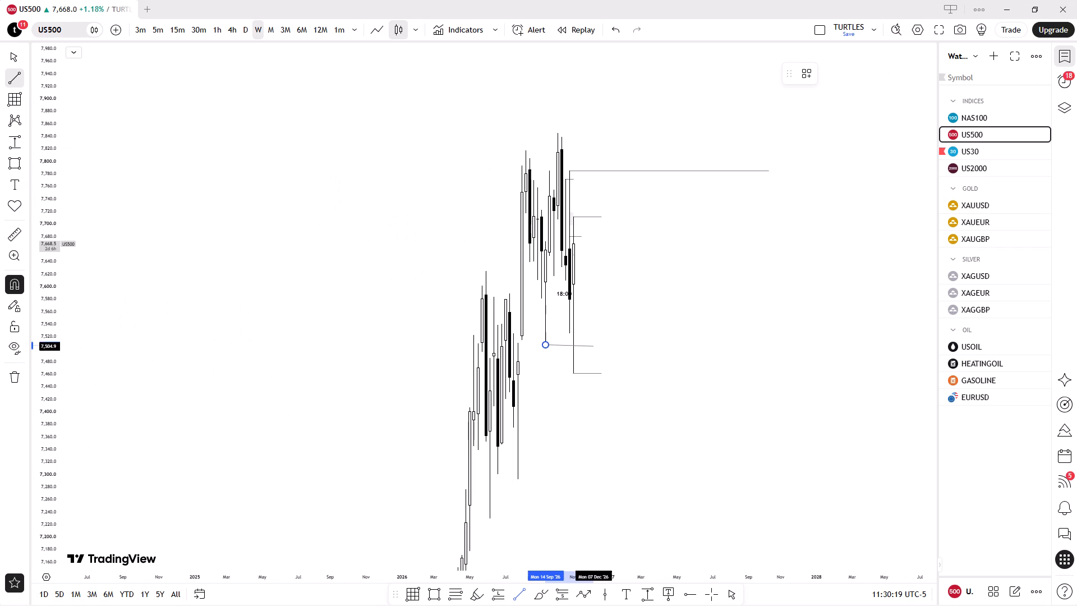
left_click(664, 354)
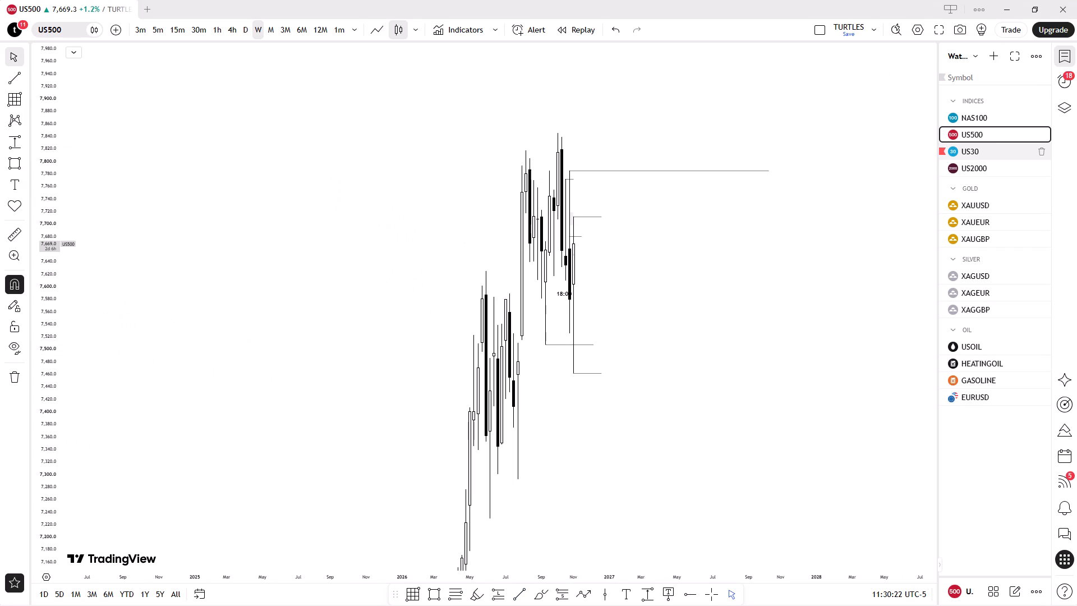
Examine NAS100's weekly price action and its marked levels, rescaling the chart to compare it with US500.
left_click(982, 124)
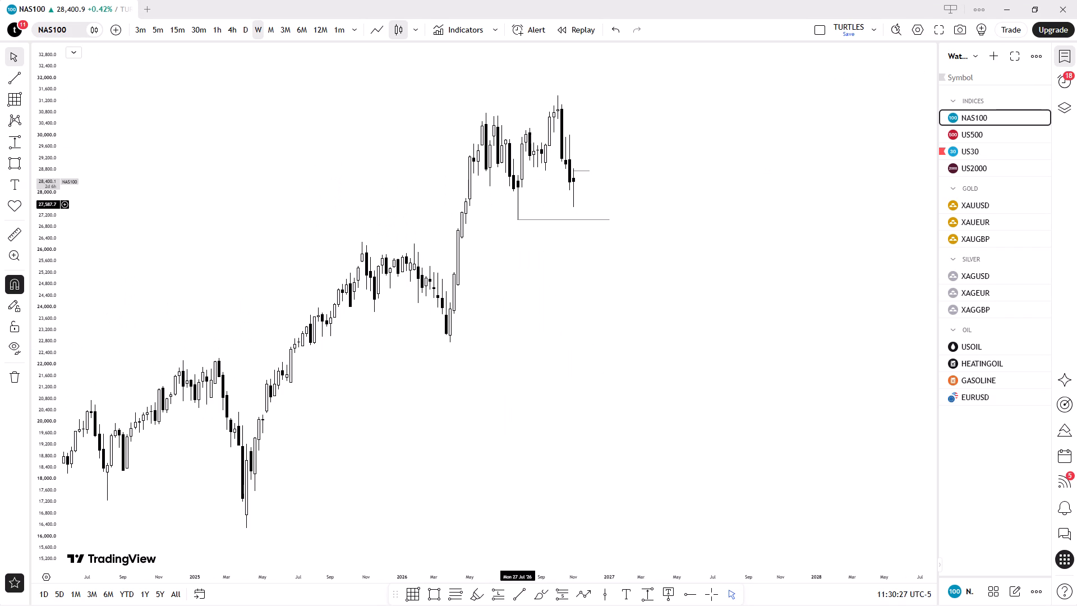
left_click_drag(425, 233, 413, 300)
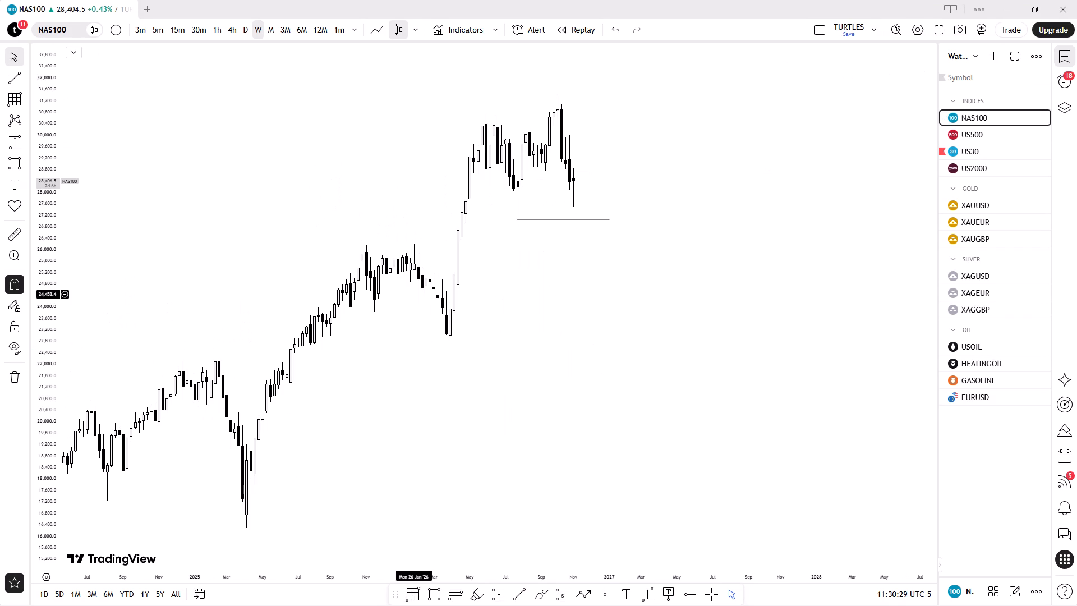
left_click_drag(45, 531, 82, 327)
left_click_drag(281, 287, 413, 300)
left_click_drag(413, 300, 286, 605)
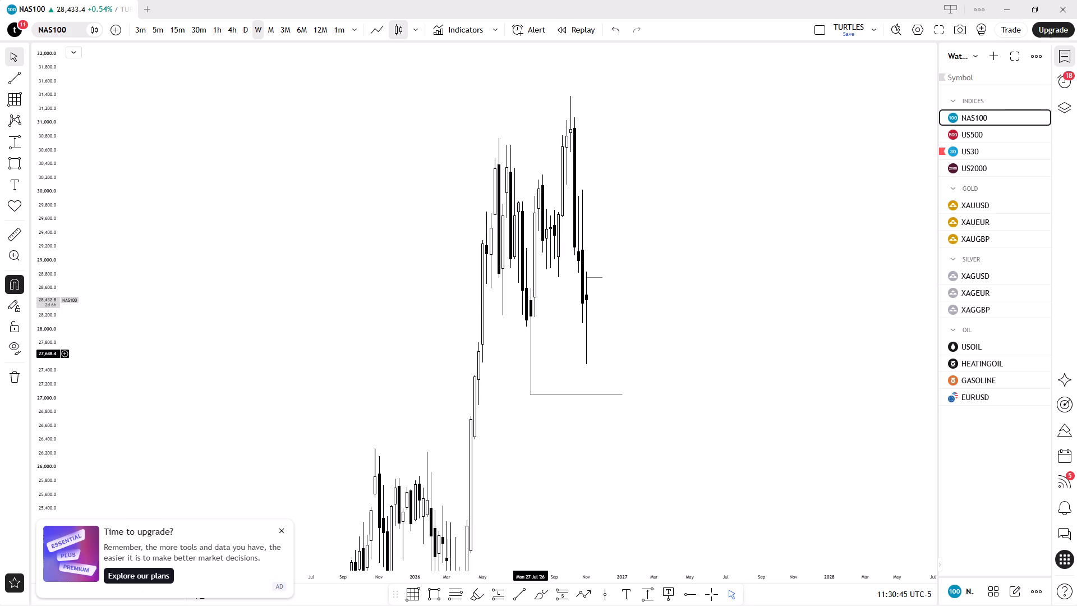
left_click(997, 132)
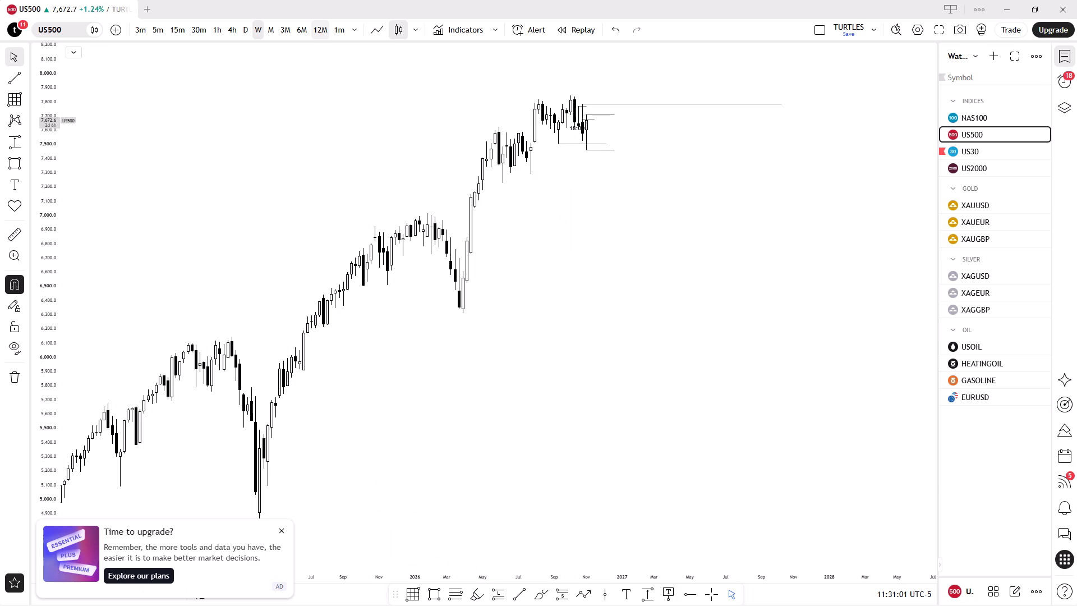
Compare the US500 and NAS100 daily charts, examining recent swings against the drawn levels and dismissing any pop-ups.
left_click(244, 20)
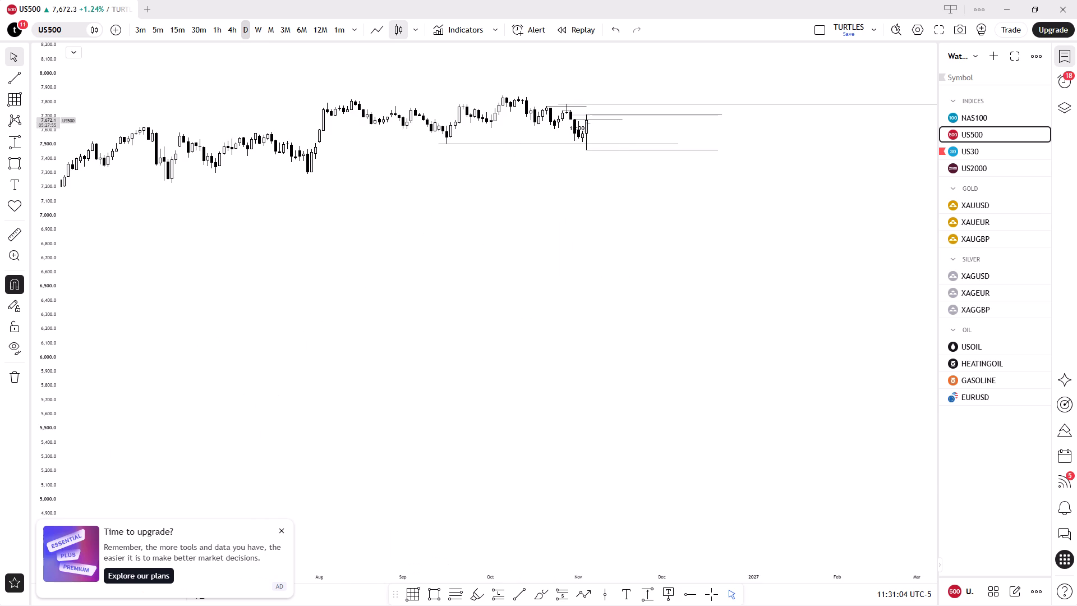
left_click_drag(54, 419, 128, 19)
left_click_drag(333, 148, 356, 307)
left_click_drag(393, 425, 398, 495)
left_click_drag(359, 238, 356, 307)
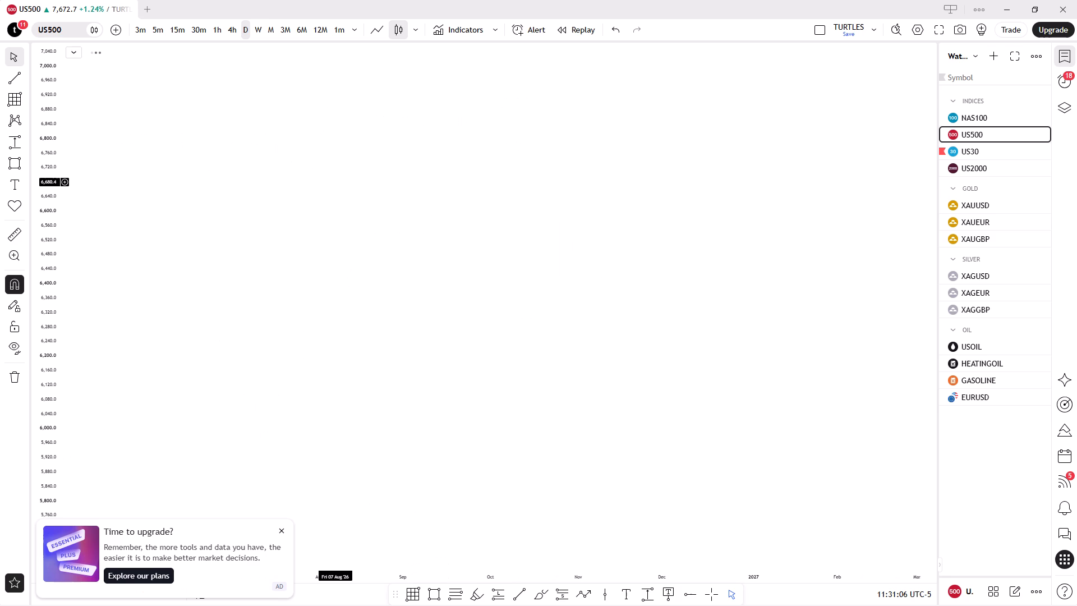
left_click_drag(356, 307, 397, 605)
left_click_drag(415, 338, 424, 458)
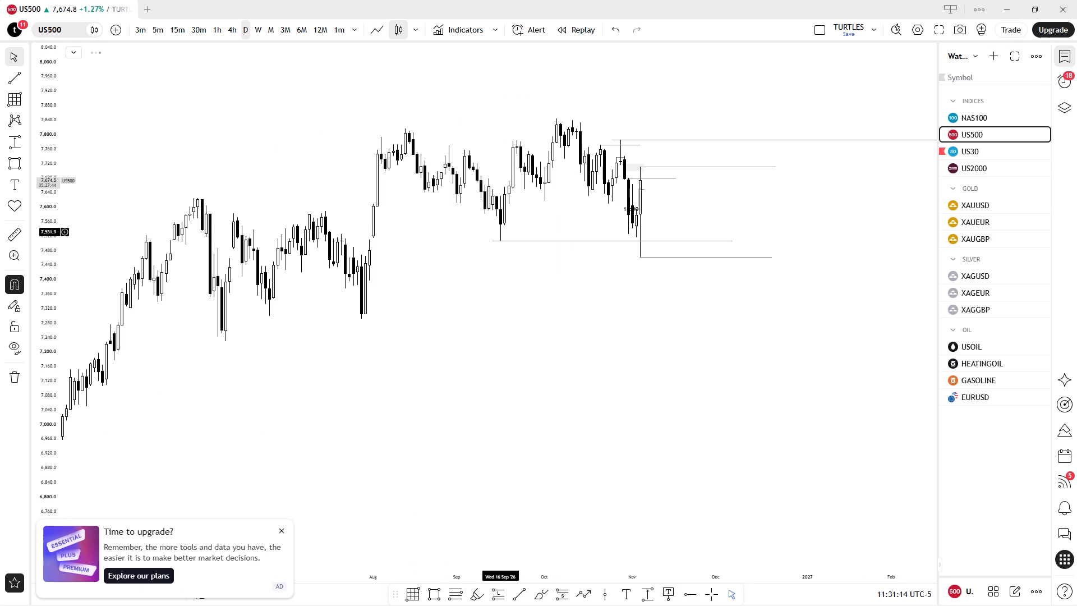
left_click(984, 113)
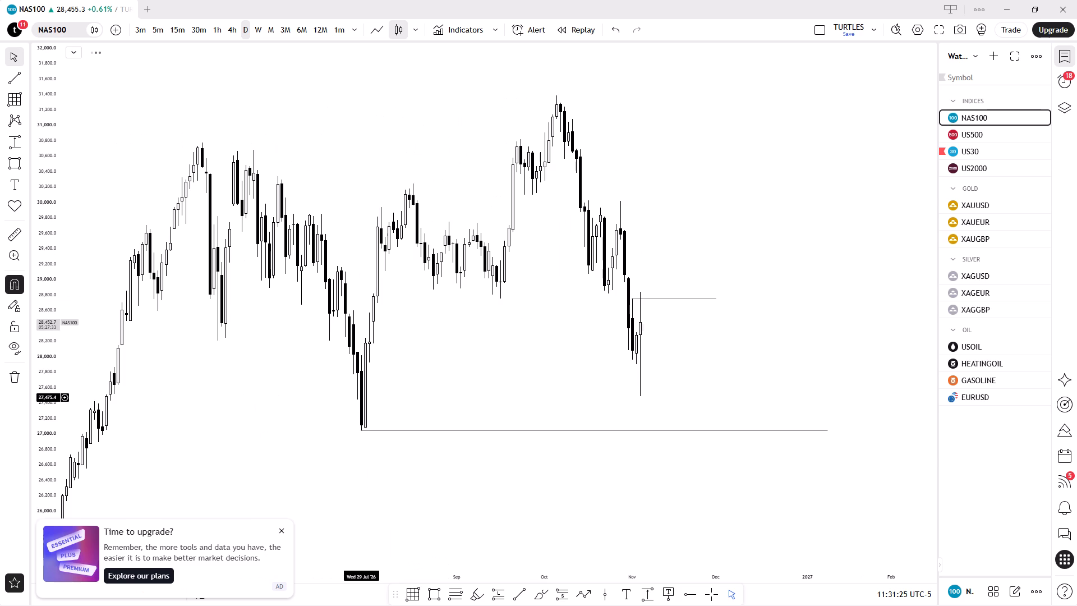
left_click(282, 533)
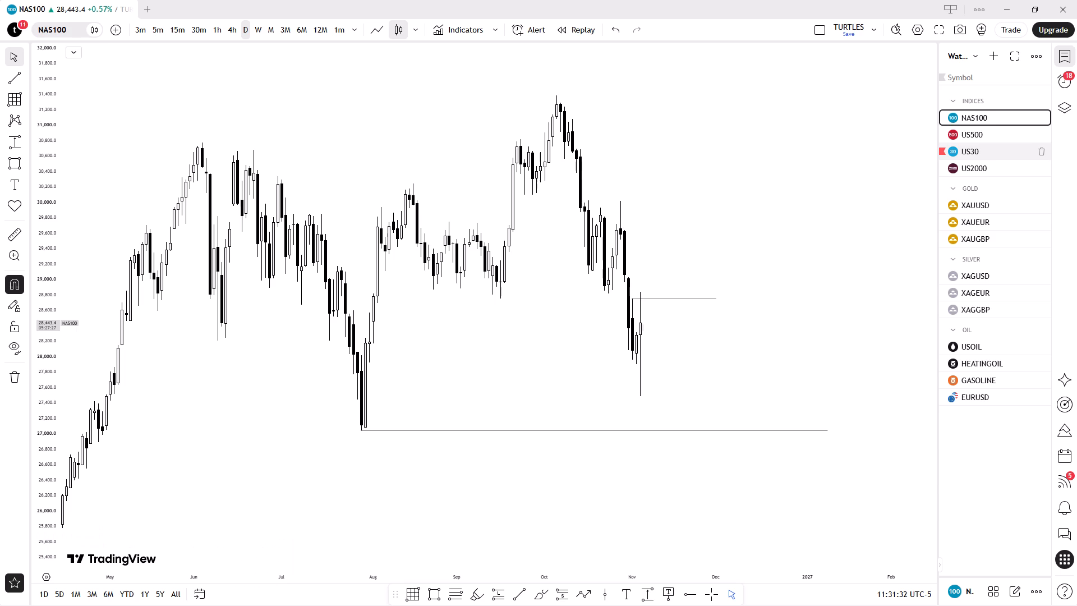
left_click(791, 287)
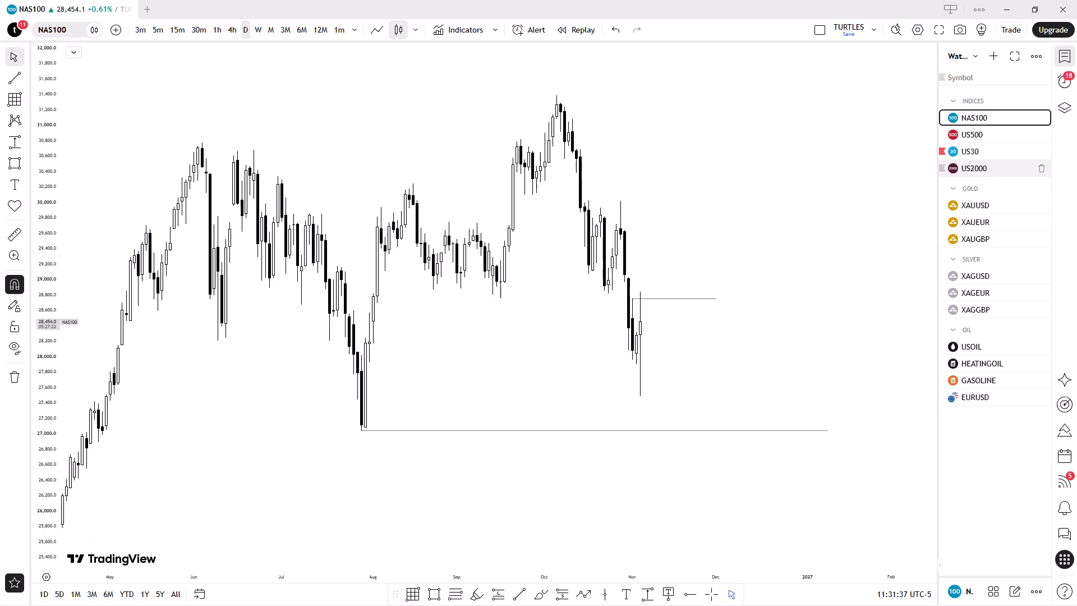
left_click(965, 134)
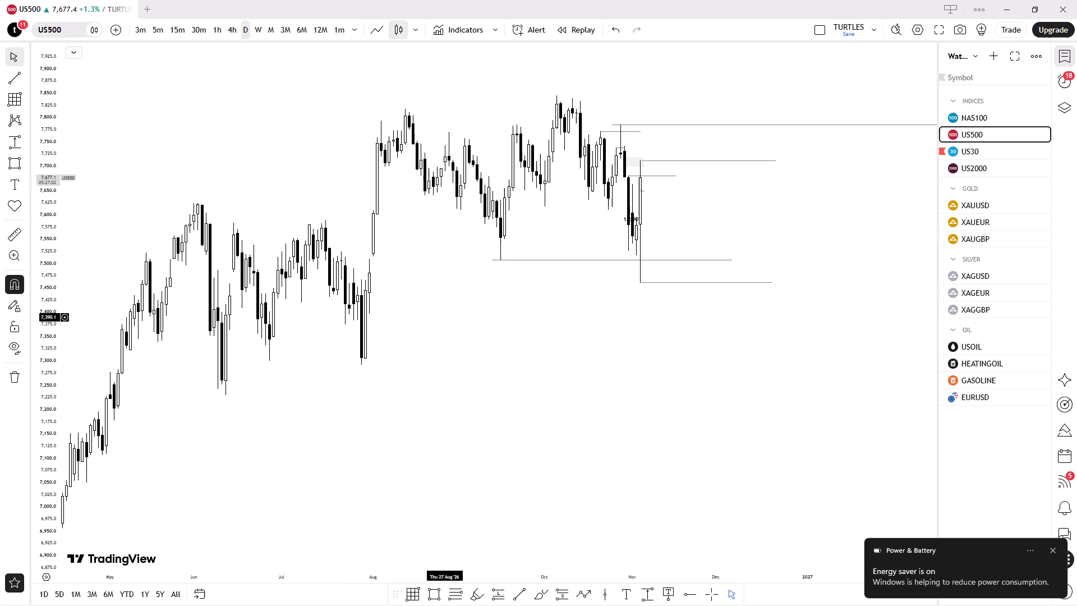
left_click(999, 117)
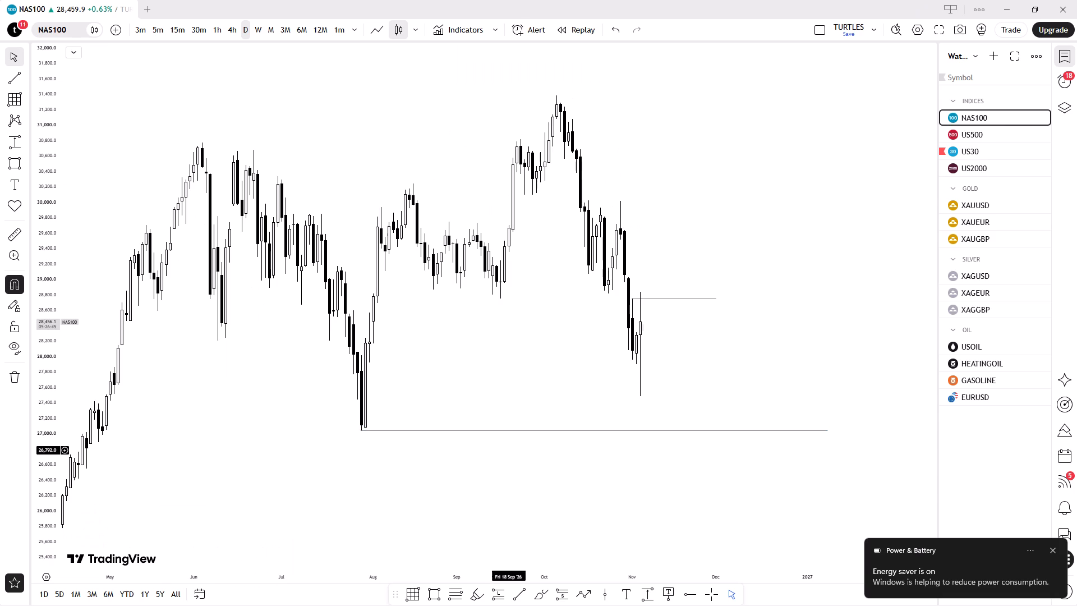
left_click(1054, 553)
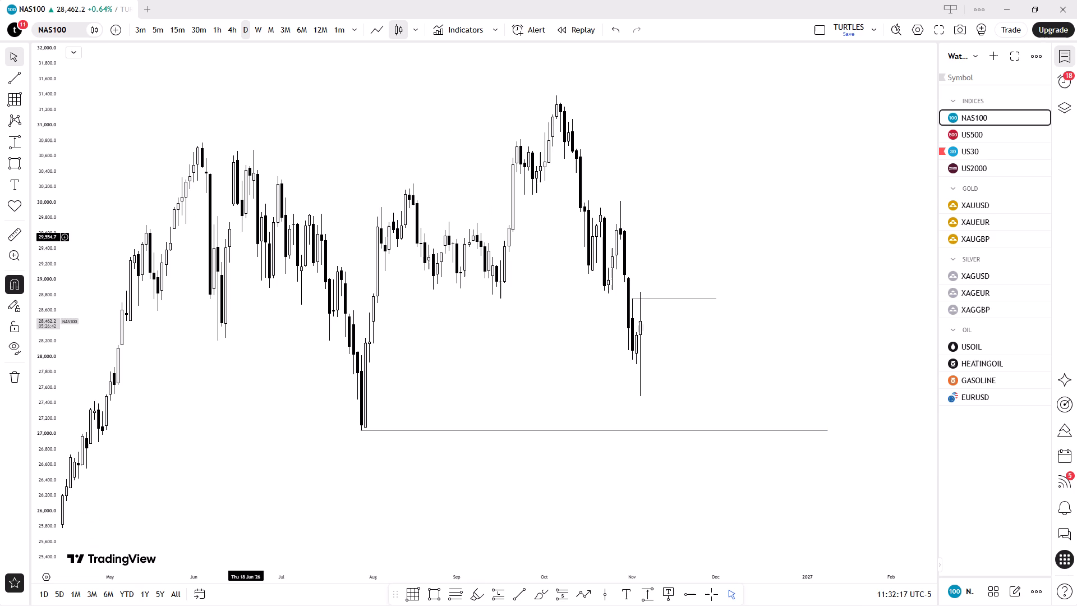
On the NAS100 daily chart, draw a horizontal trend line at about 30,776 from the 3 June high to the late-September high.
left_click(19, 75)
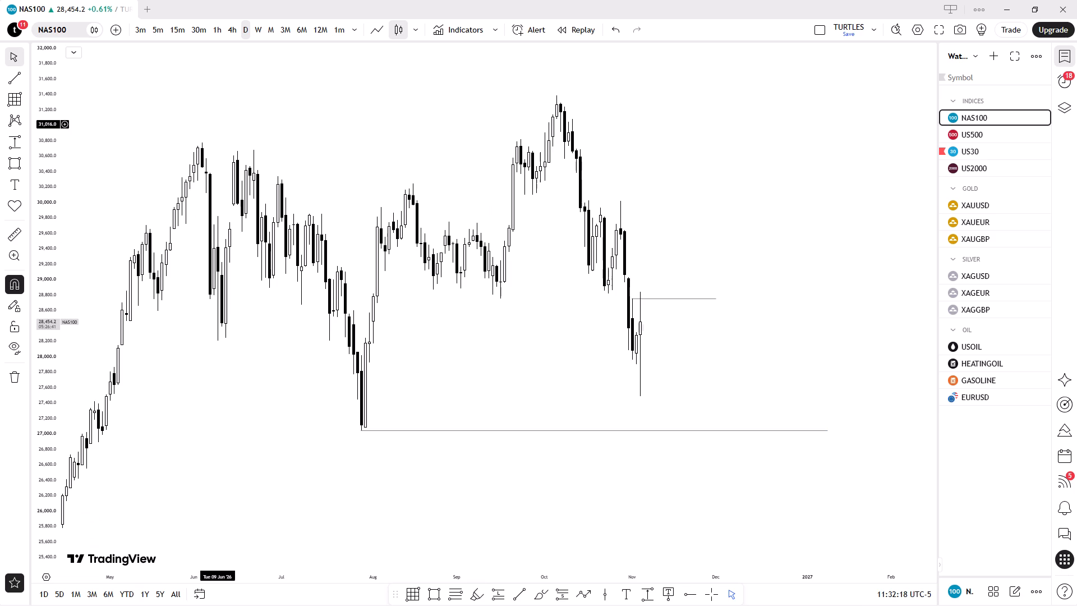
left_click_drag(202, 141, 404, 129)
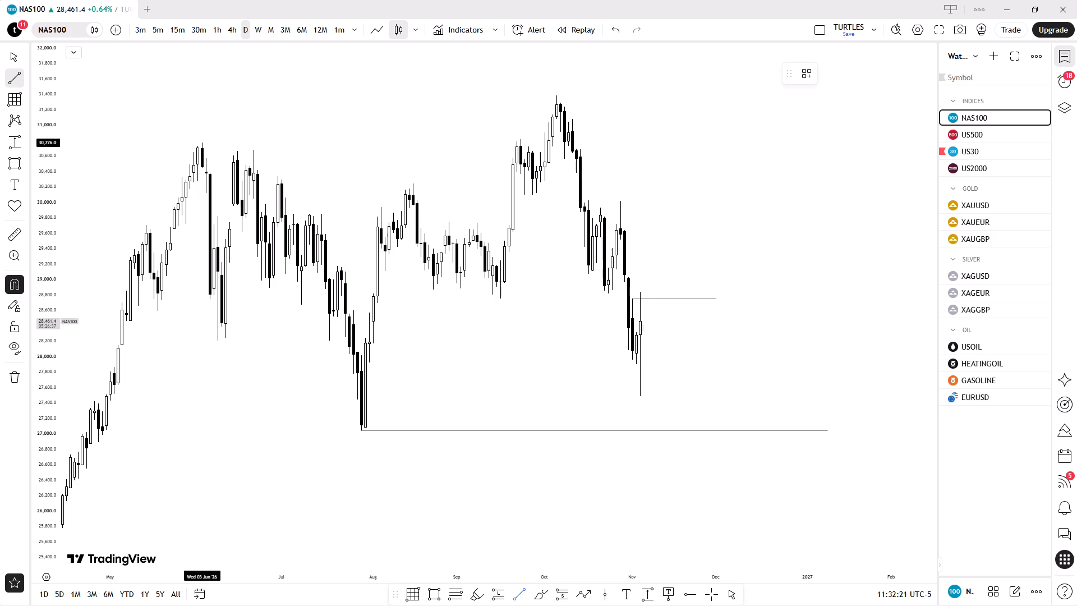
left_click(517, 184, "shift")
left_click(586, 208)
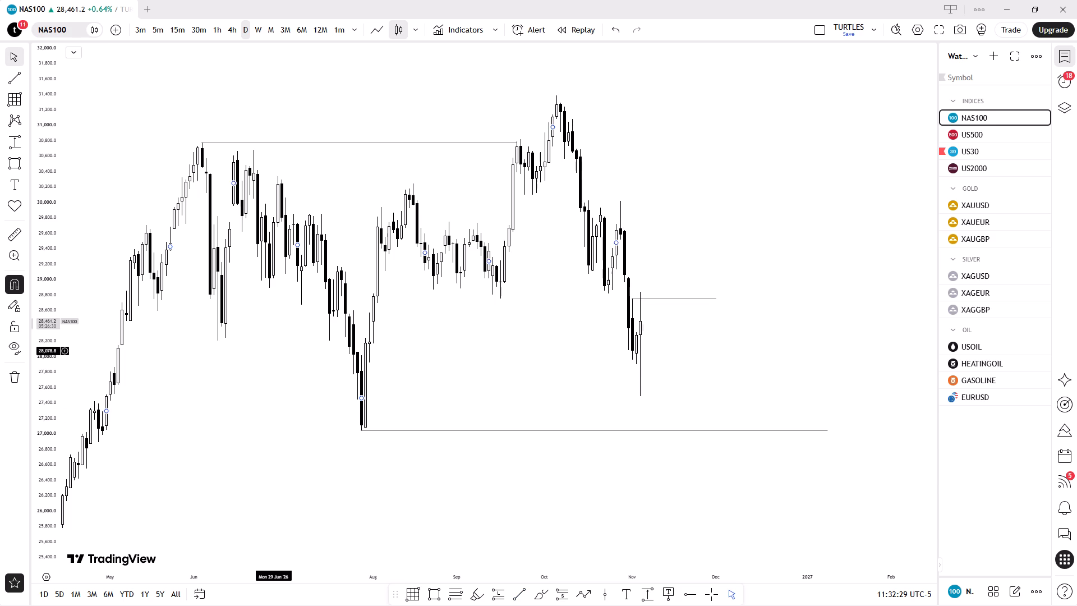
Examine NAS100's recent price action on the 1-hour chart around the marked level and zone.
left_click_drag(49, 515, 49, 493)
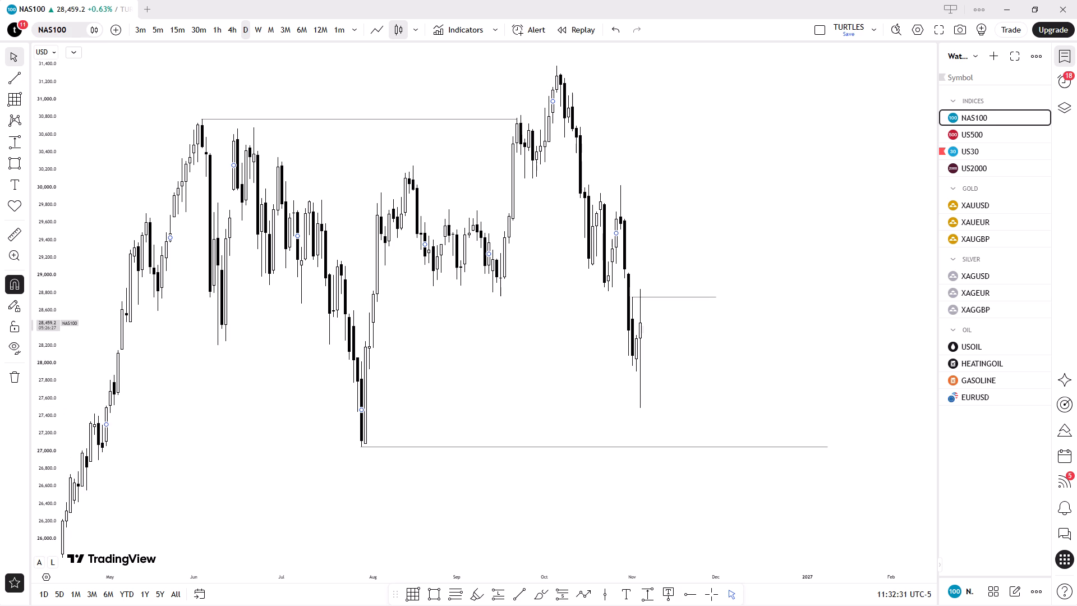
left_click(215, 32)
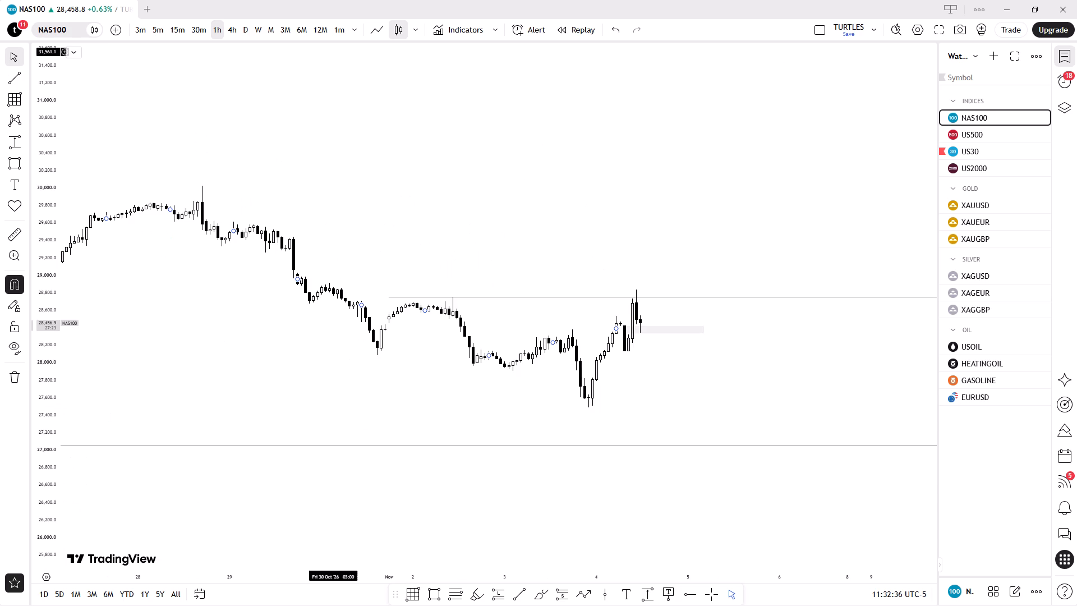
left_click_drag(49, 508, 58, 341)
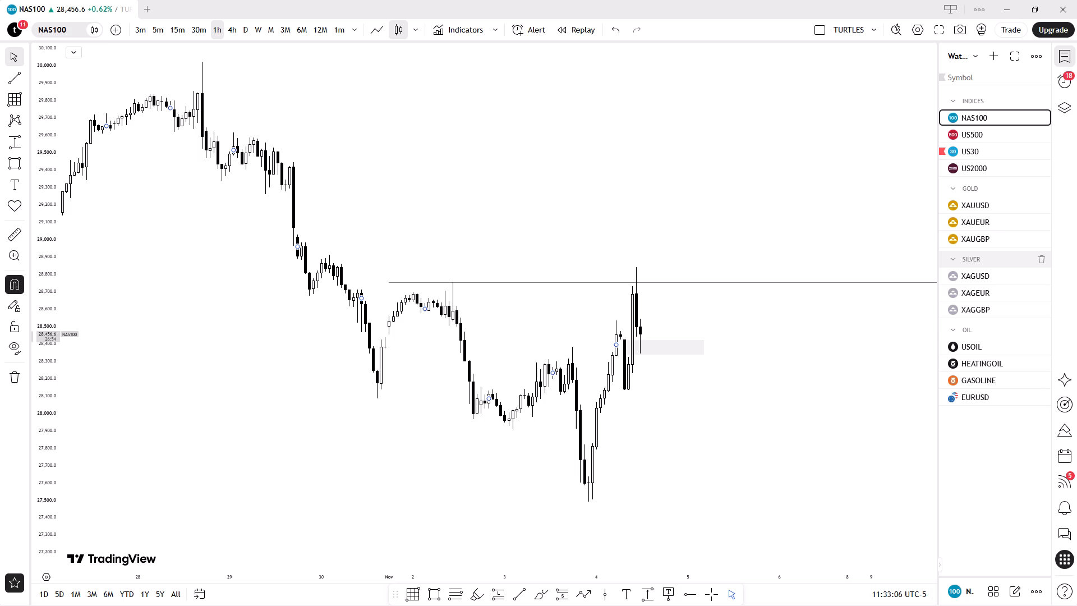
Examine USOIL's price action on the 1-hour, daily and 4-hour charts, focusing on the early November decline.
left_click(998, 345)
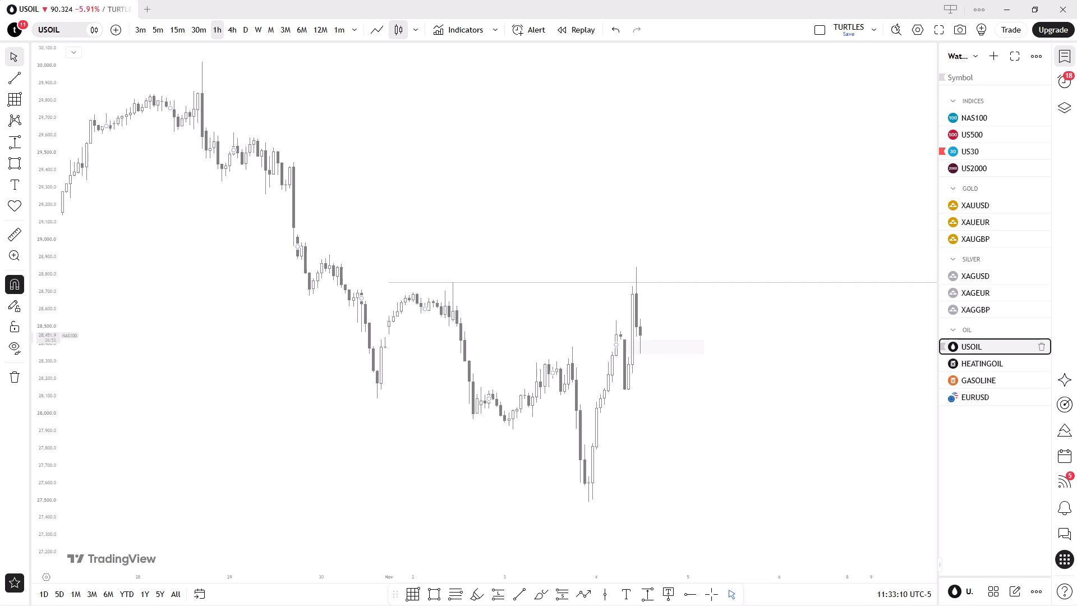
left_click(998, 345)
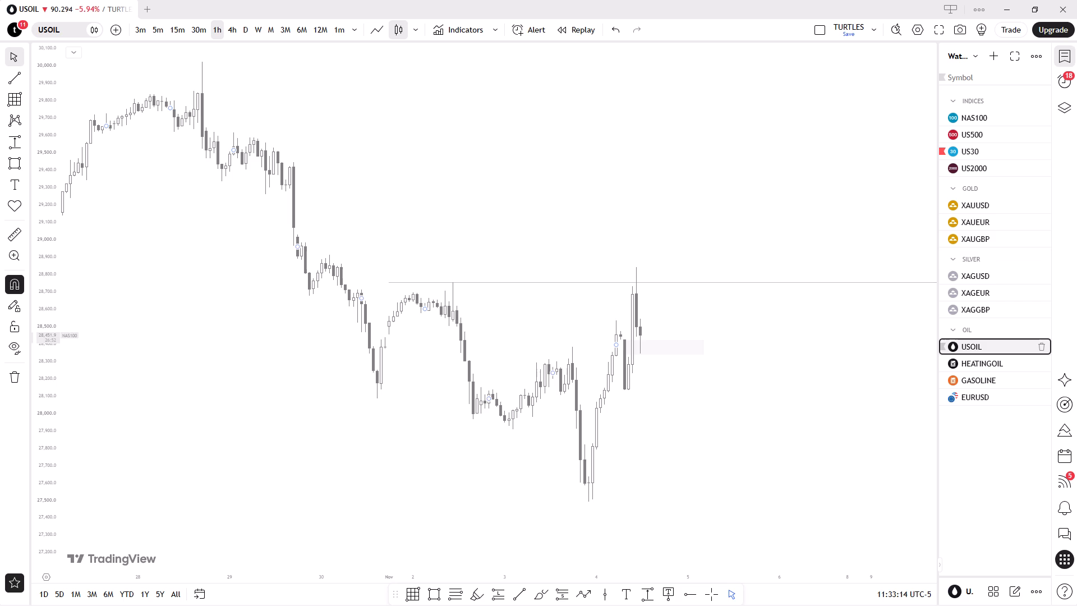
left_click(998, 346)
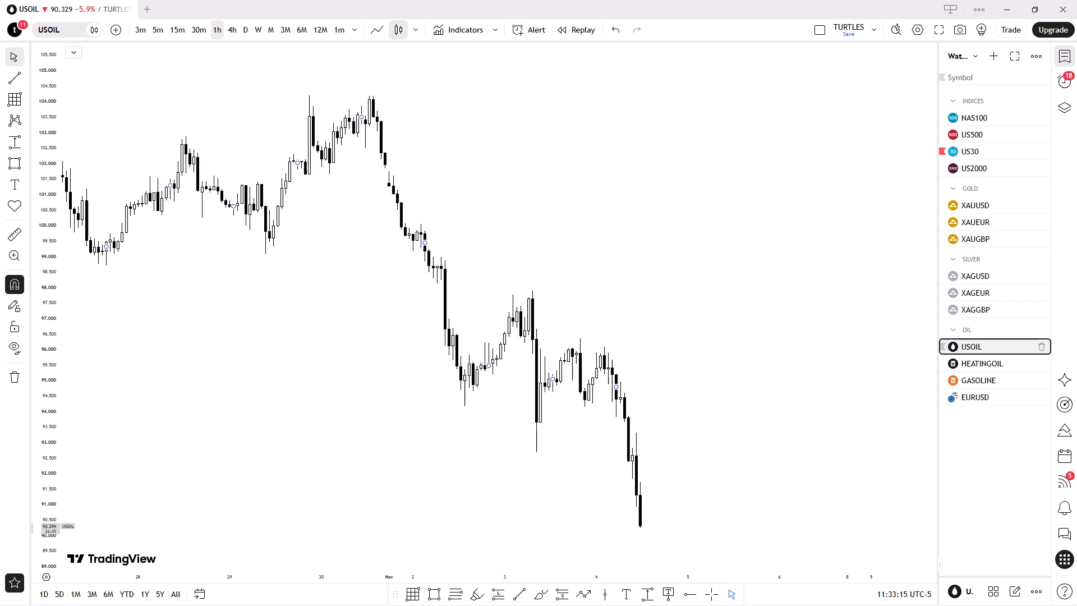
left_click(238, 34)
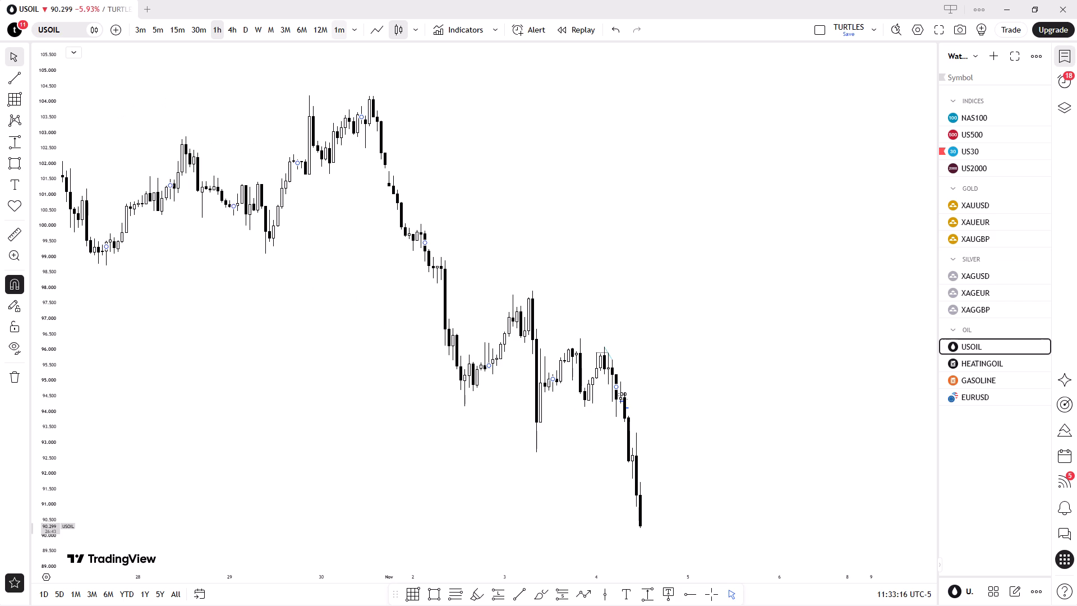
left_click(244, 36)
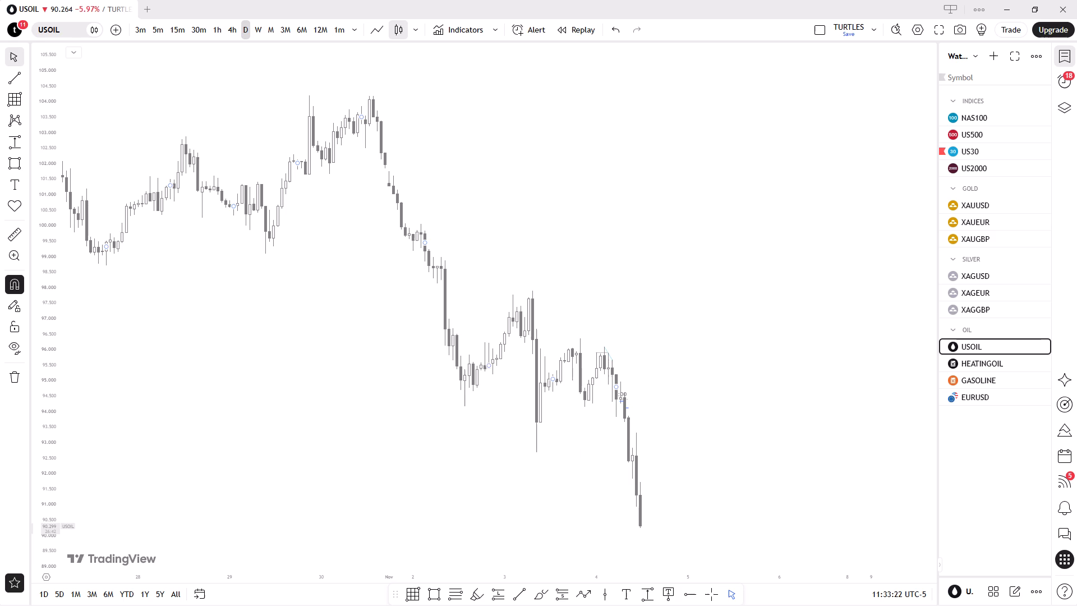
left_click(244, 36)
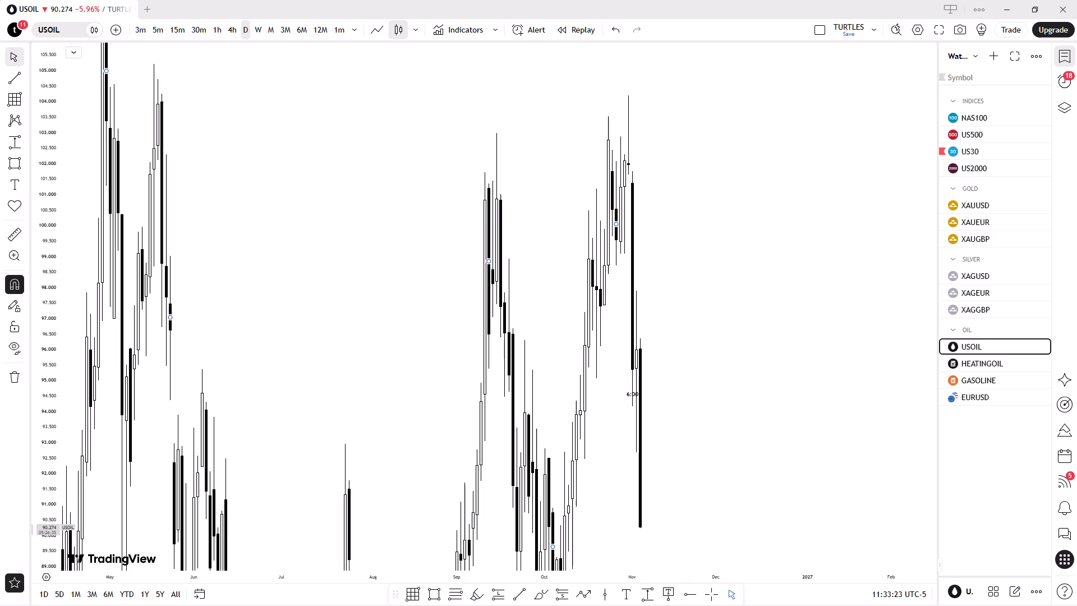
left_click_drag(42, 236, 4, 386)
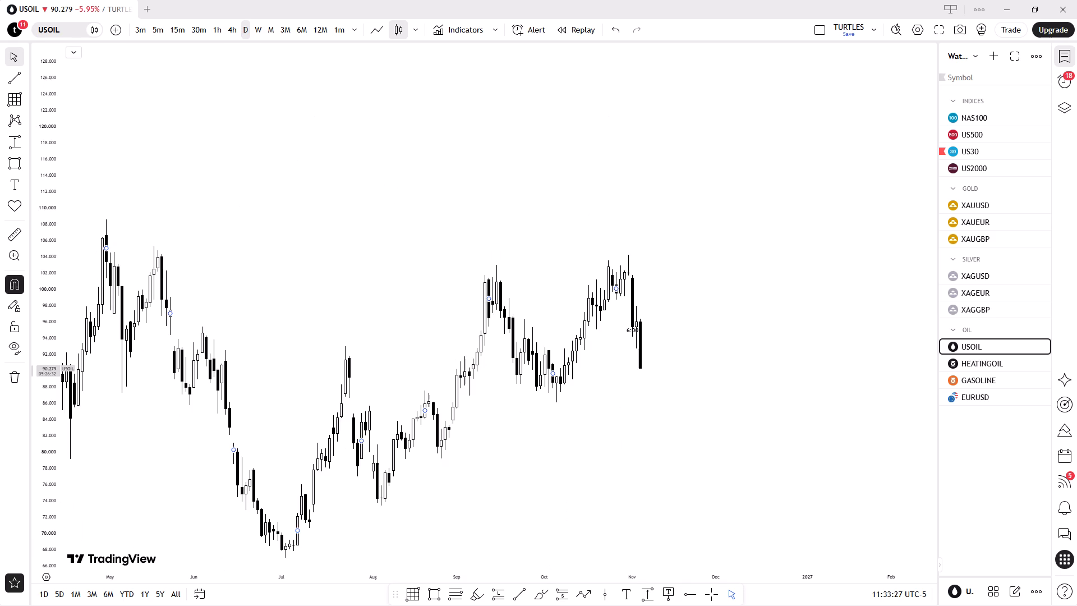
left_click_drag(545, 408, 605, 334)
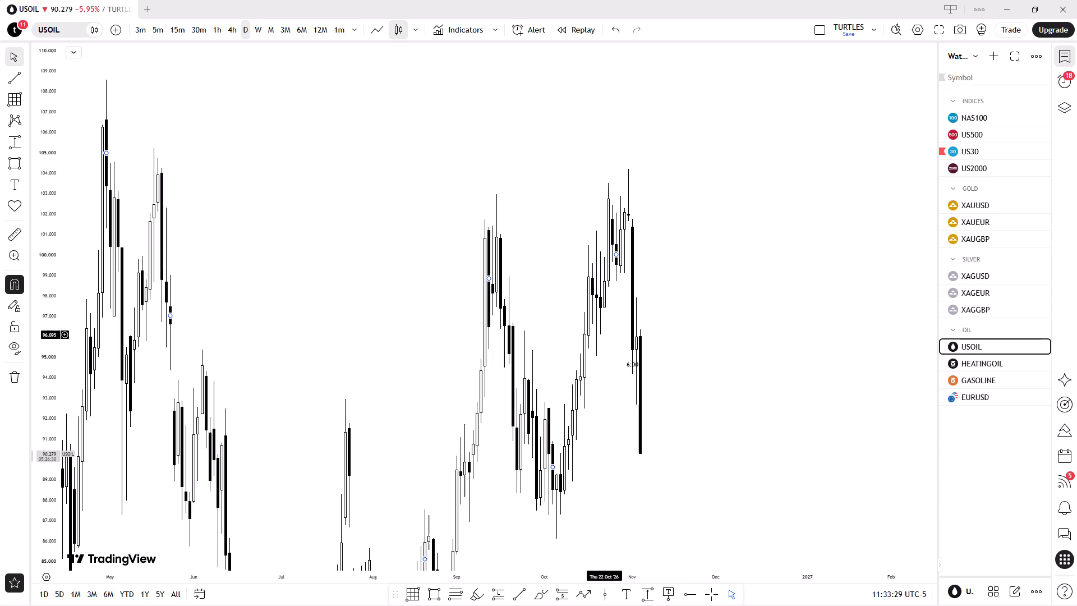
left_click_drag(605, 334, 448, 308)
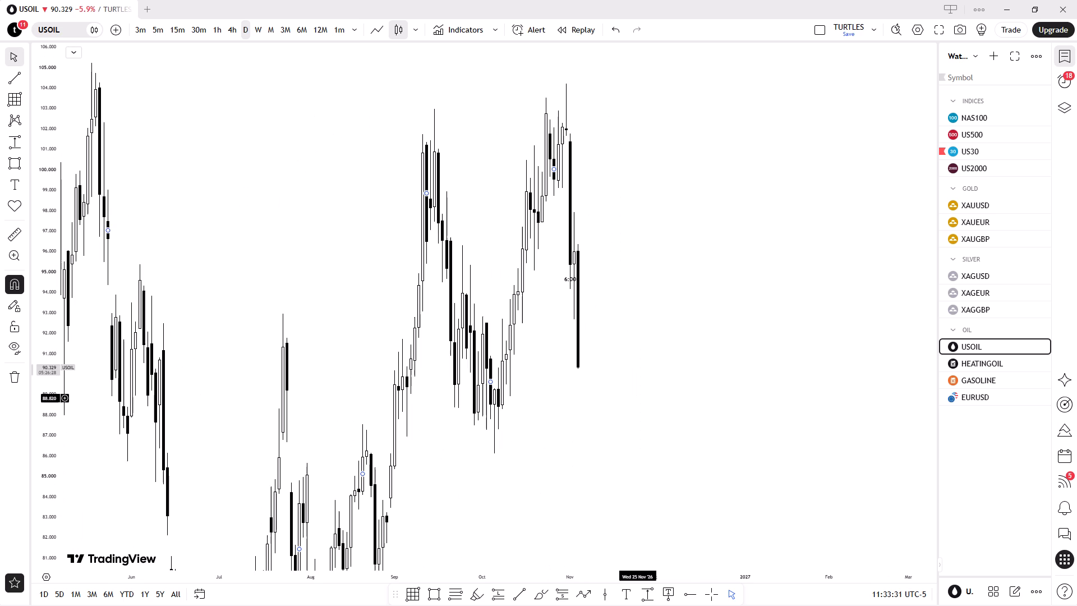
left_click(231, 33)
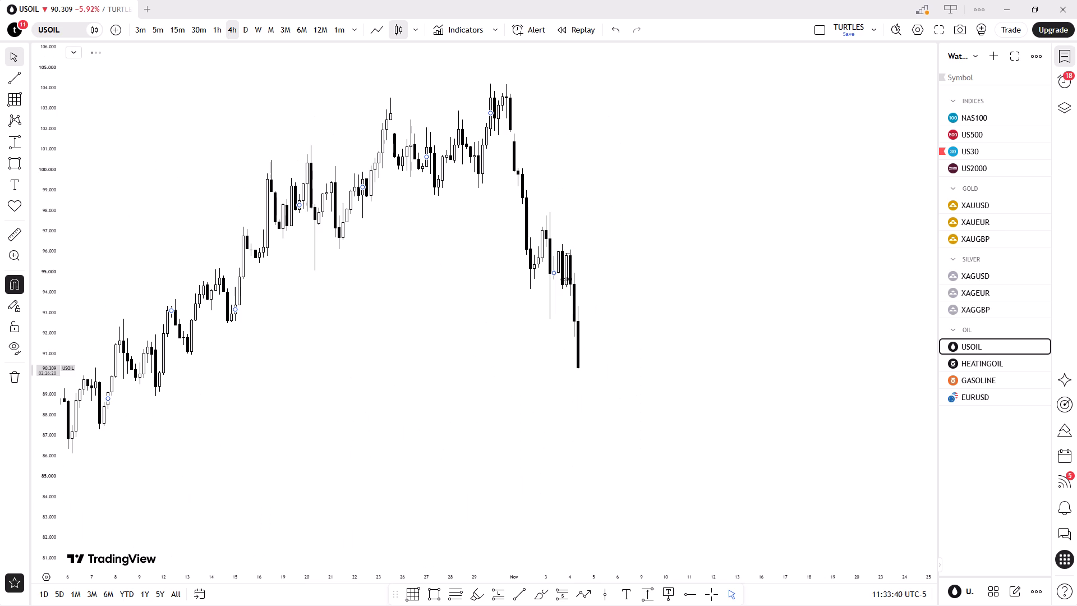
On the USOIL 1-hour chart, draw a horizontal trend line at about 92.665 from the 3 November low to 4 November 13:00.
left_click_drag(39, 495, 307, 7)
left_click_drag(307, 7, 45, 442)
left_click(214, 24)
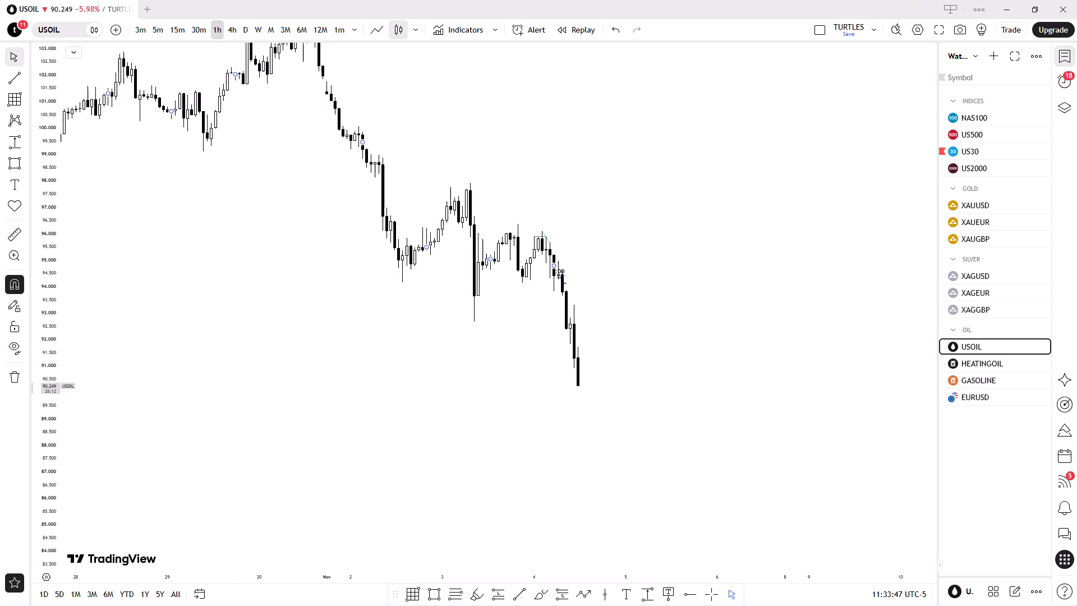
left_click_drag(34, 515, 34, 514)
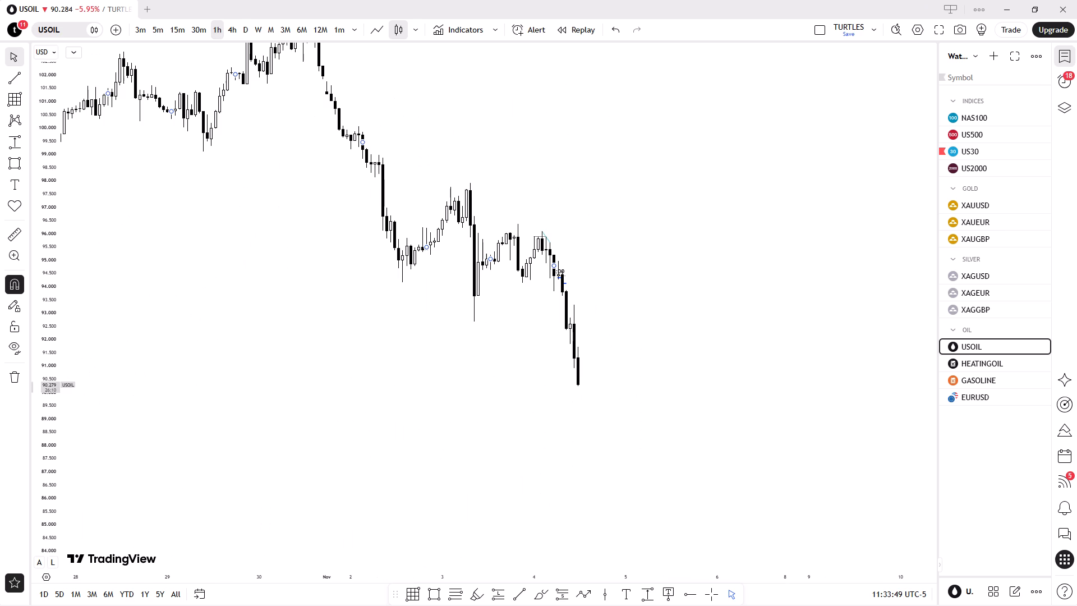
left_click_drag(34, 514, 99, 250)
left_click_drag(336, 239, 245, 428)
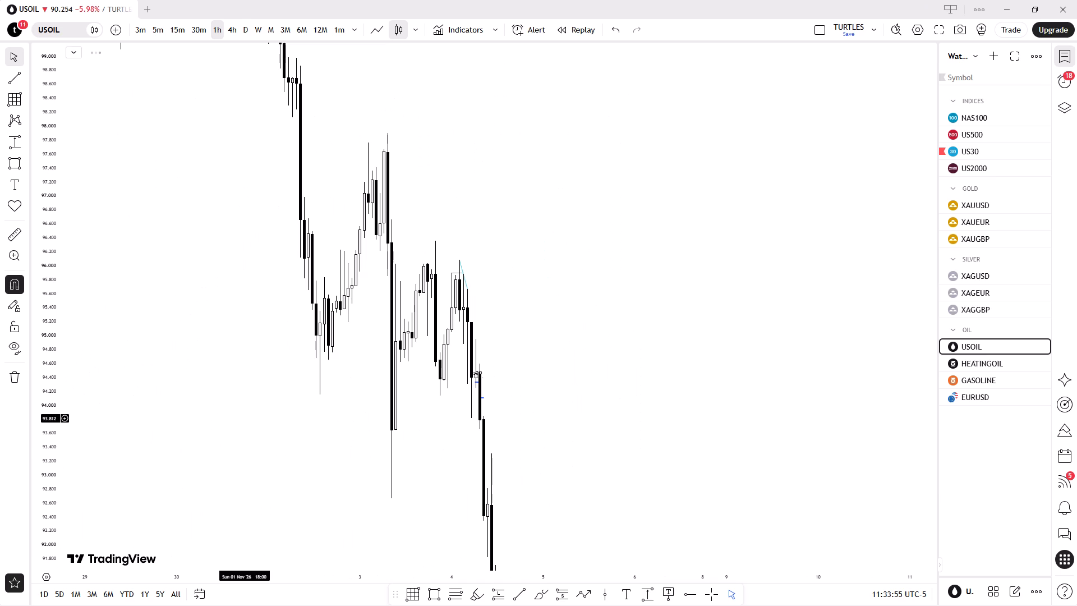
left_click_drag(53, 161, 42, 286)
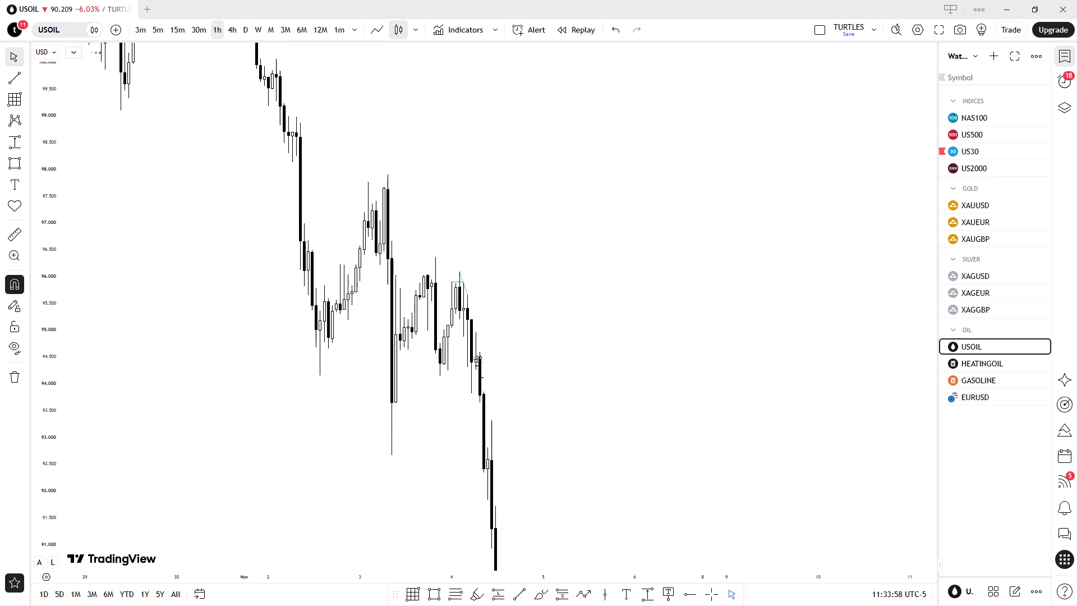
left_click_drag(42, 286, 44, 321)
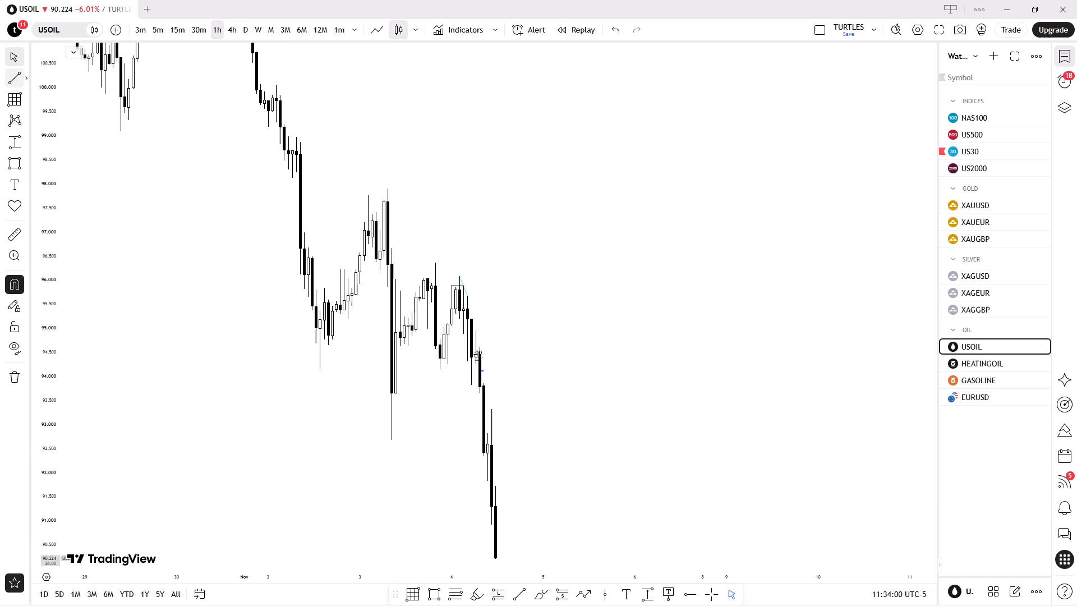
left_click(8, 86)
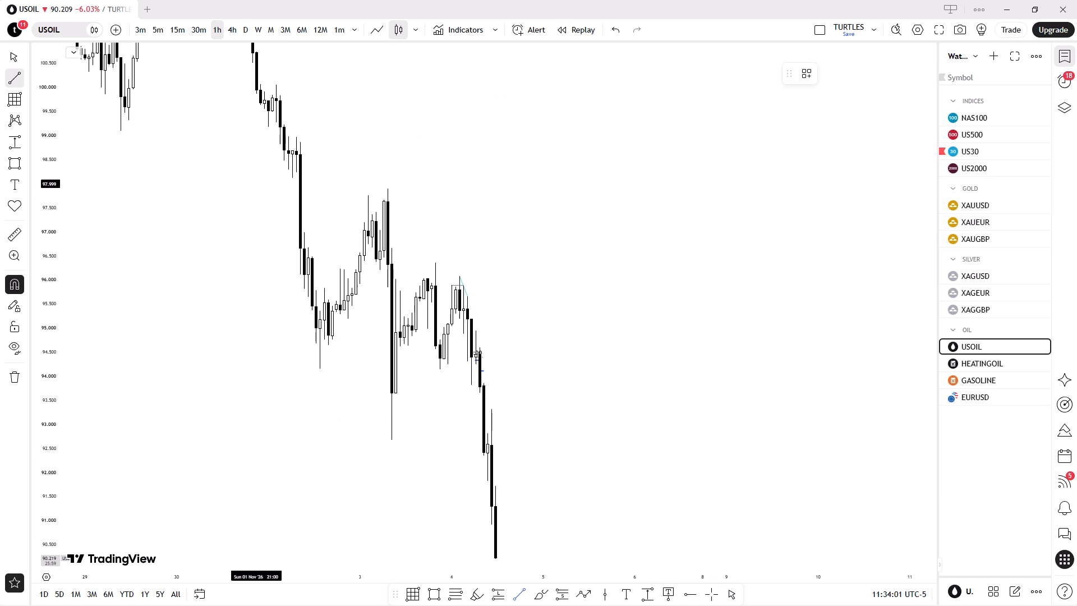
left_click_drag(390, 439, 390, 440)
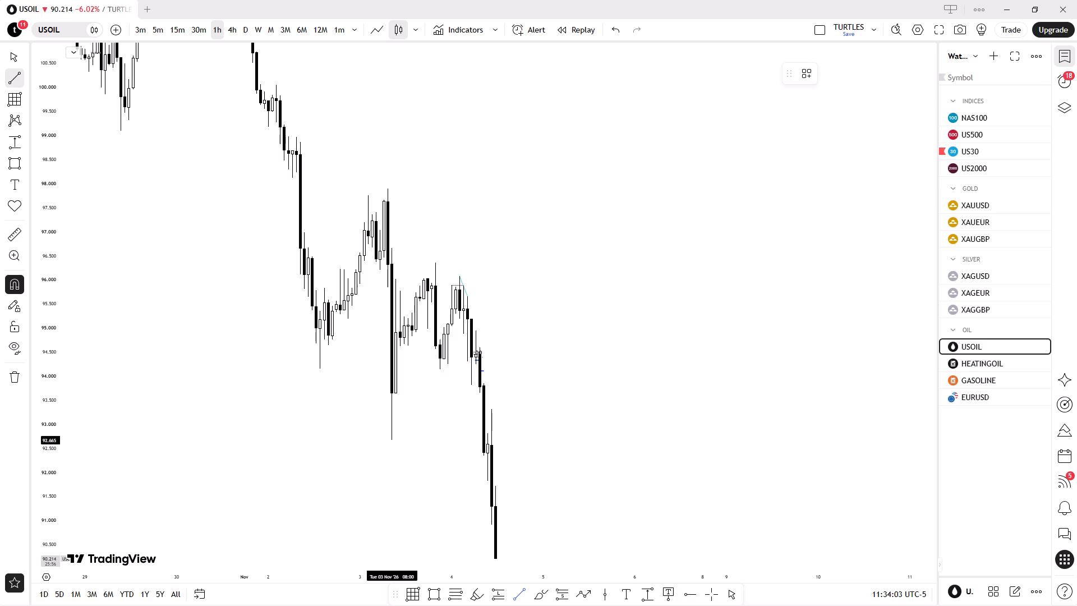
left_click_drag(390, 440, 503, 416)
left_click(503, 416, "shift")
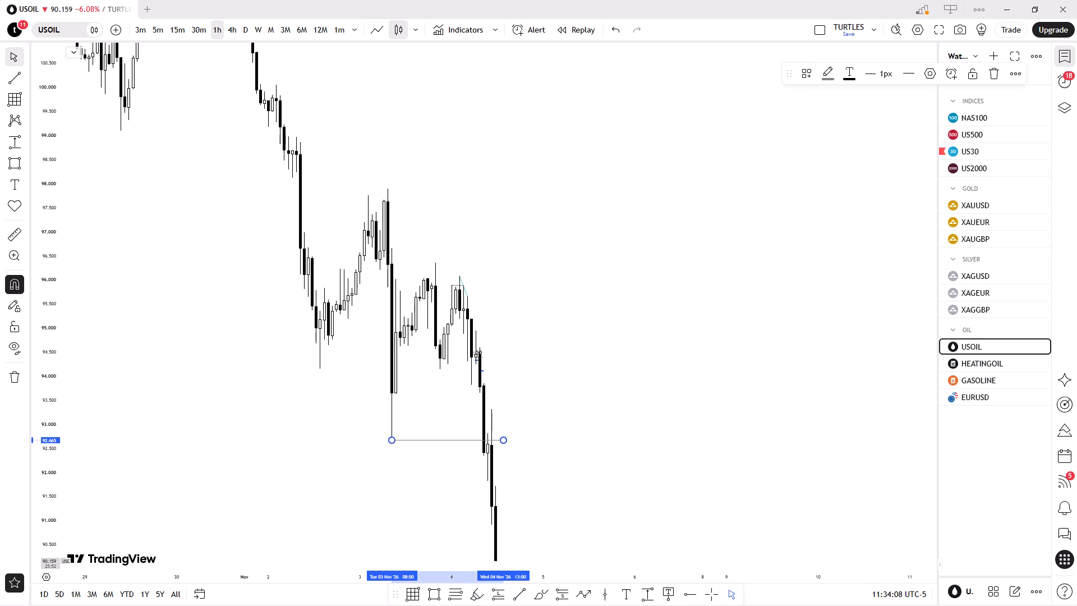
On the USOIL 5-minute chart, place a short position with entry at about 94.094 on the 4 November 07:50 candle.
left_click(181, 35)
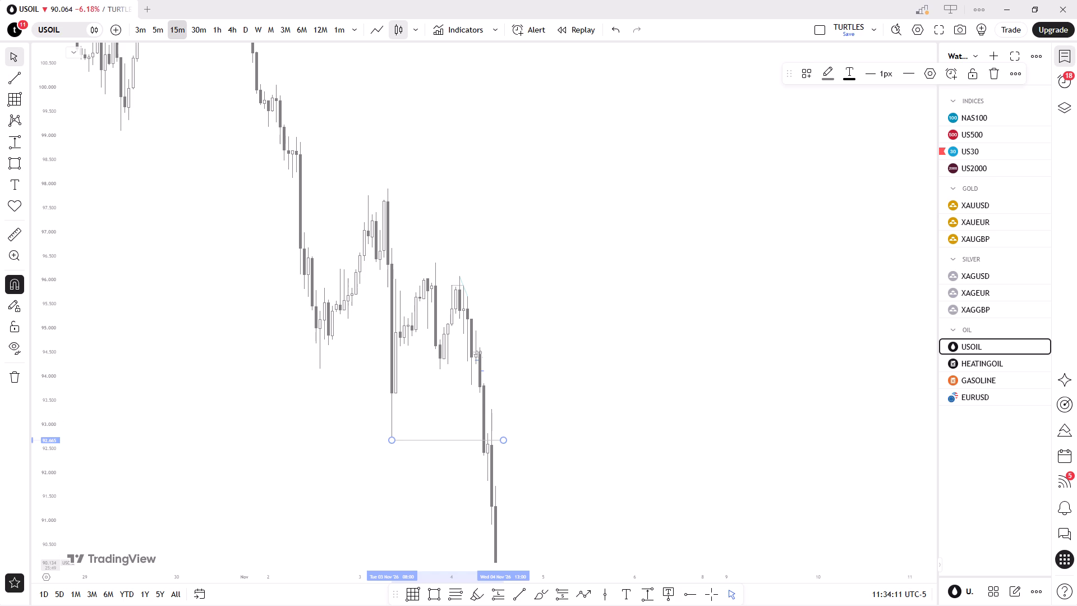
left_click(151, 26)
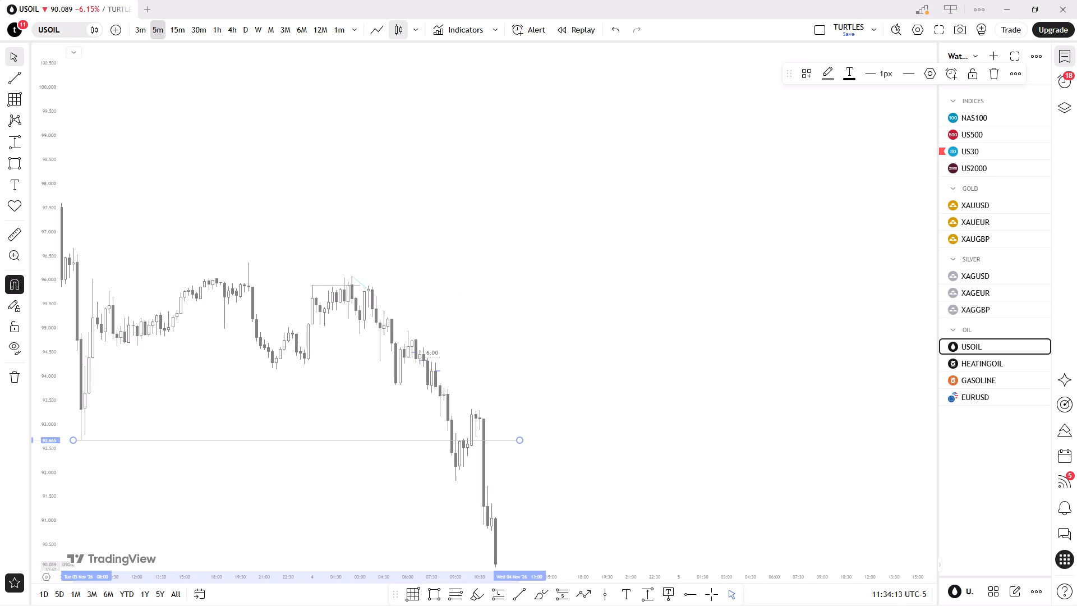
left_click_drag(51, 517, 43, 474)
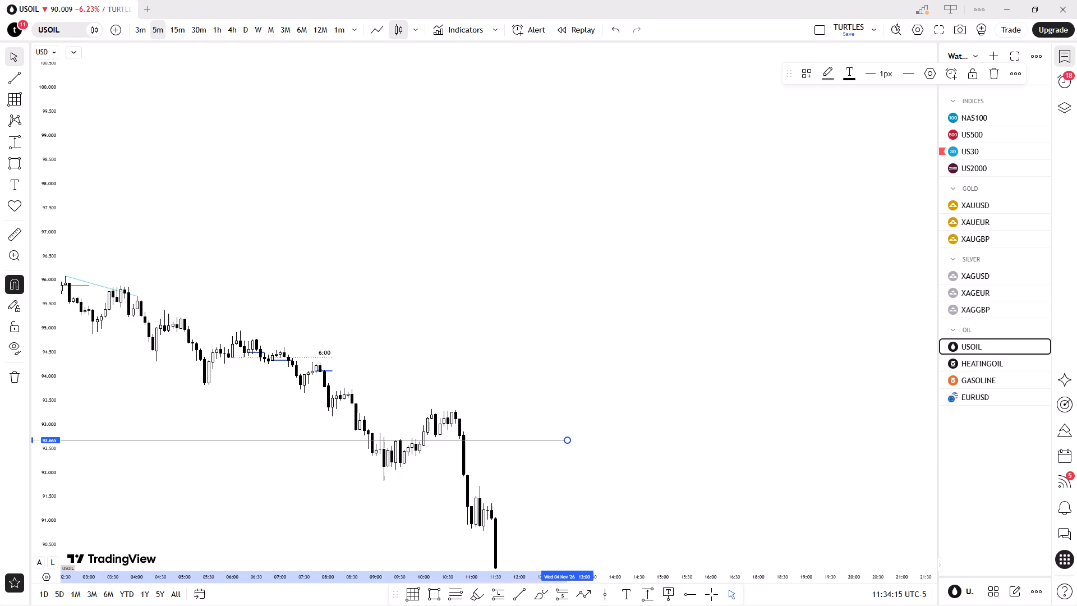
left_click_drag(43, 474, 140, 119)
left_click_drag(435, 374, 417, 360)
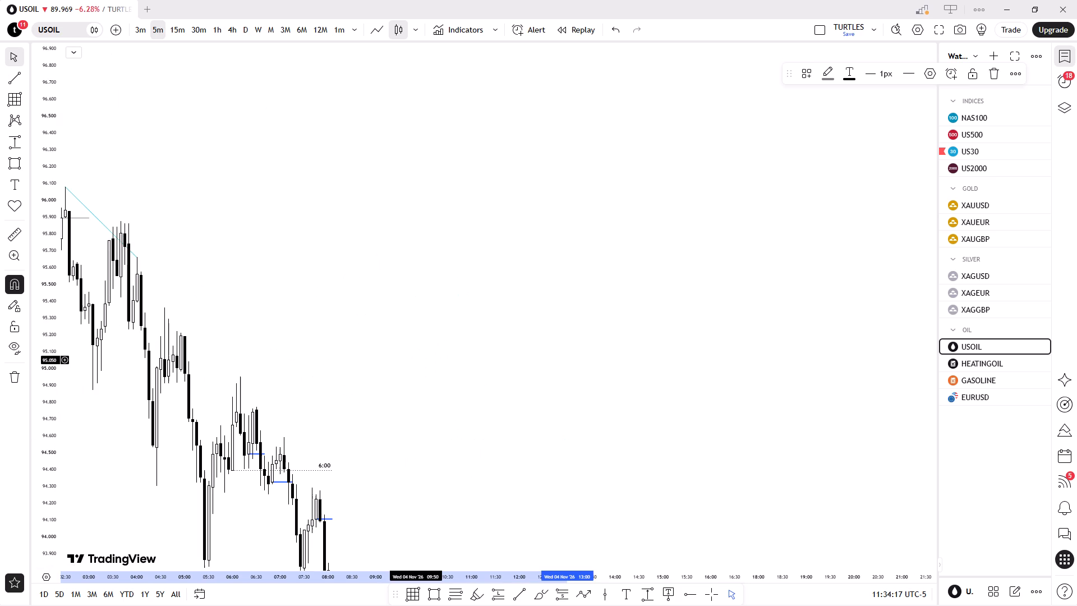
left_click_drag(417, 360, 517, 81)
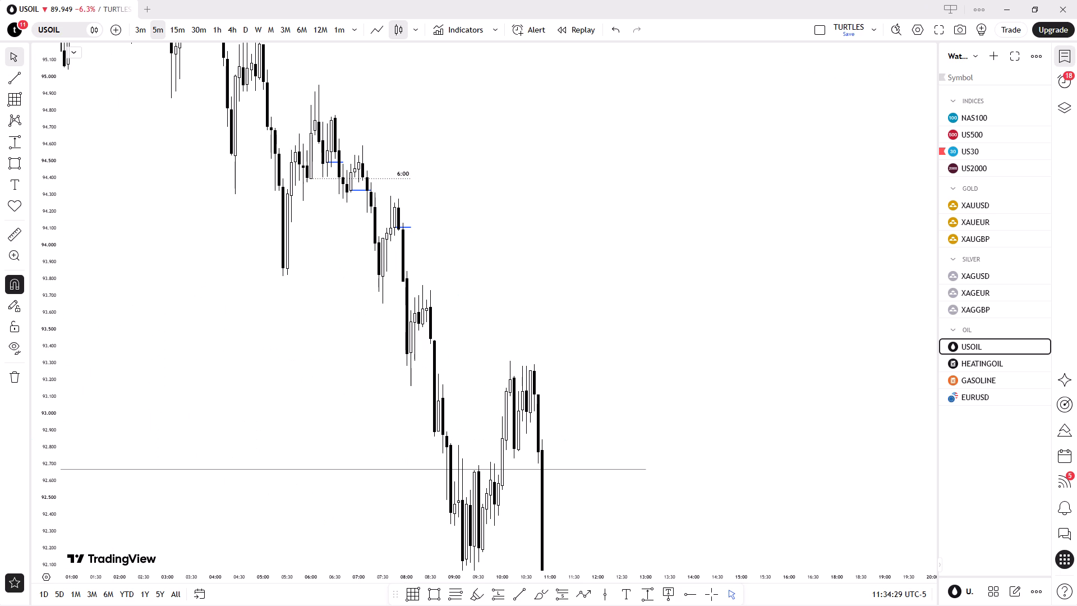
left_click(554, 598)
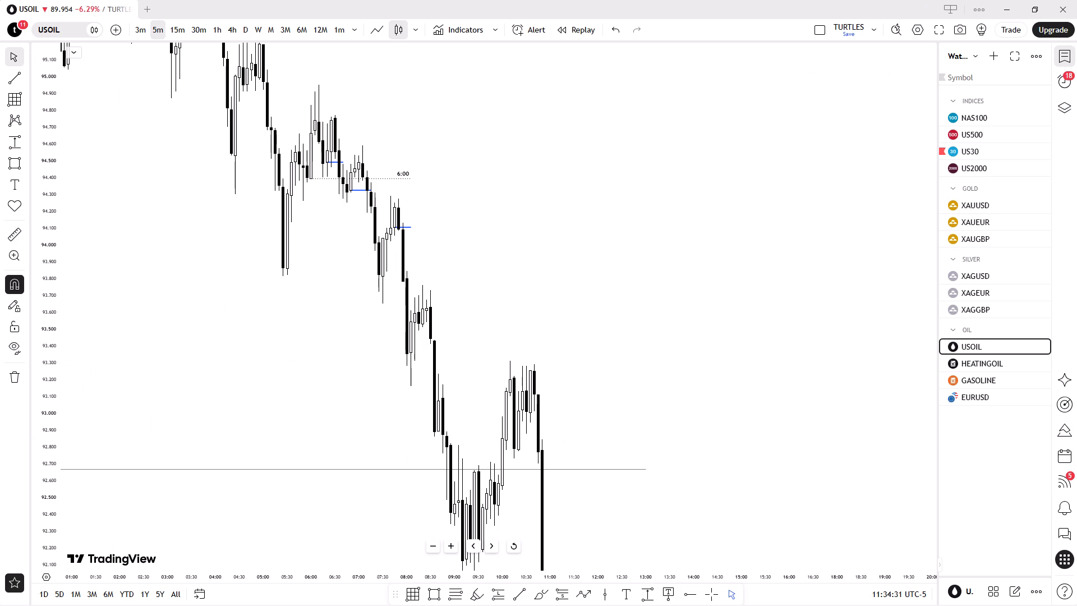
left_click(554, 598)
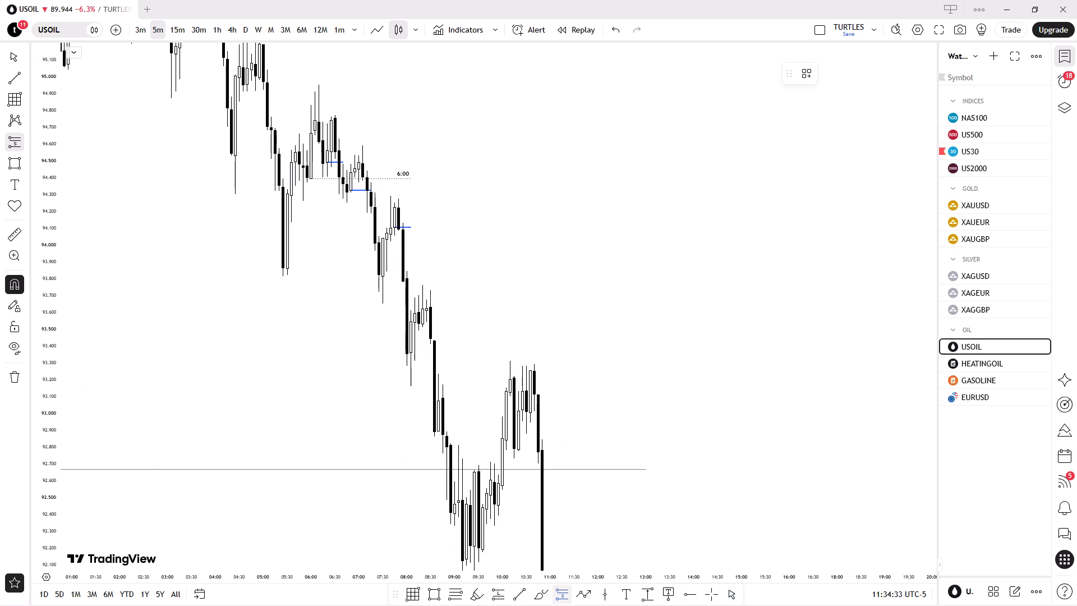
left_click(397, 226)
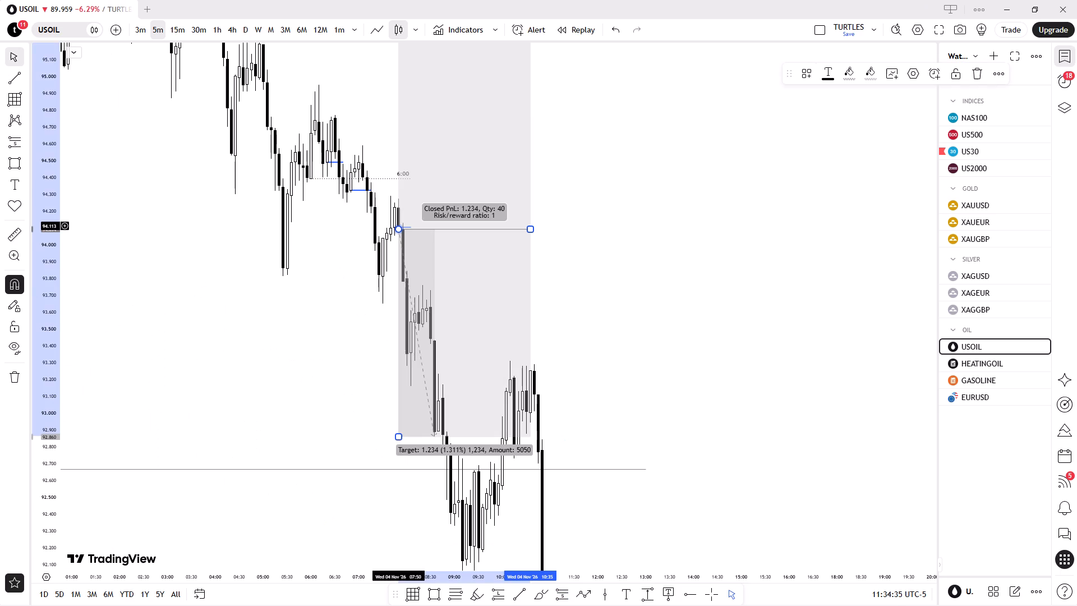
Turn off magnet snapping and set the short position's stop to about 94.41, above the swing high before the entry.
left_click_drag(41, 342, 7, 399)
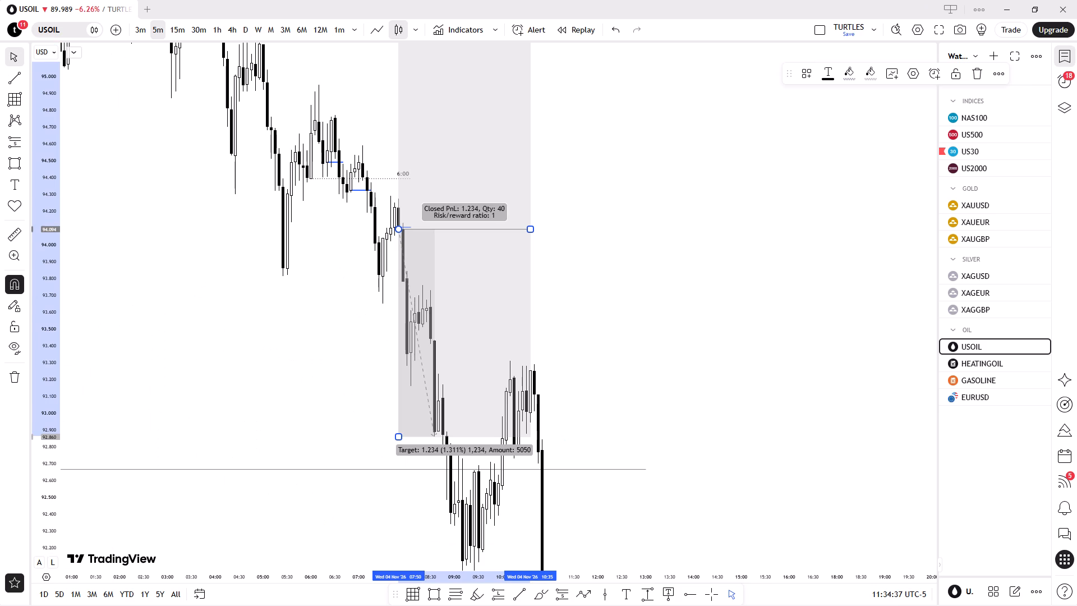
left_click_drag(7, 399, 59, 497)
left_click_drag(400, 154, 399, 232)
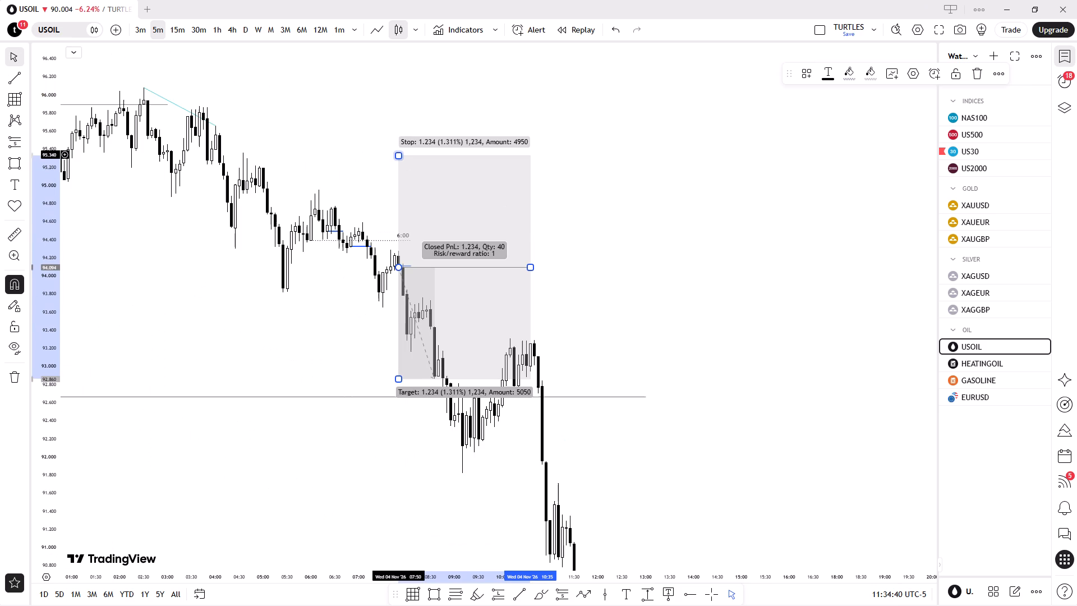
left_click_drag(398, 250, 399, 232)
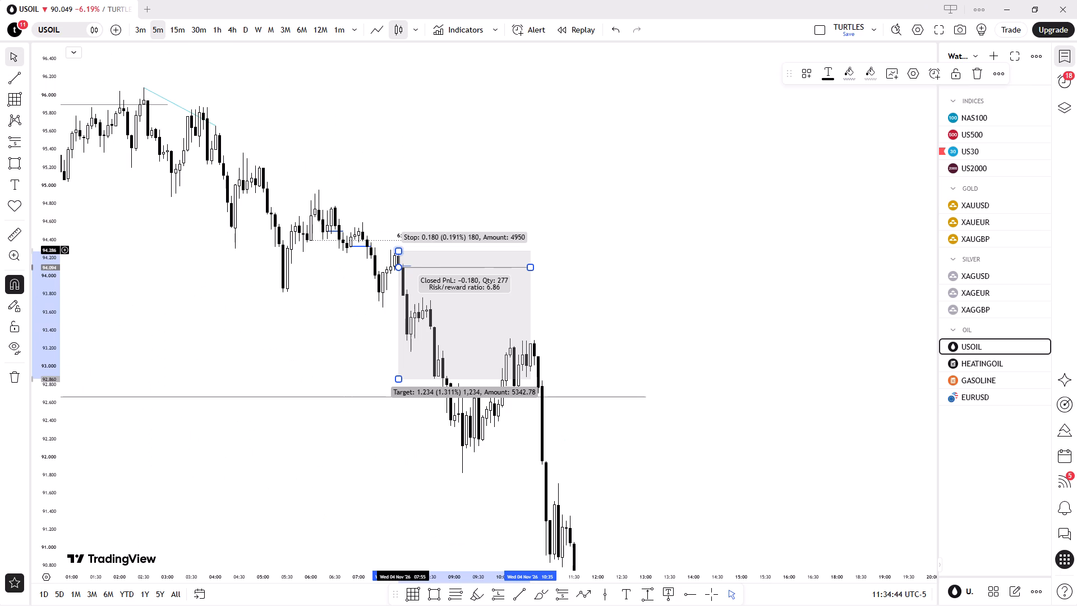
left_click_drag(399, 250, 393, 235)
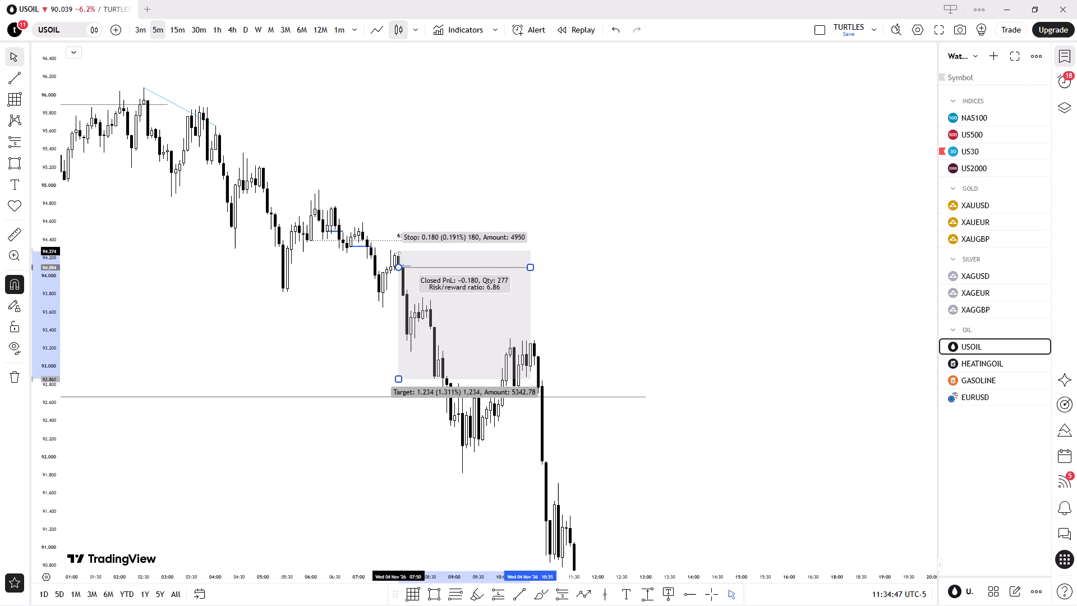
left_click(0, 285)
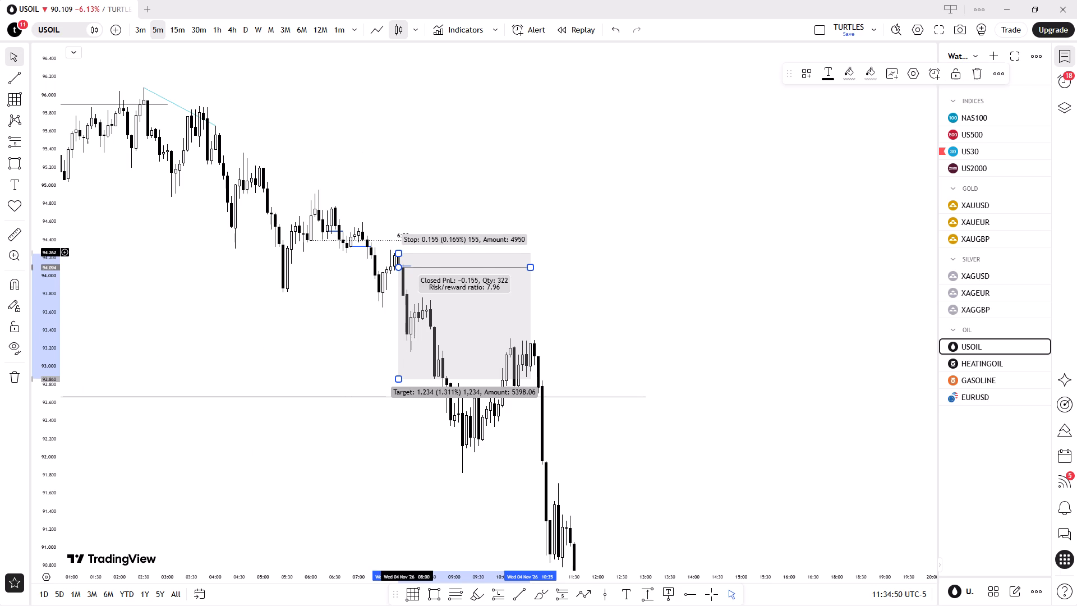
left_click_drag(399, 254, 399, 238)
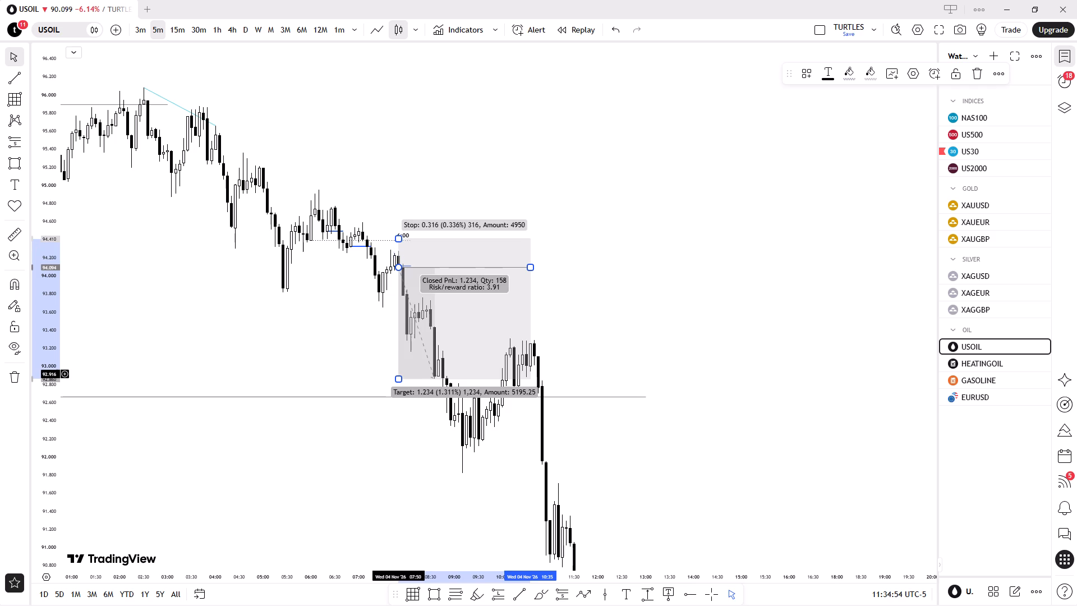
Extend the short position's target to about 92.644, just below the horizontal line, and review the price decline that follows.
left_click_drag(395, 378, 395, 378)
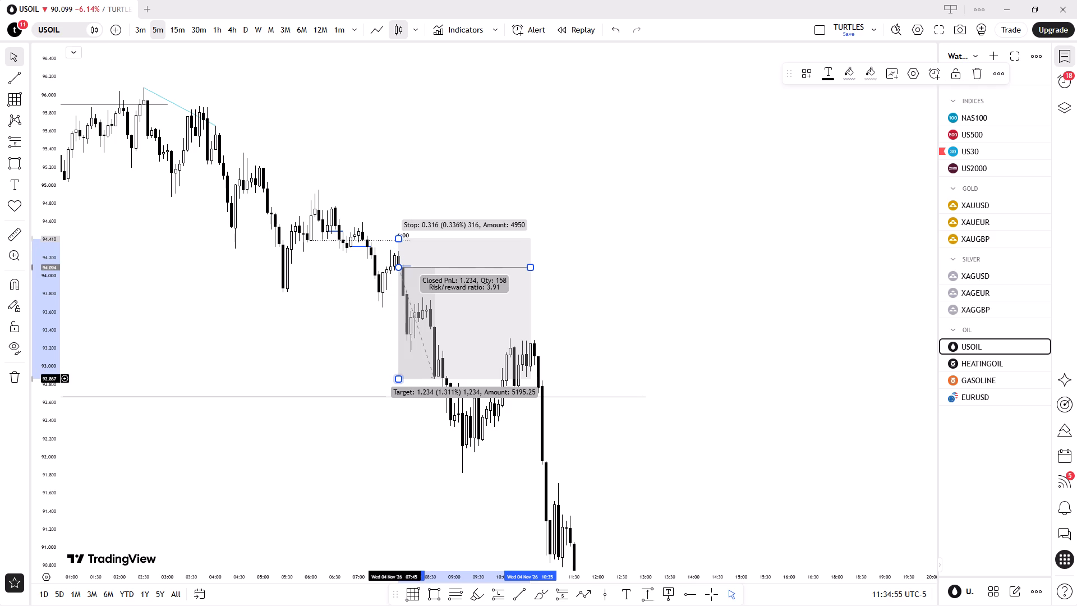
left_click_drag(395, 378, 392, 398)
left_click(725, 317)
left_click_drag(725, 317, 274, 434)
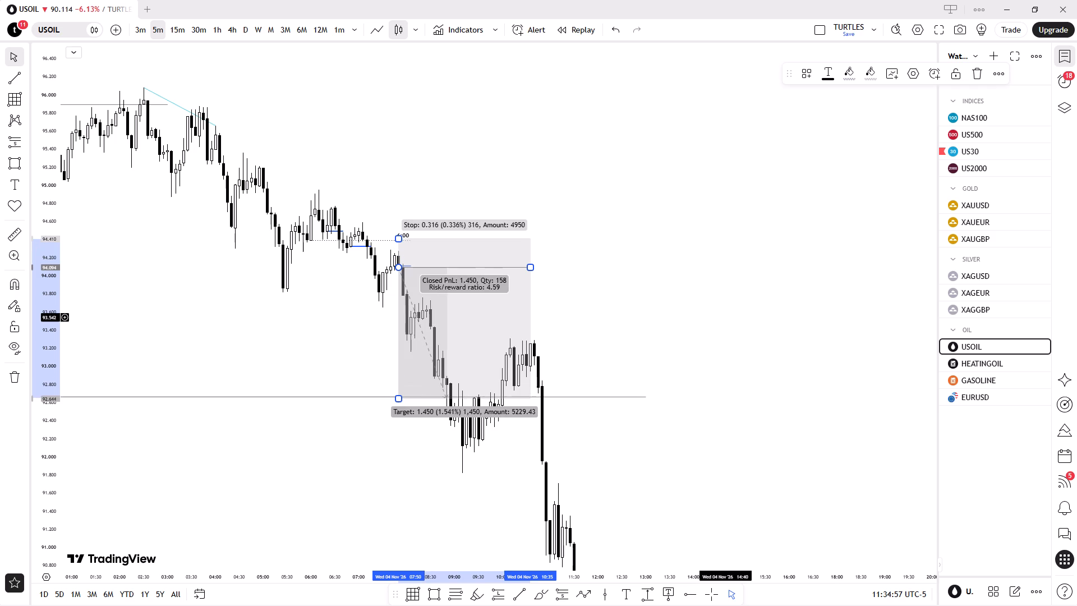
left_click_drag(403, 448, 683, 283)
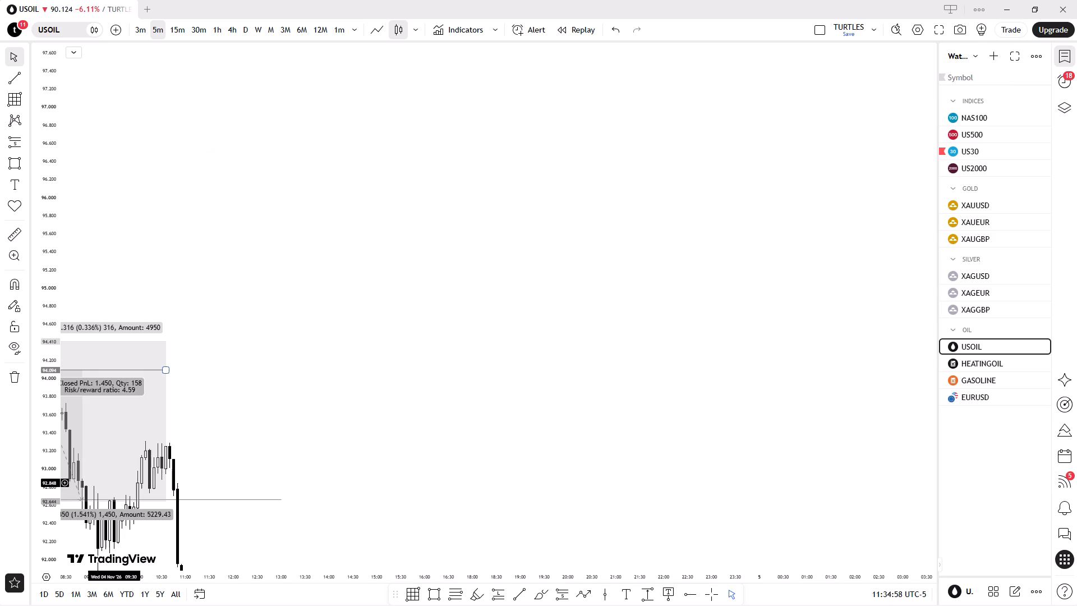
left_click_drag(600, 394, 711, 254)
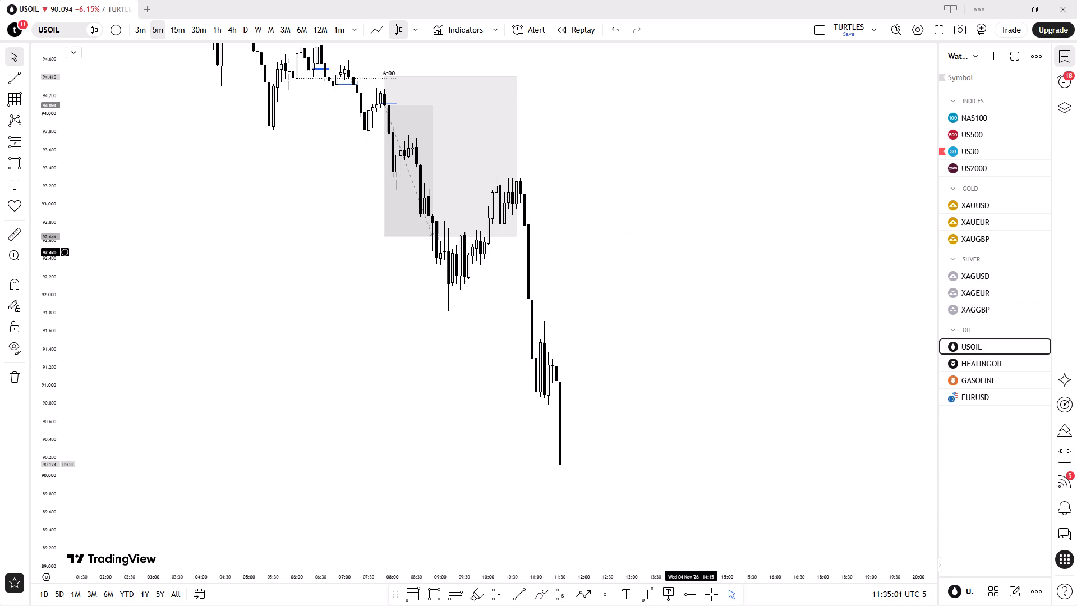
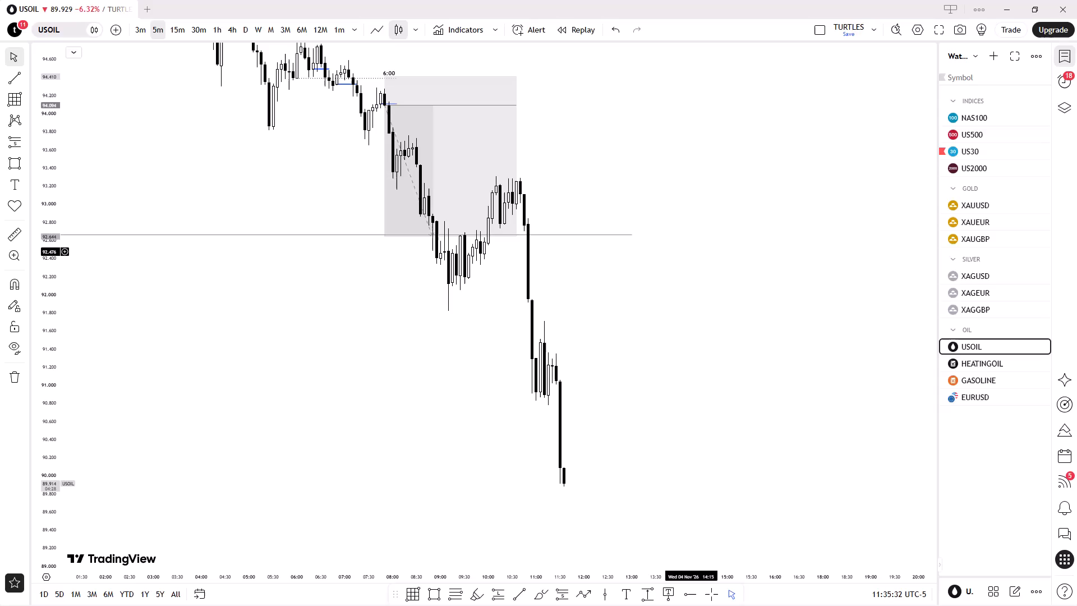
Review the 5-minute charts of the US500, NAS100 and US30 indices in the watchlist.
double_click(966, 137)
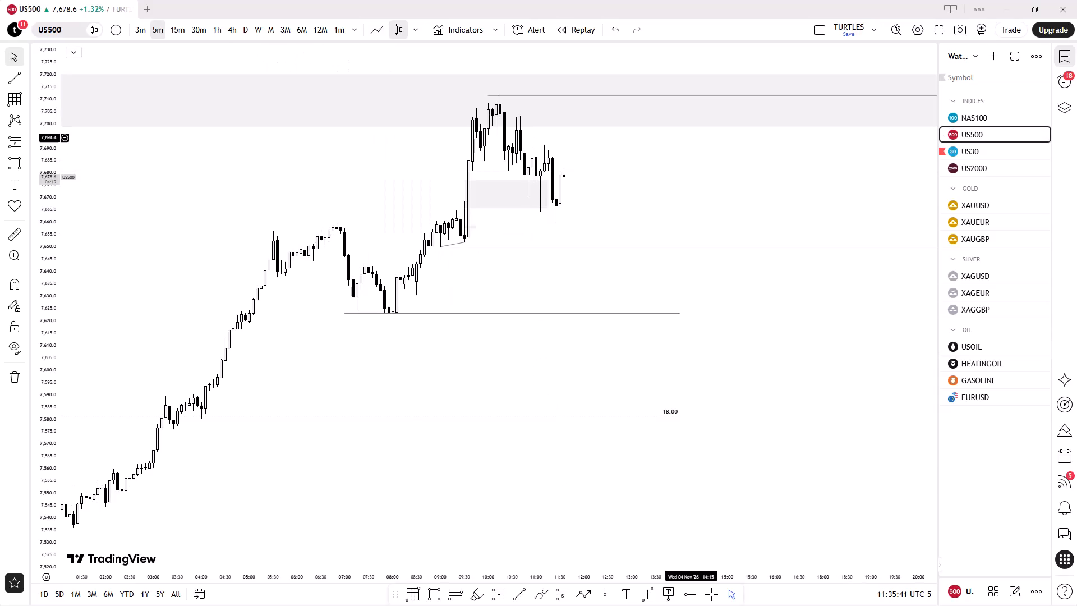
left_click(970, 122)
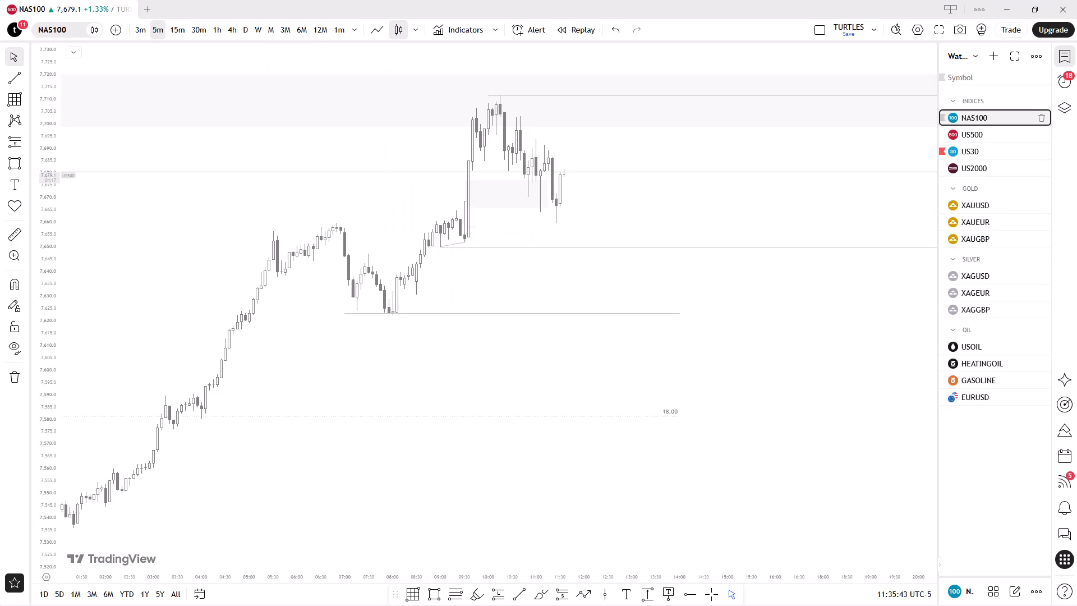
left_click(963, 149)
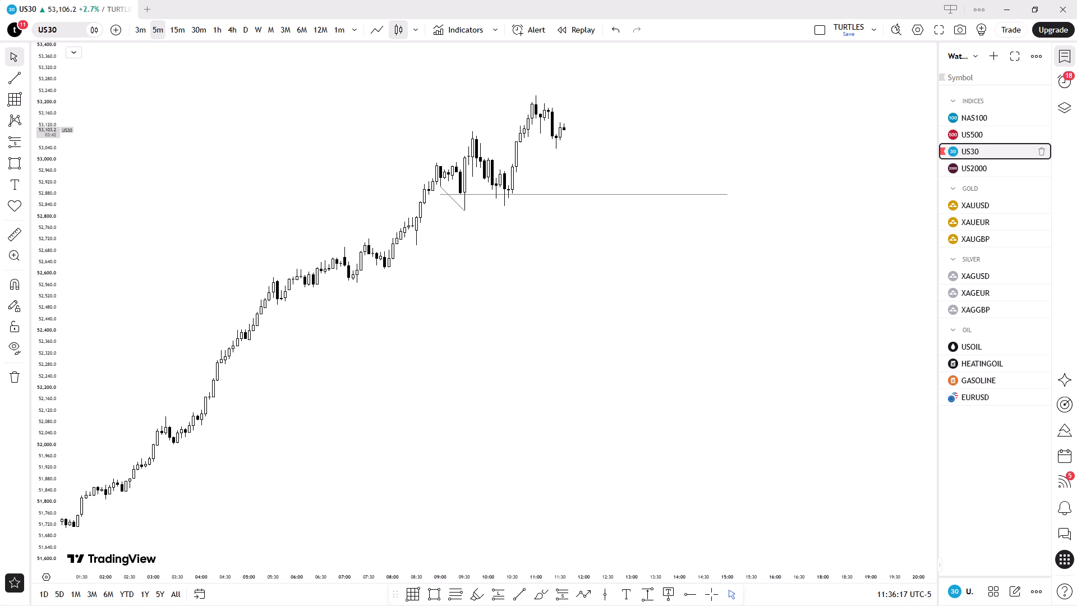
scroll(967, 155, "right", 6)
Examine the US500 5-minute price action around its marked levels, dismiss the upgrade promotion, and switch the chart to the 1-hour timeframe.
left_click(991, 134)
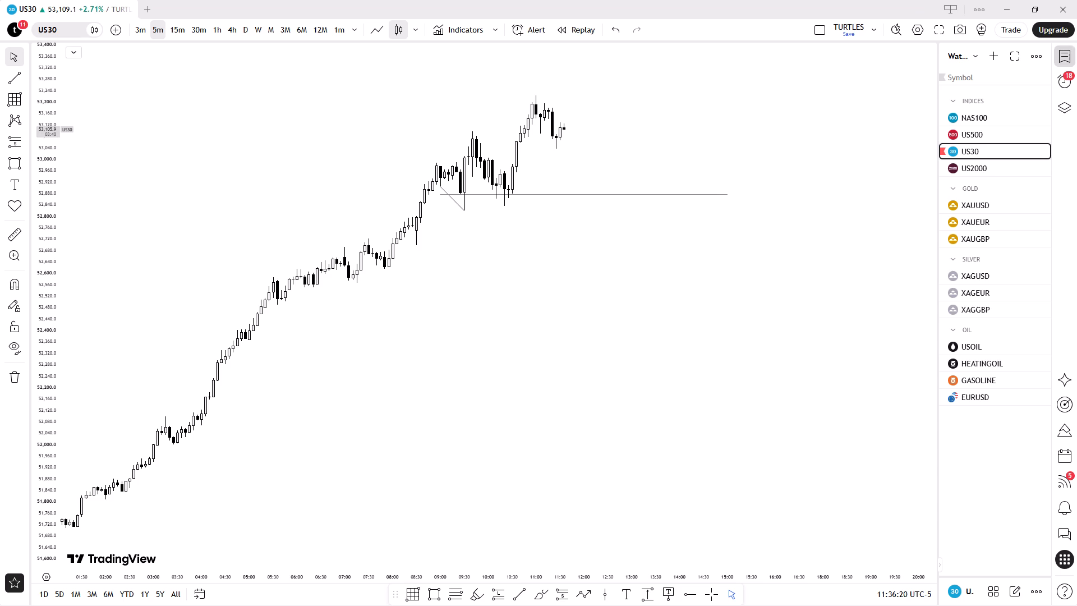
left_click(151, 452)
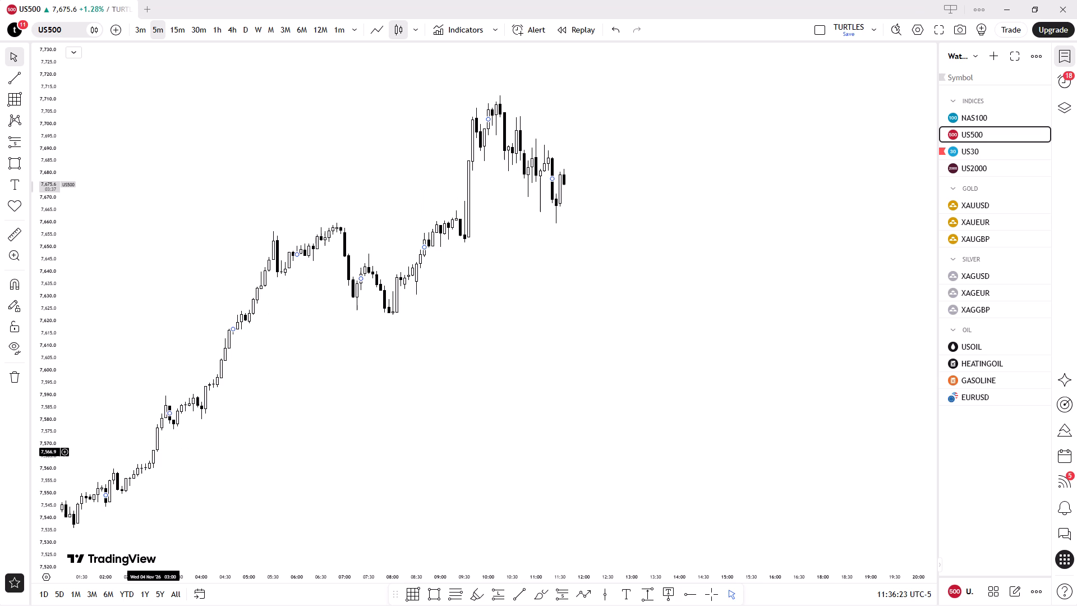
left_click_drag(54, 531, 53, 471)
left_click_drag(339, 308, 146, 475)
left_click_drag(146, 475, 331, 451)
left_click_drag(345, 298, 310, 482)
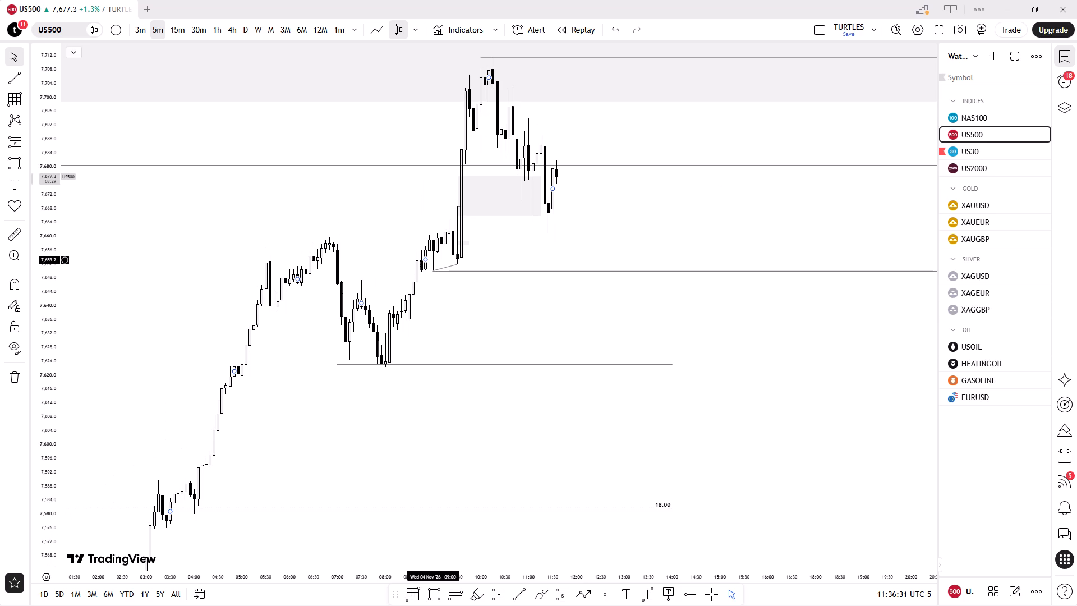
left_click(517, 242)
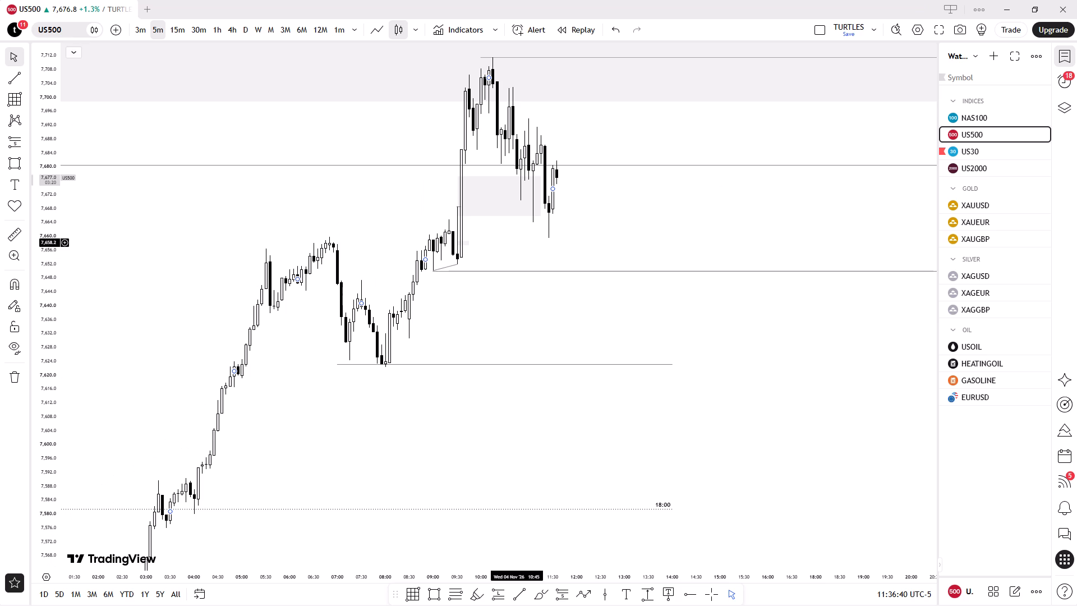
left_click(283, 521)
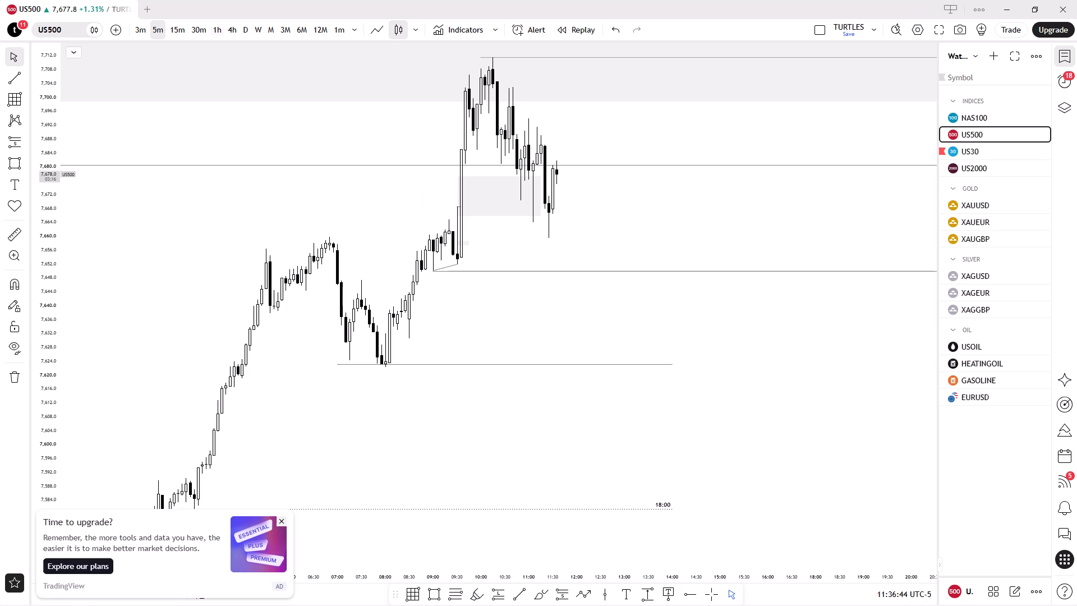
left_click(215, 26)
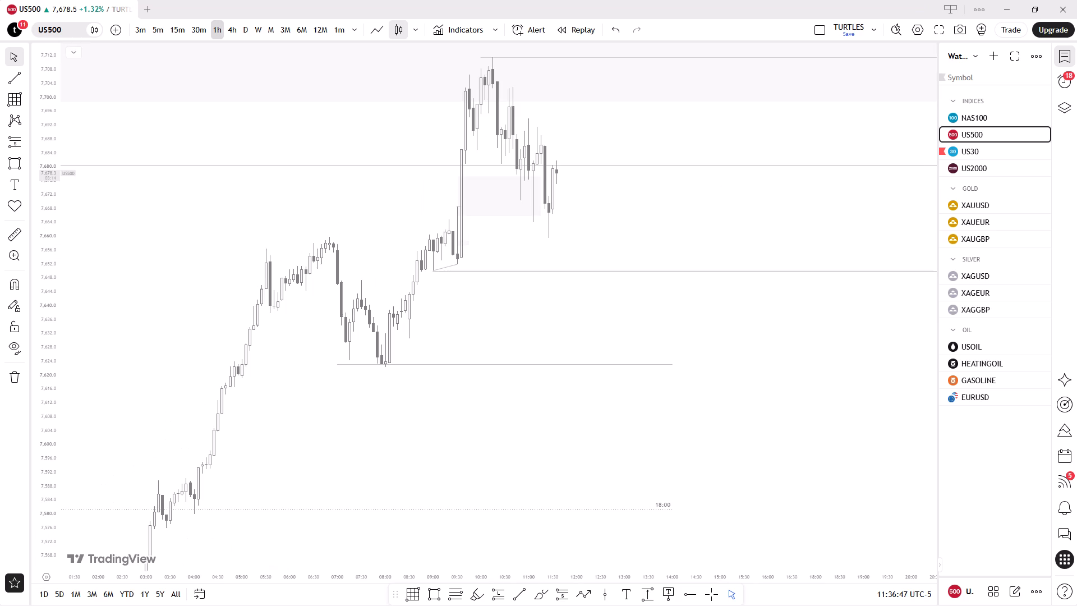
Minimize the open windows to the desktop, then switch to Google Chrome in a maximized window.
left_click(1001, 6)
left_click(1005, 21)
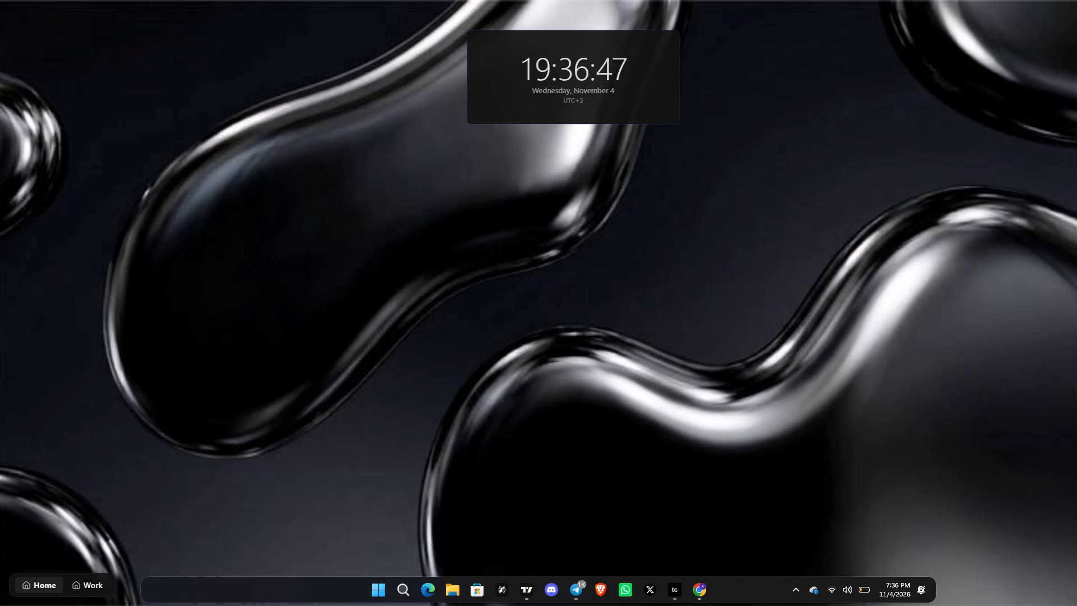
left_click(699, 594)
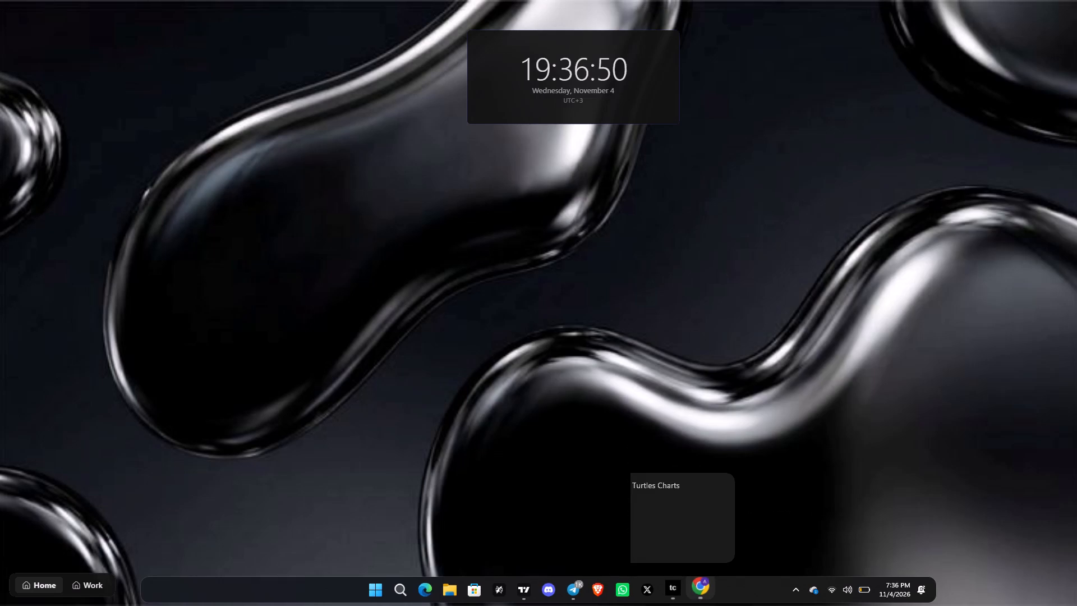
left_click(1037, 10)
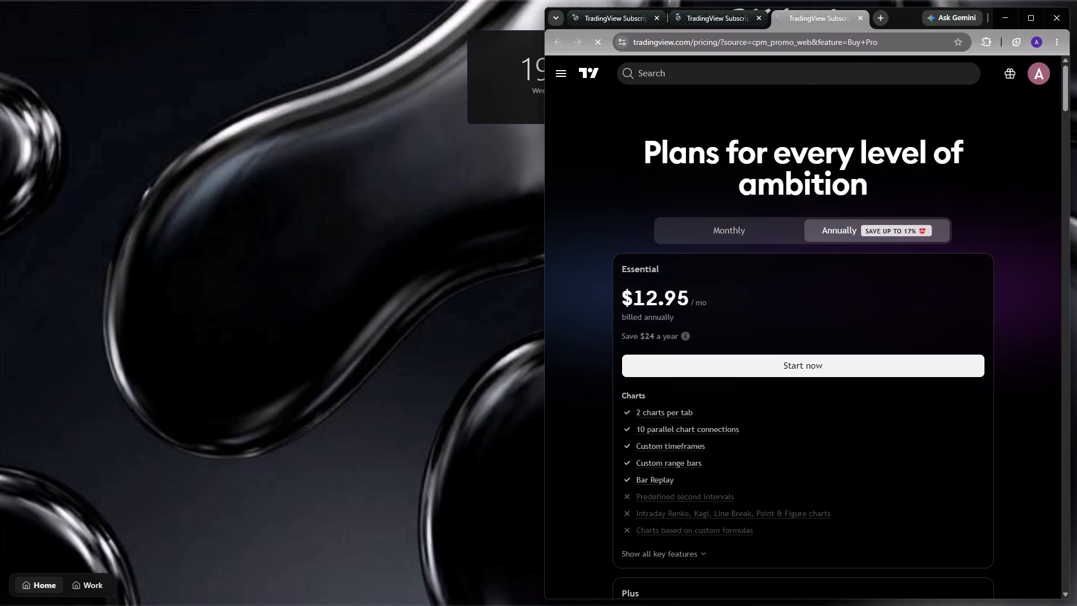
Search Google for youtube in a new tab and open the YouTube website from the results.
left_click(430, 13)
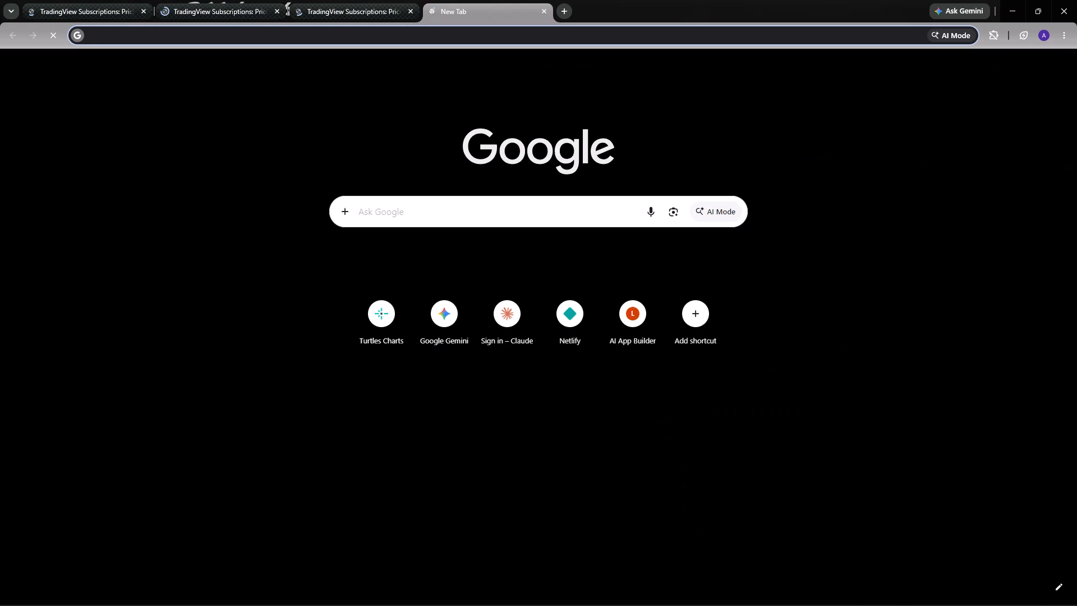
key("y")
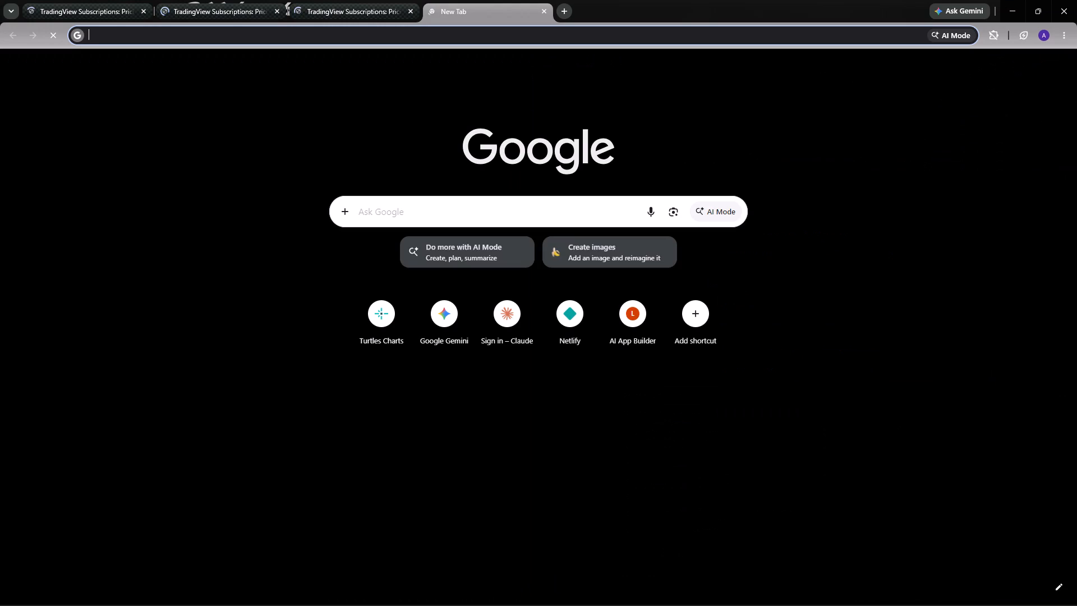
type("outu")
type("be")
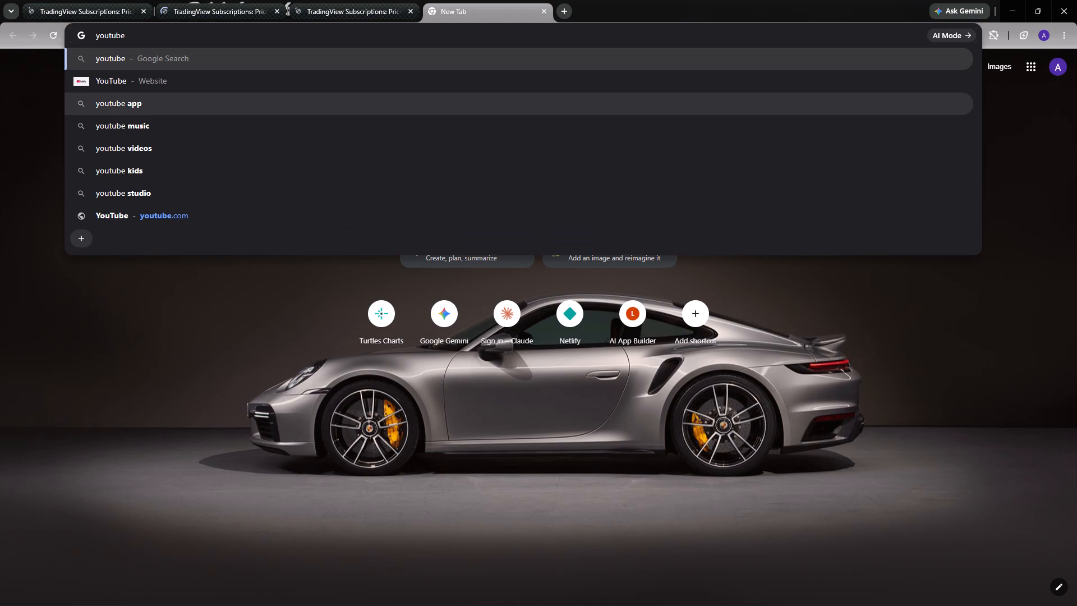
key("Return")
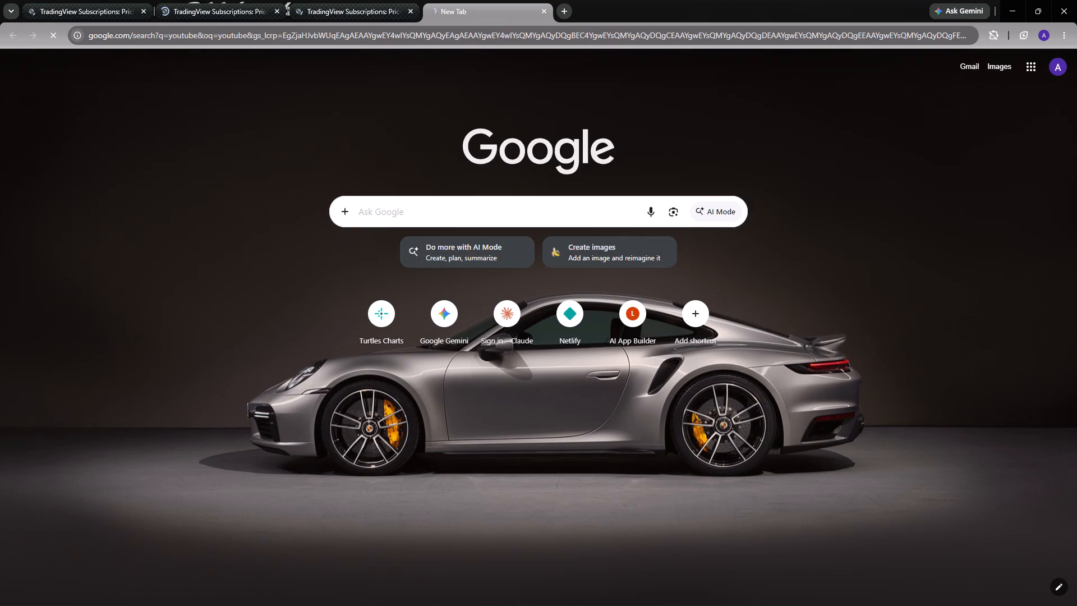
double_click(173, 181)
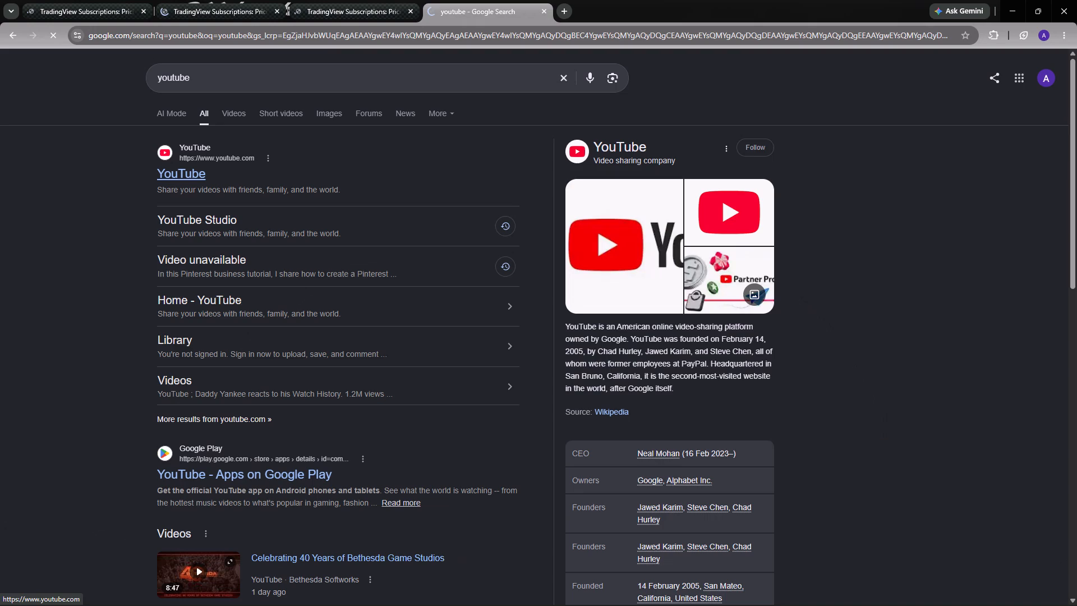